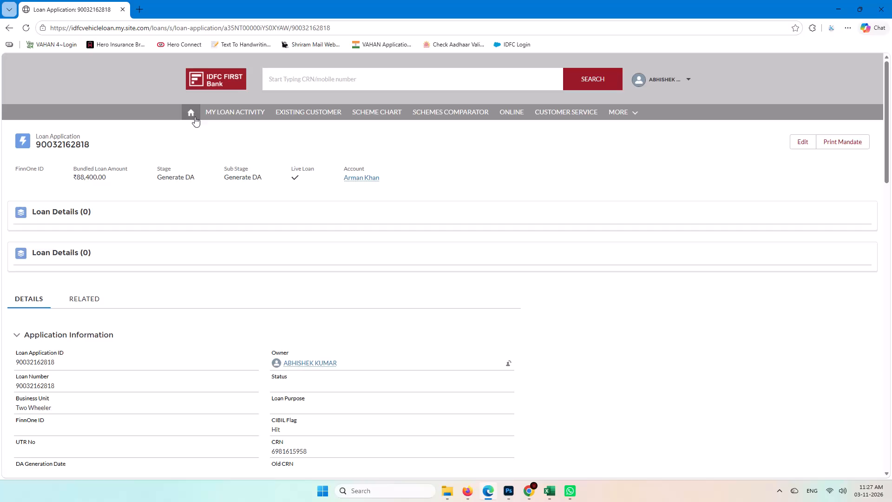
Open the loan portal's home page and the My Loan Activity list of loan applications.
left_click(197, 115)
scroll(663, 274, "down", 6)
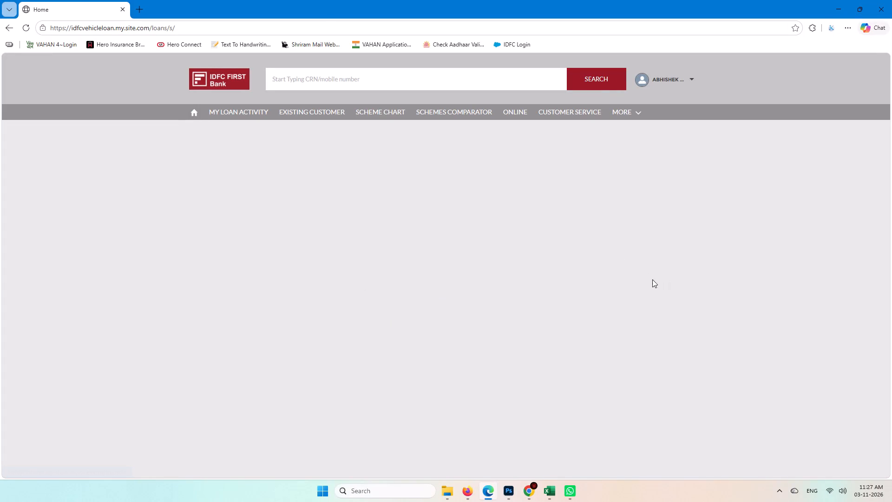
scroll(634, 276, "up", 7)
left_click(250, 108)
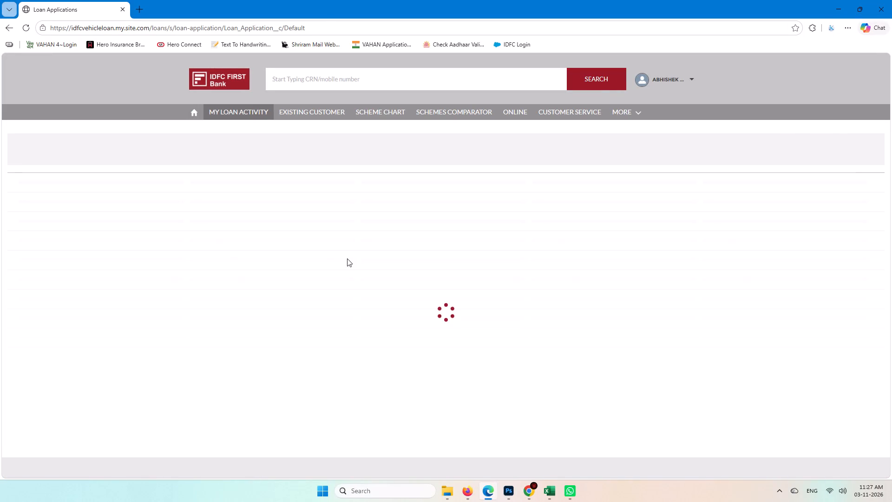
scroll(453, 256, "down", 8)
scroll(436, 295, "up", 7)
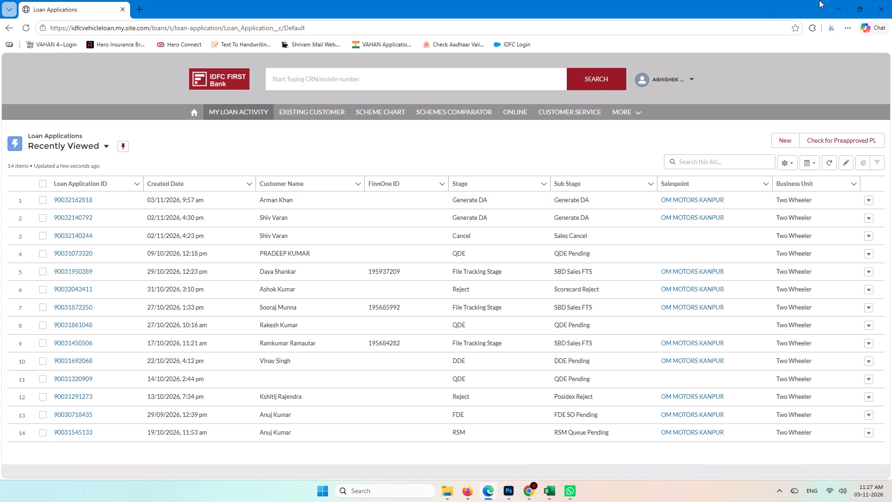
Minimize the browser windows, switch to the OM_DMS_FILE workbook in Excel and open its DMS Details dashboard.
left_click(833, 0)
left_click(834, 0)
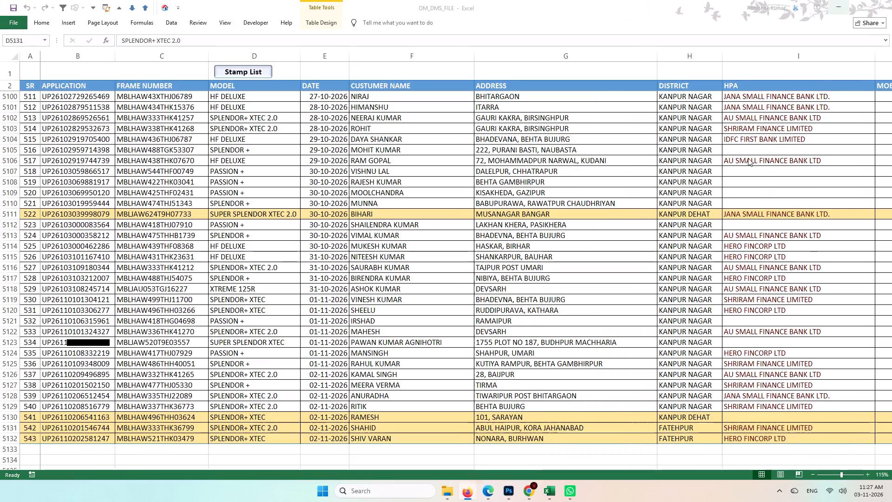
left_click(528, 201)
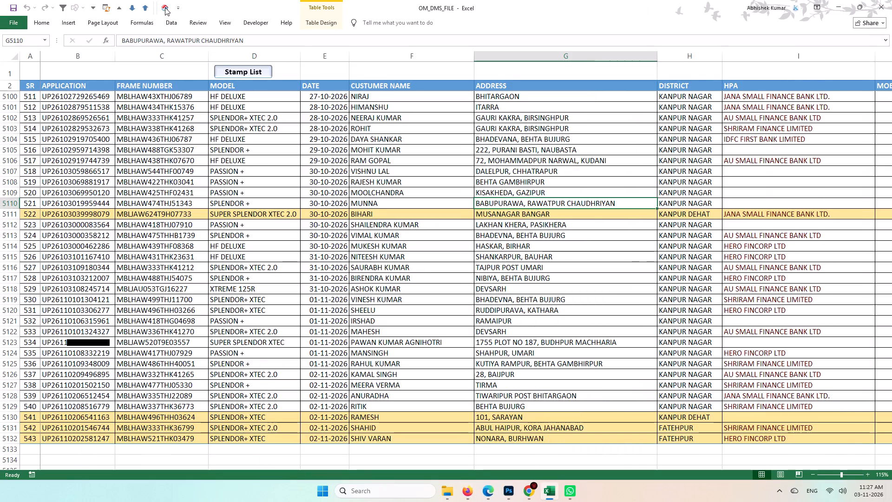
left_click(165, 7)
scroll(425, 269, "up", 6)
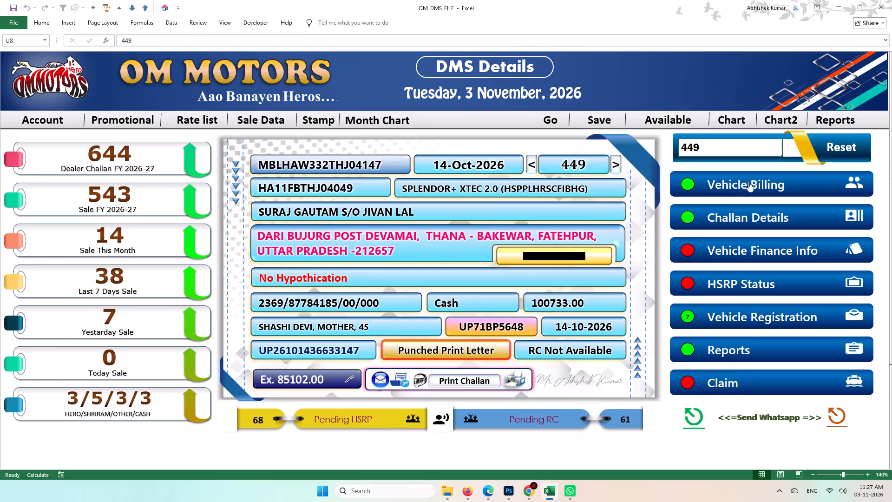
Open the Vehicle Billing sheet from the dashboard to view the vehicle stock records.
left_click(748, 182)
scroll(337, 291, "down", 7)
scroll(322, 288, "up", 7)
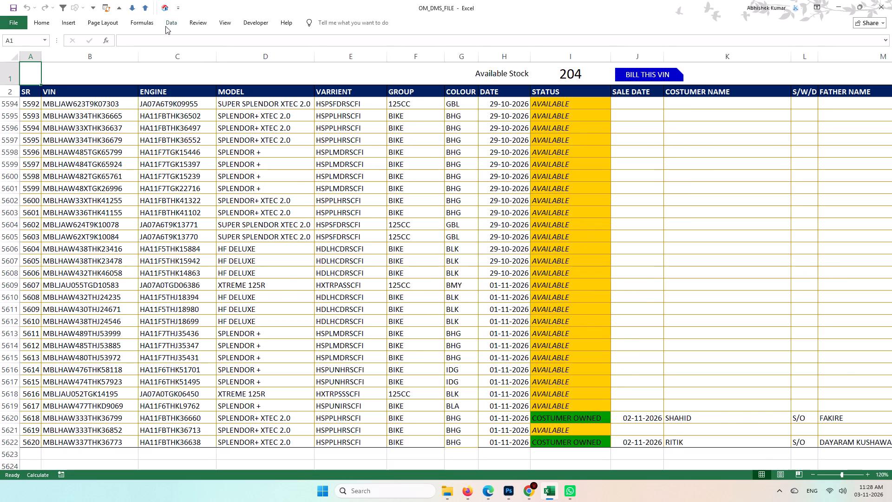
Return to the DMS Details dashboard and save the workbook.
left_click(166, 11)
scroll(516, 274, "up", 6)
left_click(600, 118)
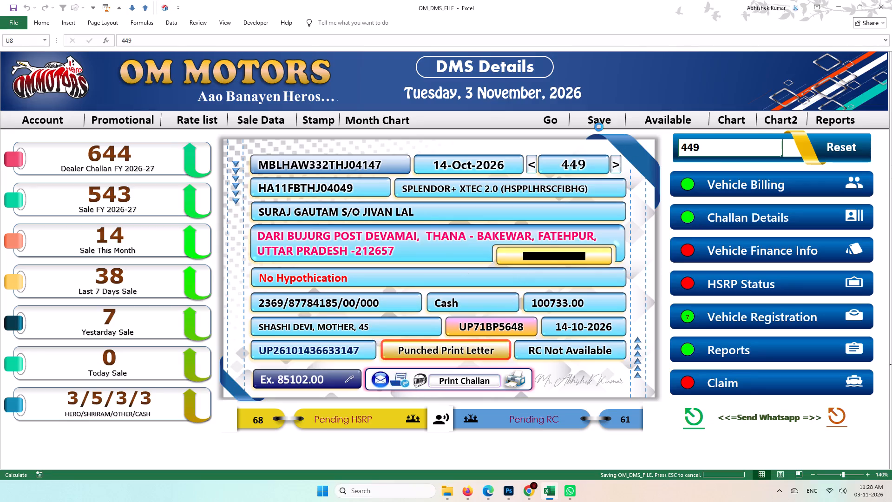
Minimize the workbook to show the Windows desktop and refresh it.
left_click(838, 6)
scroll(667, 154, "up", 3)
left_click_drag(554, 167, 543, 165)
right_click(316, 106)
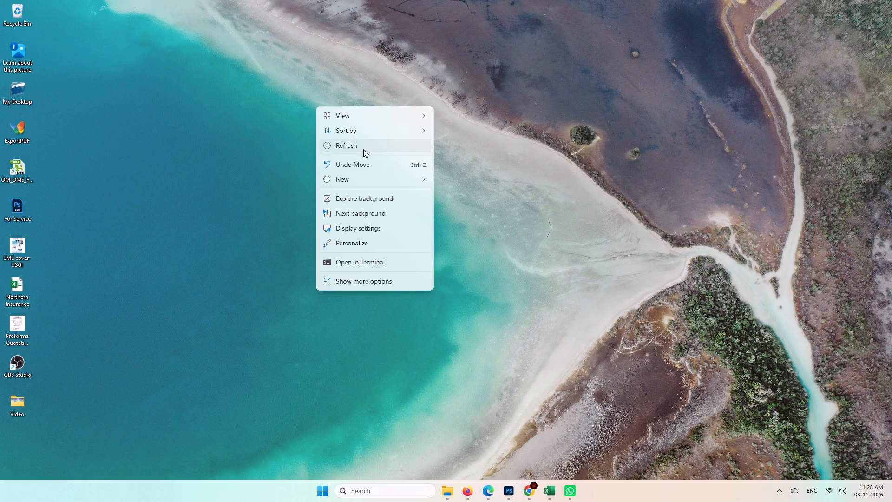
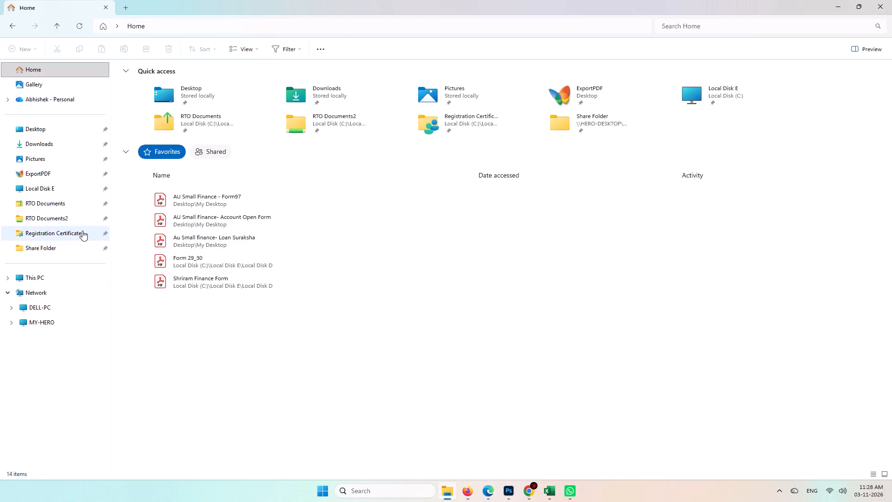
Open the RTO Documents2 folder, search it for "hibi" and dismiss the device notifications.
left_click(61, 213)
scroll(558, 312, "up", 5)
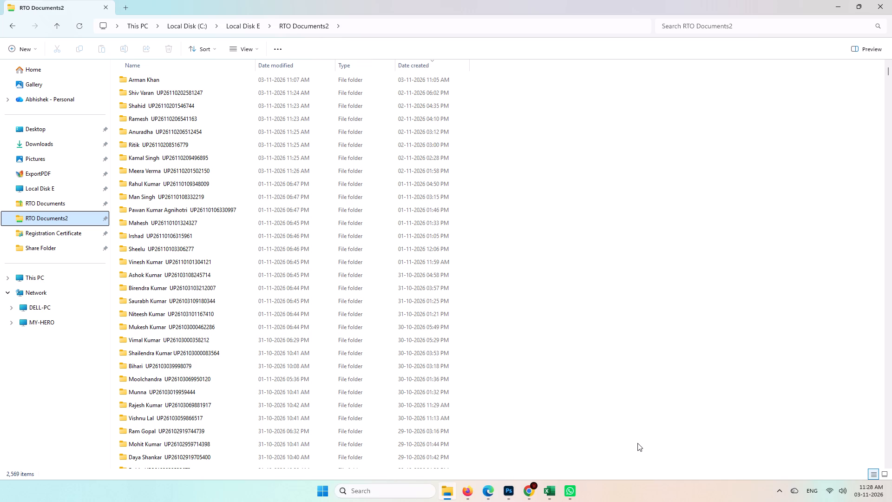
left_click(763, 24)
type("hibi")
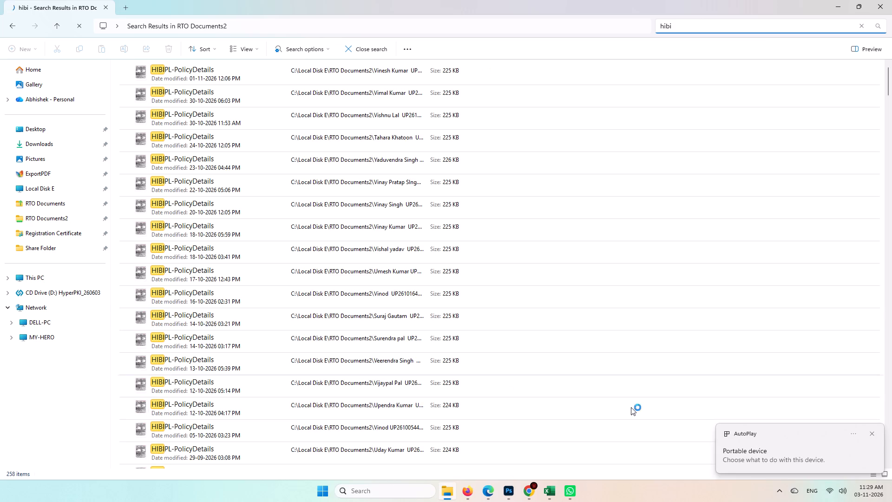
left_click(871, 432)
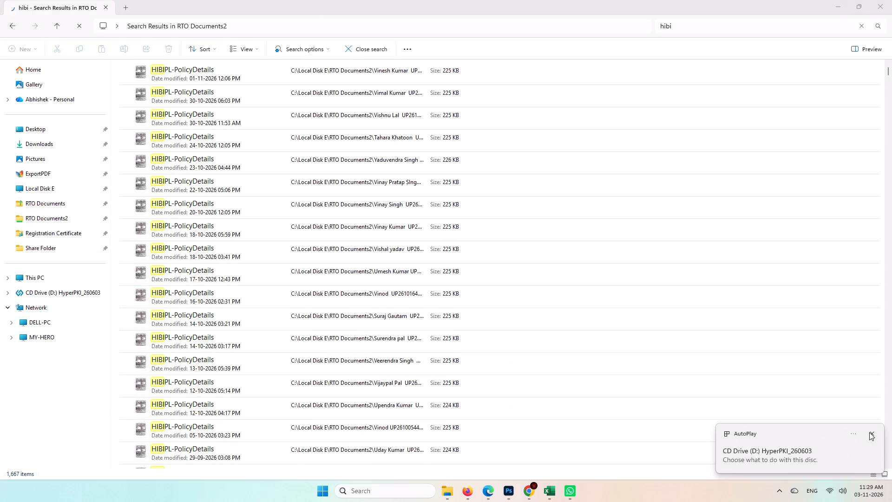
left_click(868, 433)
left_click(869, 472)
scroll(408, 389, "up", 12)
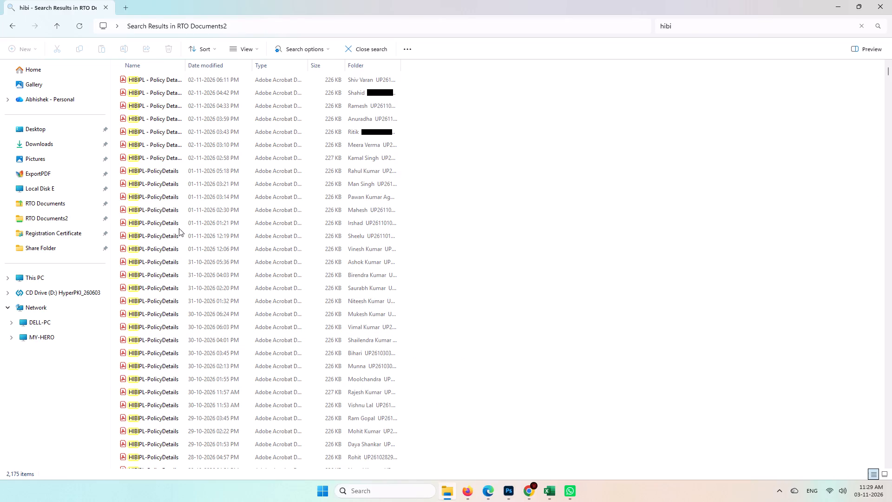
Rename the seven newest "HIBIPL - Policy Details" PDFs to "HIBIPL-PolicyDetails", reusing the name of an older policy file.
left_click(175, 225)
key("F2")
key("ctrl+c")
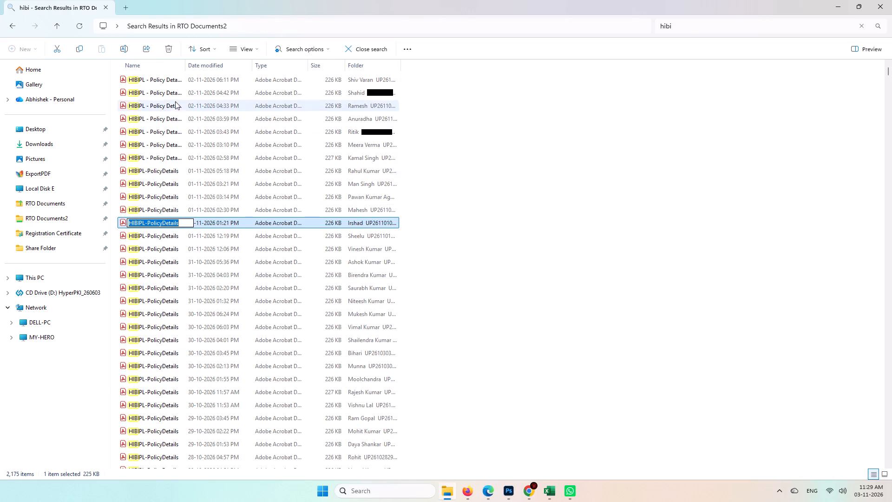
left_click(174, 80)
key("F2")
key("ctrl+v")
key("Tab")
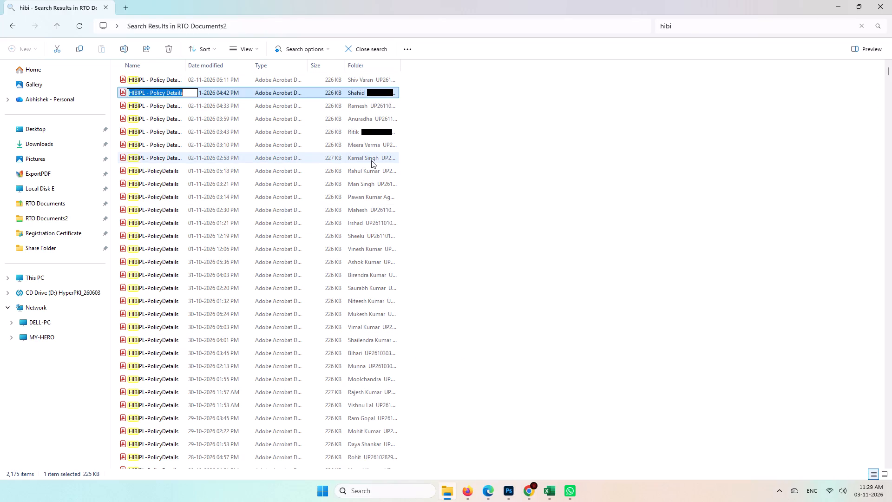
key("ctrl+v")
key("Tab")
key("ctrl+v")
key("Tab")
key("ctrl+v")
key("Tab")
key("ctrl+v")
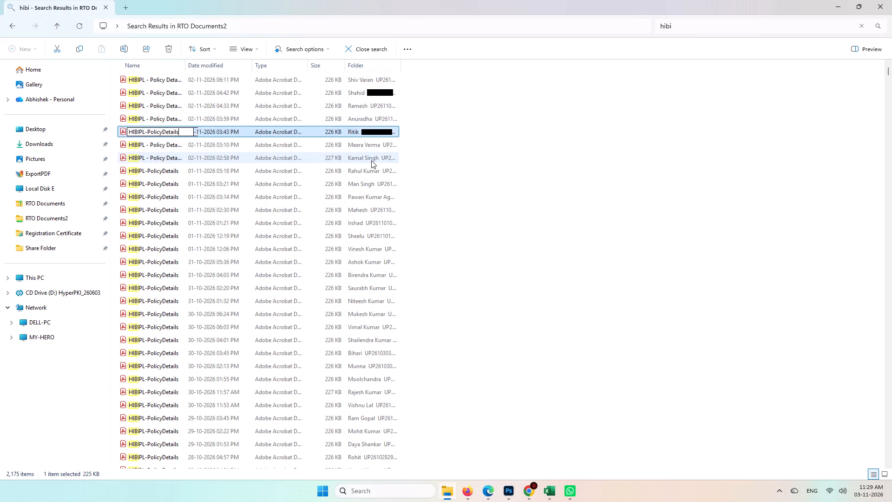
key("Tab")
key("ctrl+v")
key("Tab")
key("ctrl+v")
key("Tab")
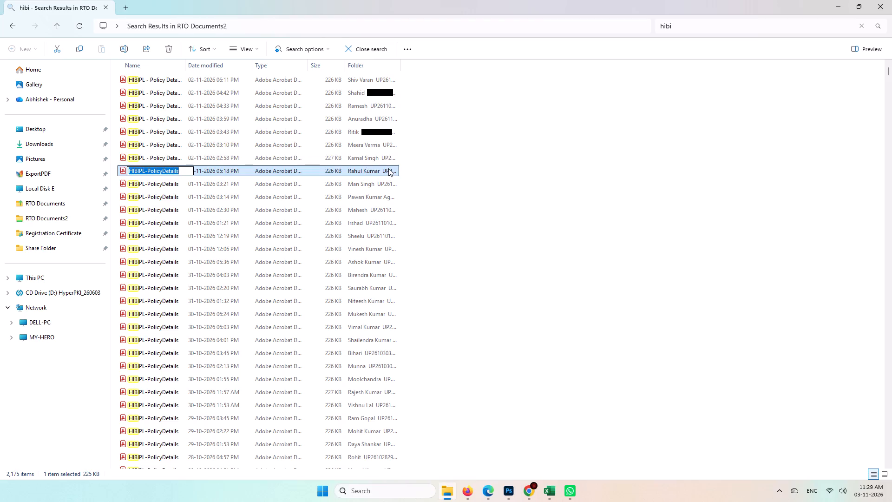
key("ctrl+v")
key("Tab")
left_click(553, 190)
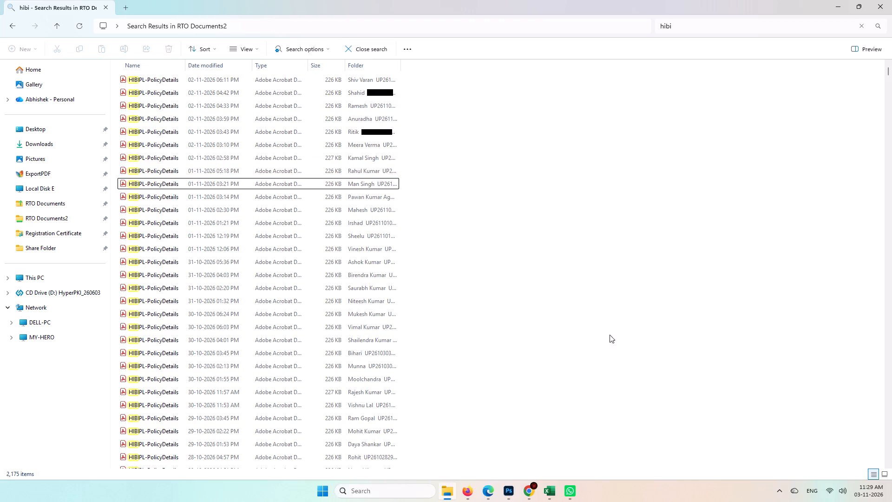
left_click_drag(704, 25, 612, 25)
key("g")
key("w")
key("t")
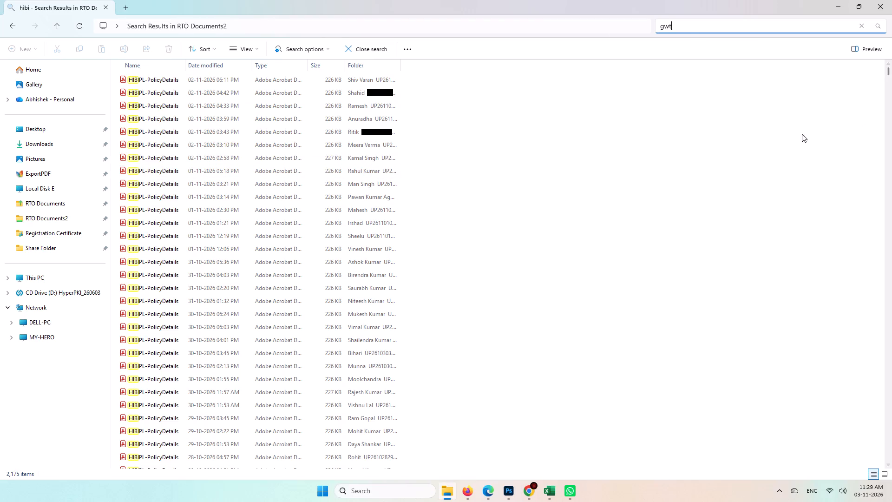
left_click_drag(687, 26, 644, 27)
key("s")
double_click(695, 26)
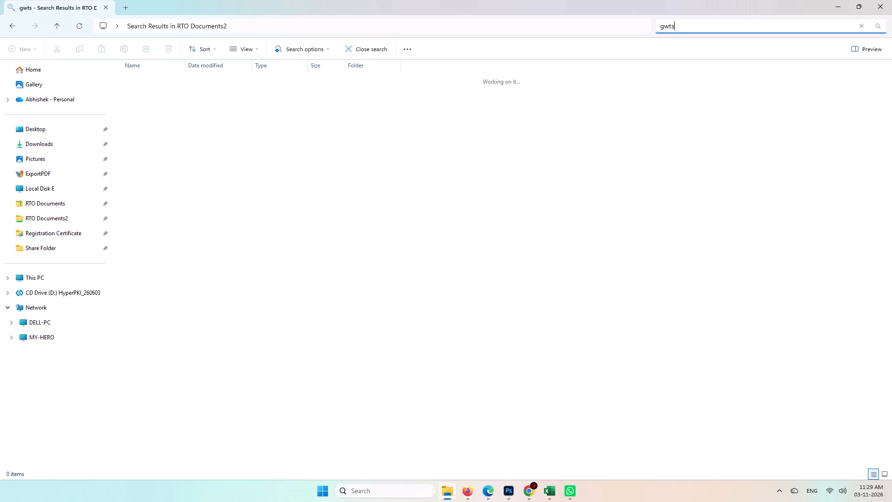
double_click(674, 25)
Search the RTO Documents2 folder for "gst".
left_click_drag(682, 26, 661, 26)
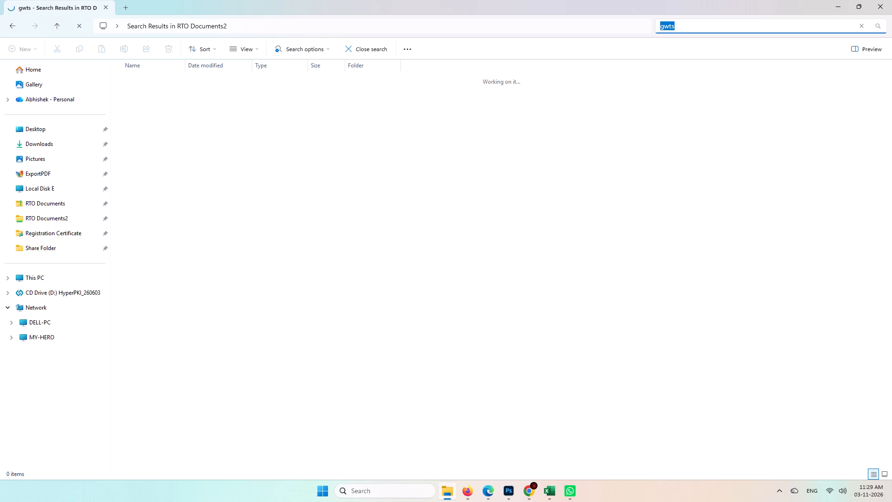
key("BackSpace")
key("BackSpace")
type("gst")
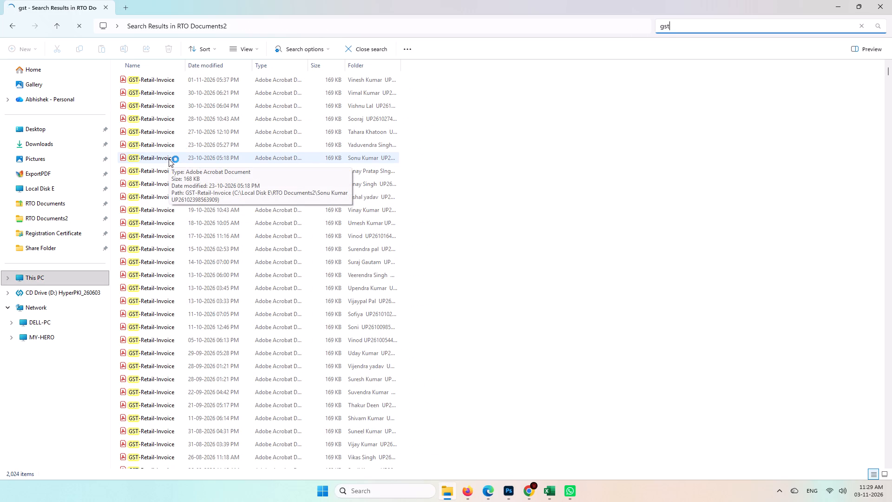
Rename the newest "GST Retail Invoice" PDFs to "GST-Retail-Invoice", reusing the name of an older invoice file.
left_click(164, 156)
key("F2")
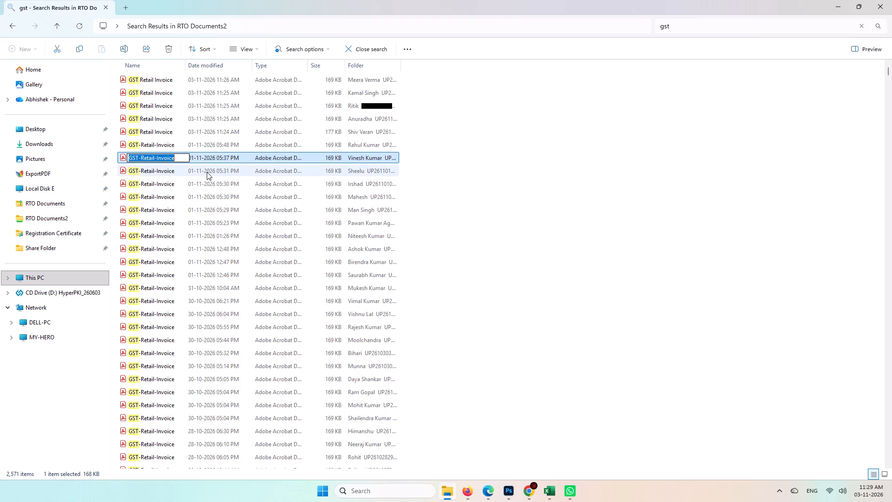
key("ctrl+c")
left_click(175, 80)
key("F2")
key("ctrl+v")
key("Tab")
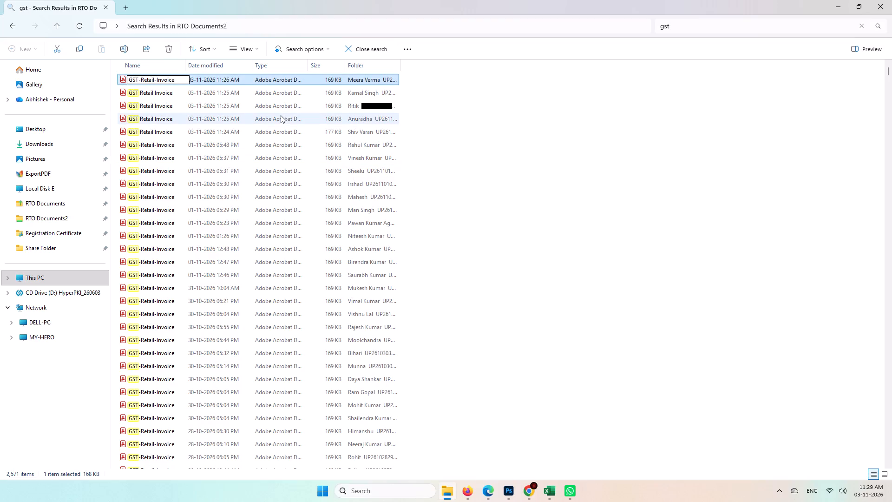
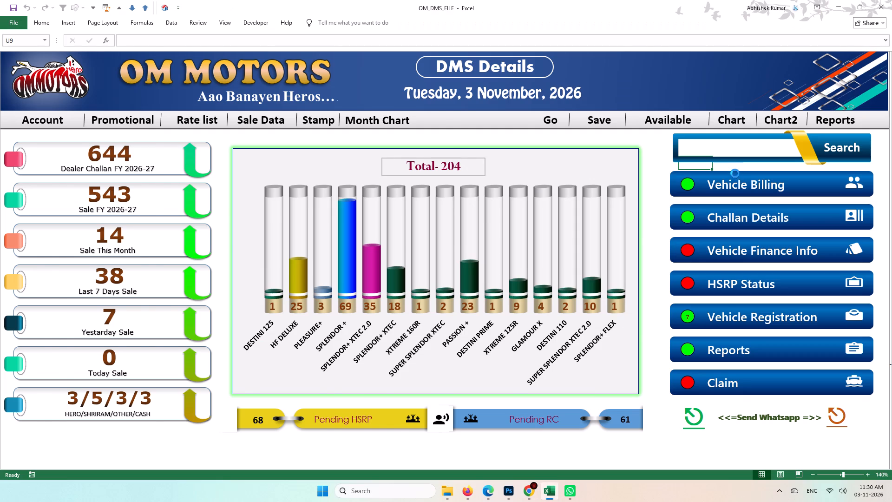
Open the newest "output (92)" CSV file from the Downloads folder in File Explorer.
scroll(179, 390, "down", 1)
scroll(216, 324, "down", 1)
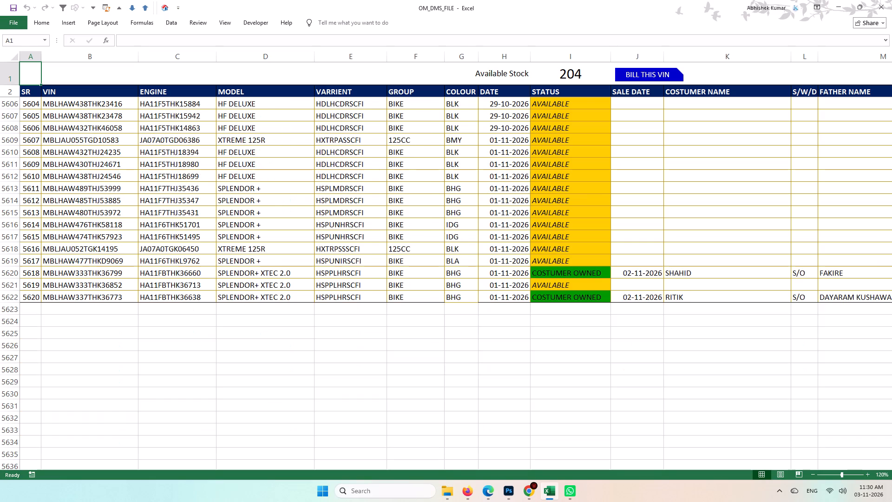
left_click(450, 494)
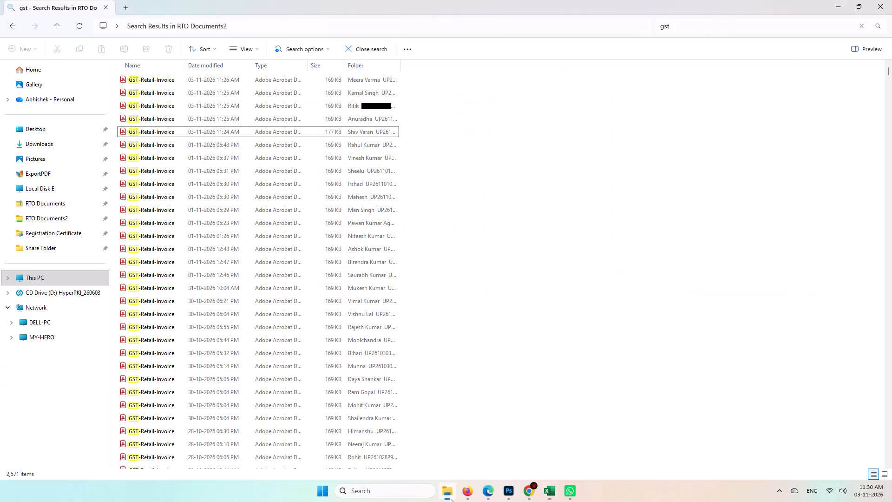
left_click_drag(507, 496, 464, 501)
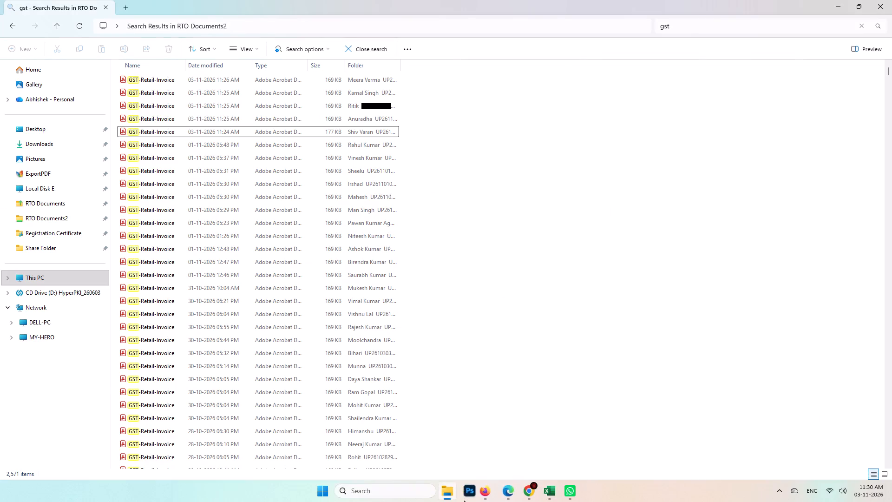
left_click_drag(464, 501, 462, 501)
left_click(53, 147)
scroll(75, 144, "up", 5)
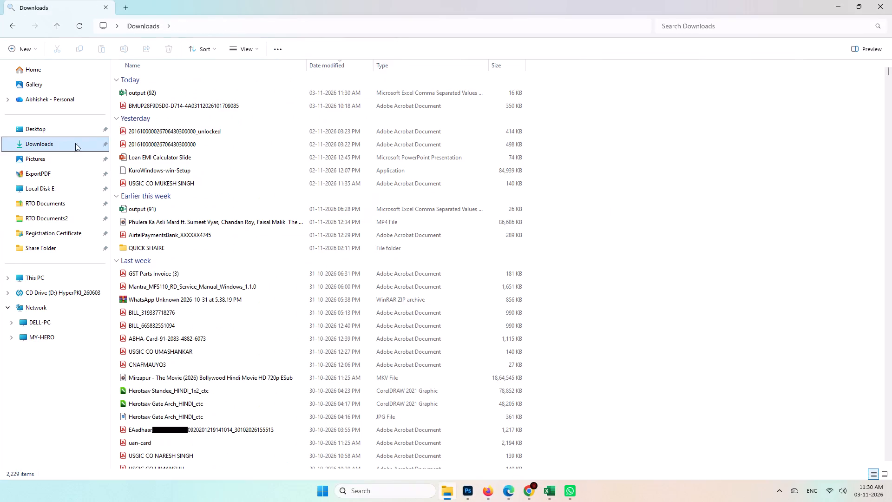
double_click(167, 92)
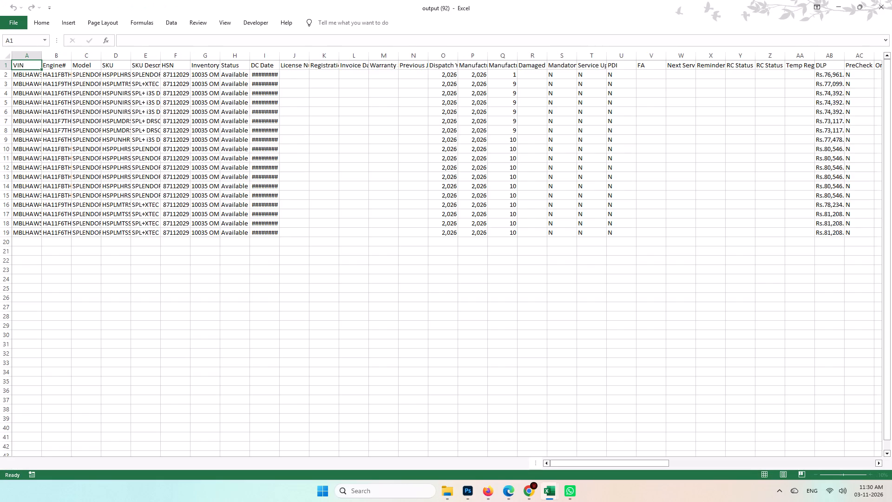
Autofit the columns, copy VIN, Engine#, Model and SKU for all data rows, and paste them below the last stock row in OM_DMS_FILE.
left_click(8, 59)
double_click(42, 55)
left_click(84, 122)
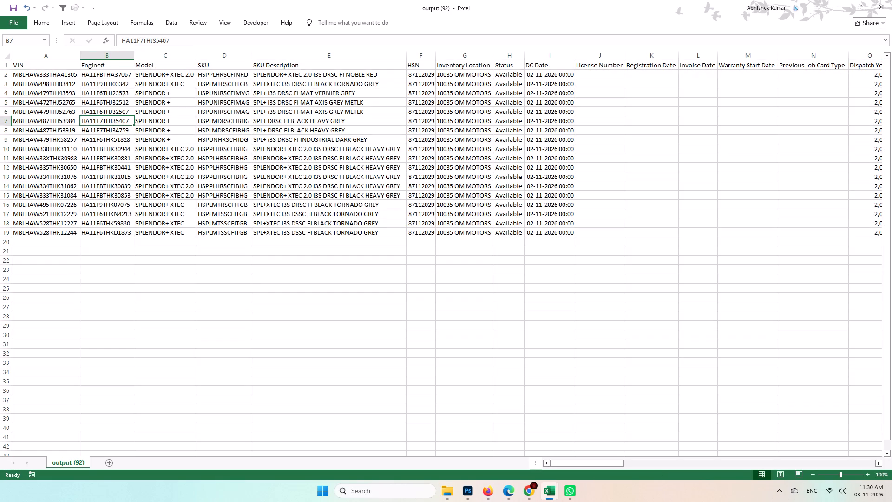
left_click_drag(50, 75, 195, 229)
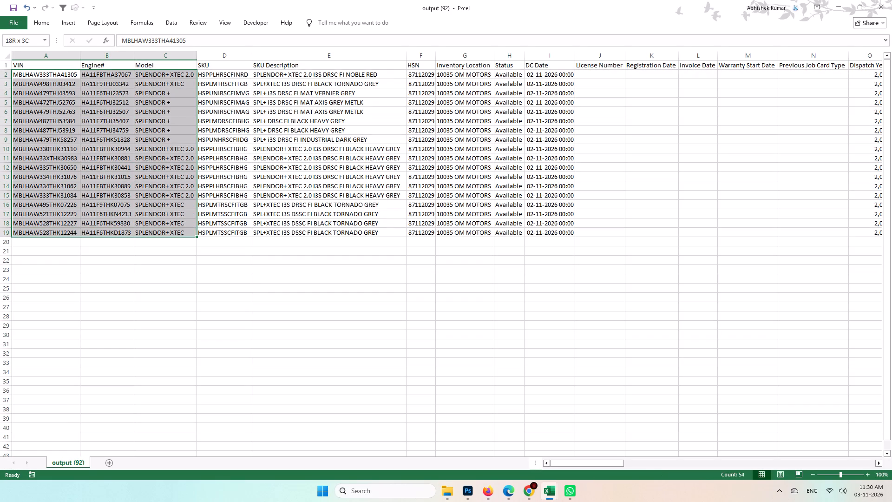
left_click_drag(195, 229, 202, 229)
key("ctrl+c")
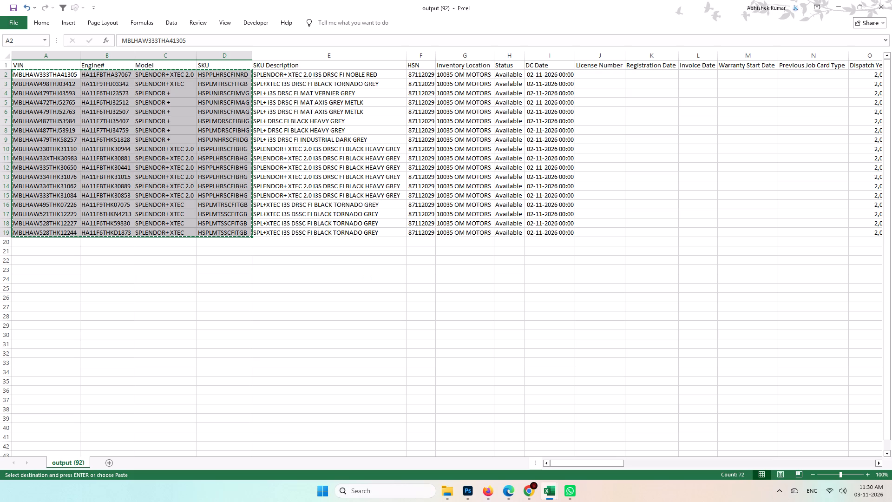
left_click(533, 447)
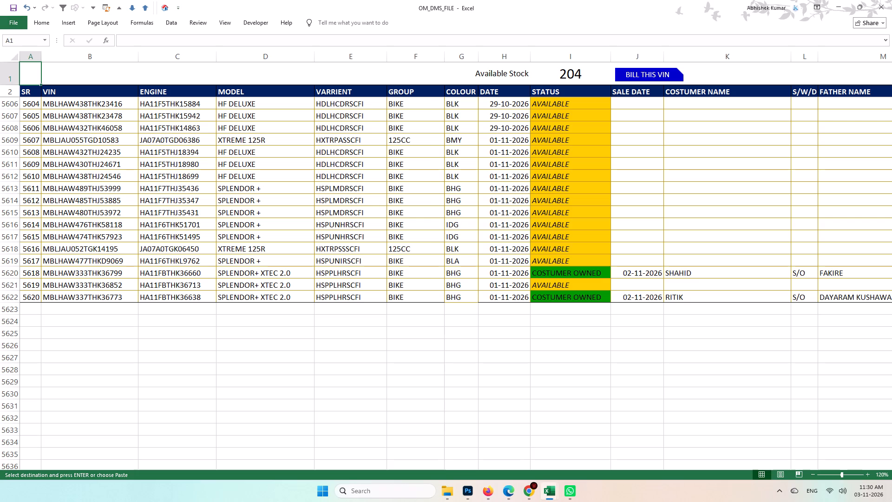
left_click(94, 307)
key("ctrl+v")
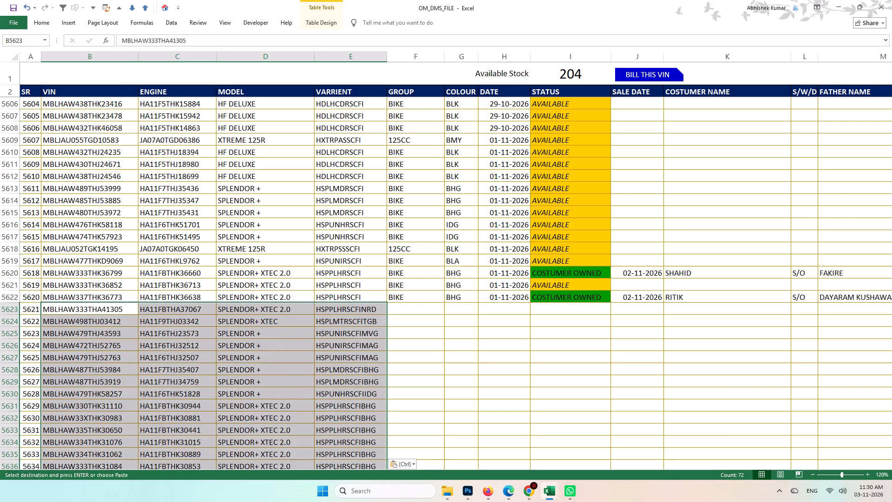
Fill the GROUP value BIKE down from the last existing row through all the newly pasted vehicles.
scroll(343, 283, "down", 1)
left_click(416, 221)
left_click(445, 232)
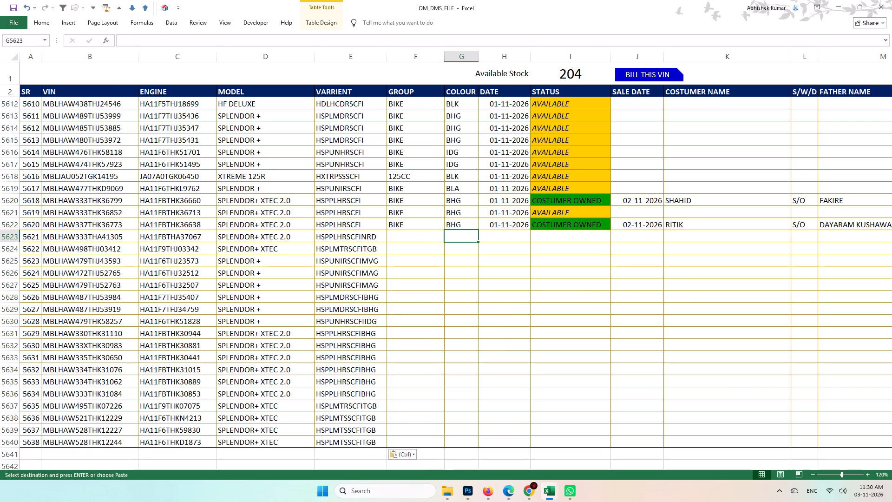
left_click(437, 227)
double_click(444, 230)
left_click(431, 267)
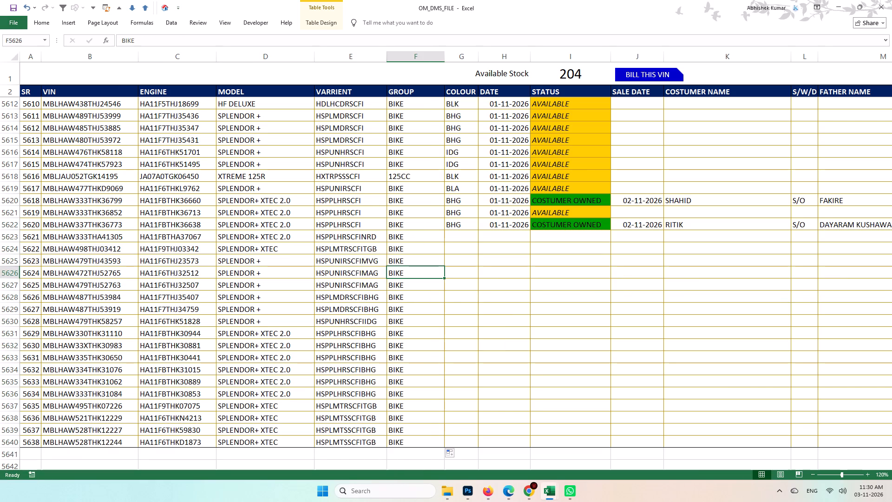
left_click(453, 238)
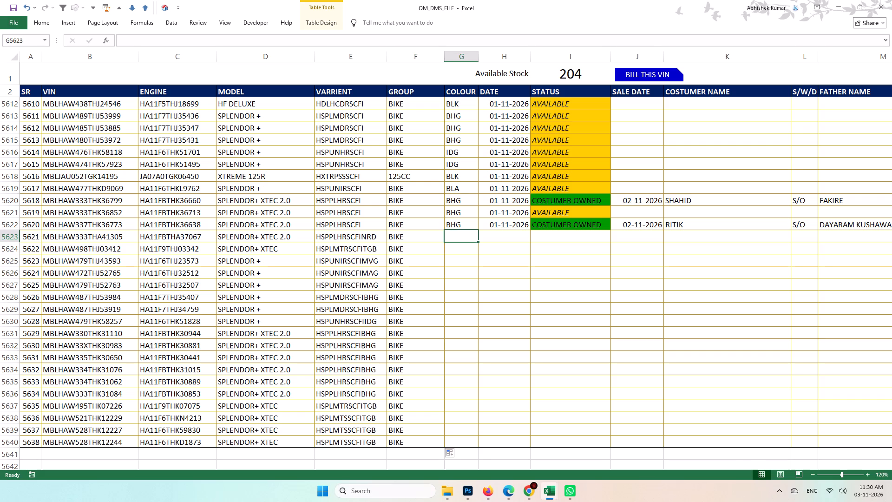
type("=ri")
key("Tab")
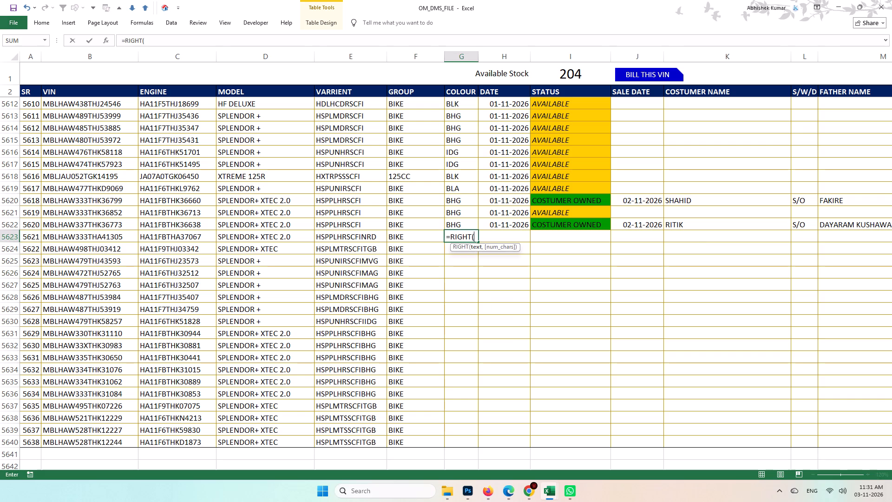
left_click(365, 238)
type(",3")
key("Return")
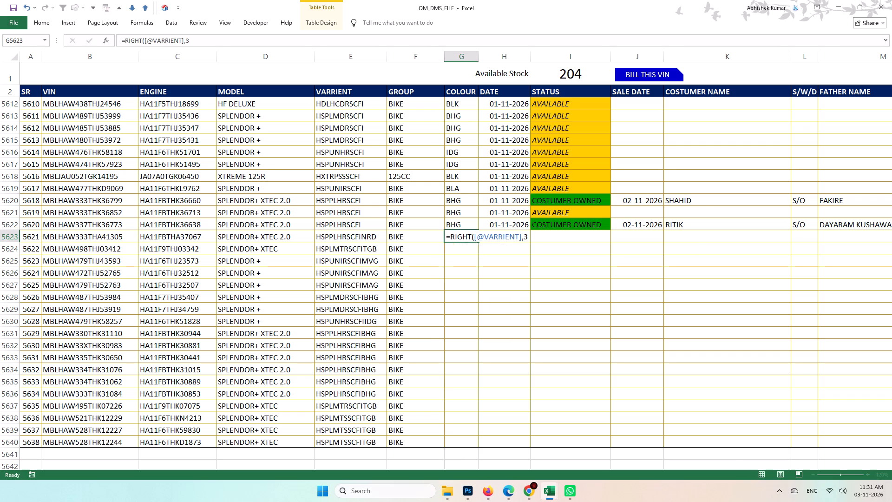
left_click(447, 234)
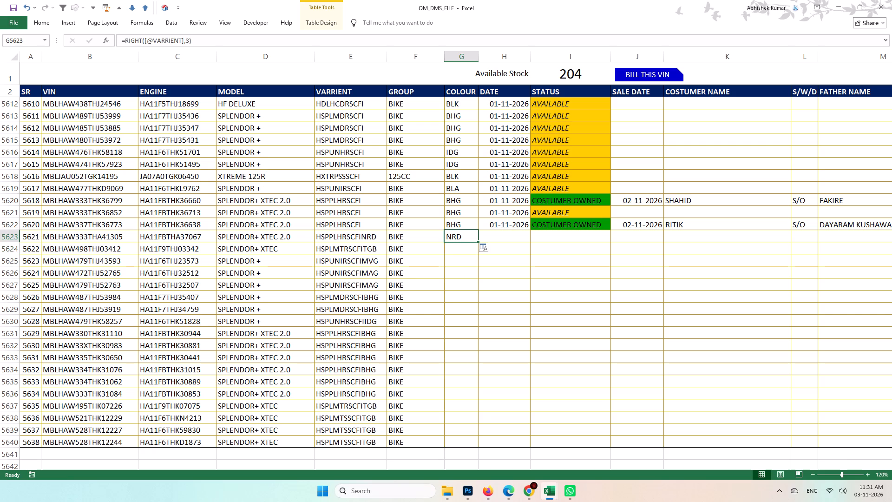
double_click(477, 240)
key("ctrl+shift+c")
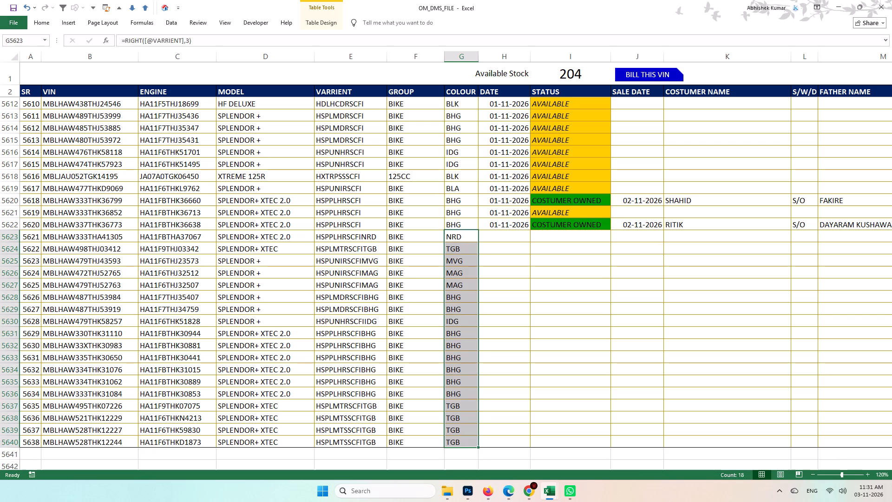
Remove the trailing three-letter colour code from each VARRIENT cell in the new rows, E5623 to E5640.
left_click(375, 234)
key("F2")
key("BackSpace")
key("BackSpace")
key("BackSpace")
key("Return")
key("F2")
key("BackSpace")
key("BackSpace")
key("BackSpace")
key("Return")
key("F2")
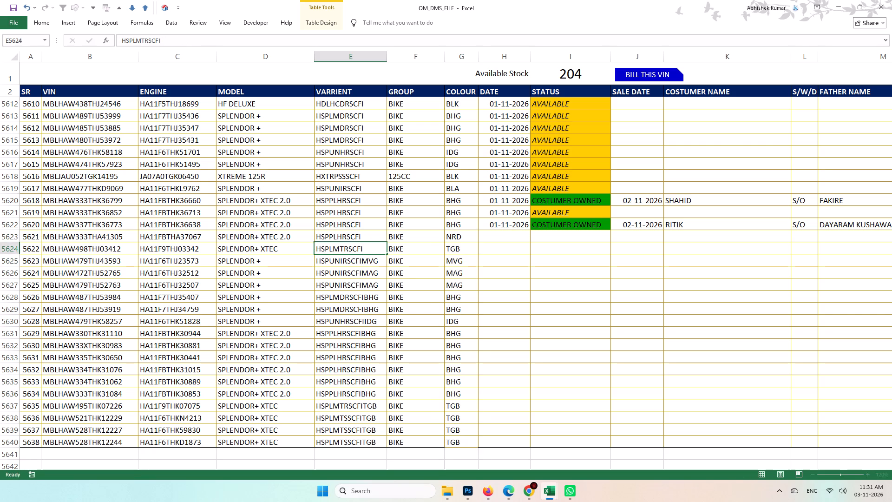
key("BackSpace")
key("BackSpace")
key("BackSpace")
key("Return")
key("F2")
key("BackSpace")
key("BackSpace")
key("BackSpace")
key("Return")
key("F2")
key("BackSpace")
key("BackSpace")
key("BackSpace")
key("Return")
key("F2")
key("BackSpace")
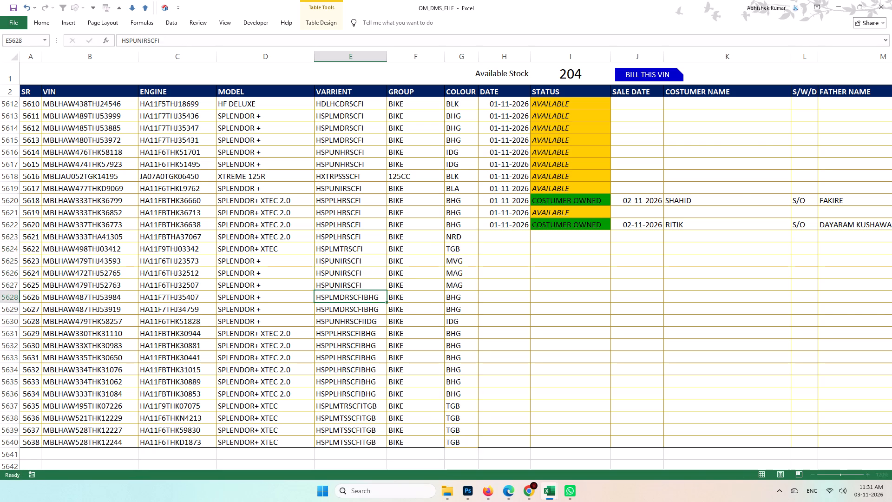
key("BackSpace")
key("BackSpace")
key("Return")
key("F2")
key("BackSpace")
key("BackSpace")
key("BackSpace")
key("Return")
key("F2")
key("BackSpace")
key("BackSpace")
key("BackSpace")
key("Return")
key("F2")
key("BackSpace")
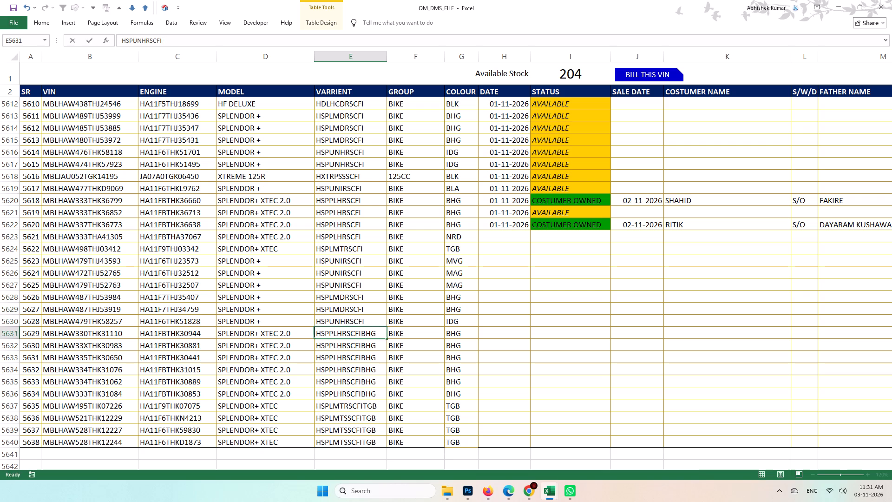
key("BackSpace")
key("BackSpace")
key("Return")
key("F2")
key("BackSpace")
key("BackSpace")
key("BackSpace")
key("Return")
key("F2")
key("BackSpace")
key("BackSpace")
key("BackSpace")
key("Return")
key("F2")
key("BackSpace")
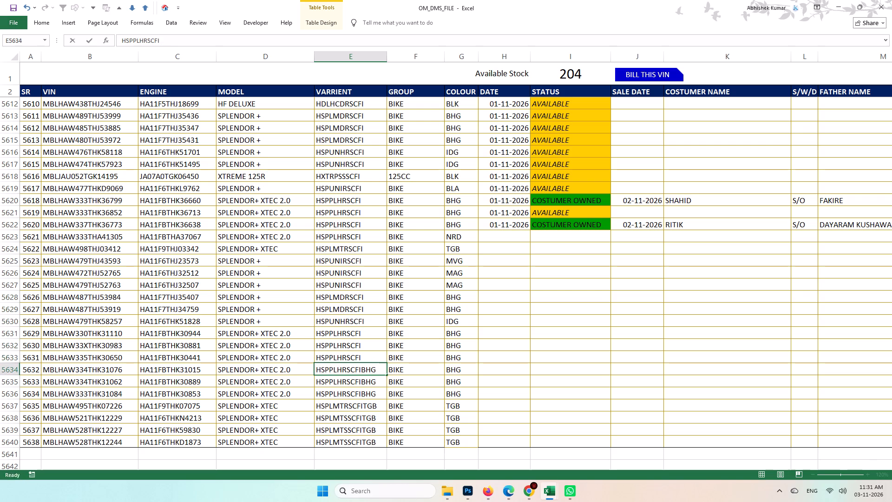
key("BackSpace")
key("BackSpace")
key("Return")
key("F2")
key("BackSpace")
key("BackSpace")
key("BackSpace")
key("Return")
key("F2")
key("BackSpace")
key("BackSpace")
key("BackSpace")
key("Return")
key("F2")
key("BackSpace")
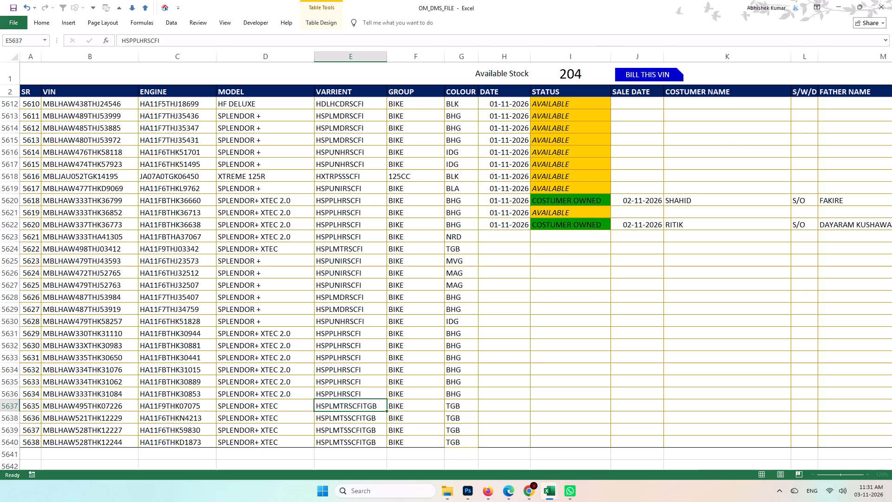
key("BackSpace")
key("BackSpace")
key("Return")
key("F2")
key("BackSpace")
key("BackSpace")
key("BackSpace")
key("Return")
key("F2")
key("BackSpace")
key("BackSpace")
key("BackSpace")
key("Return")
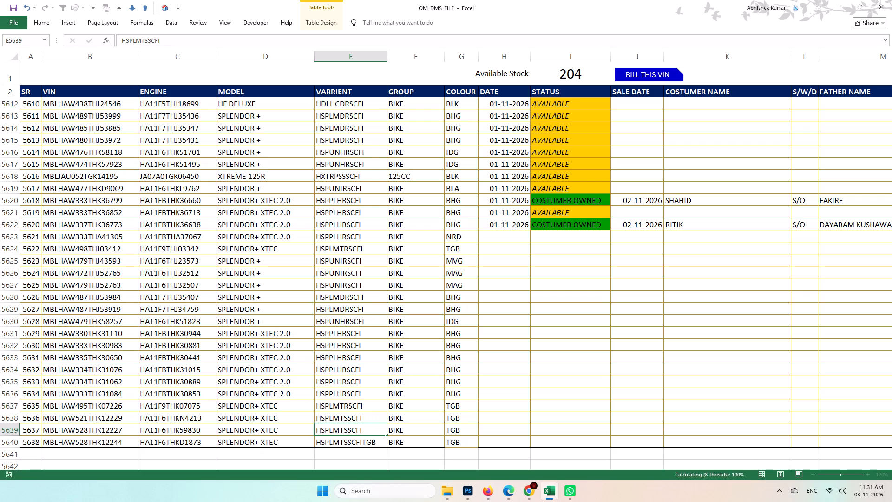
key("F2")
key("BackSpace")
key("BackSpace")
key("BackSpace")
Set DATE to 02-11-2026 for all the new rows, H5623 to H5640.
left_click_drag(515, 231, 483, 366)
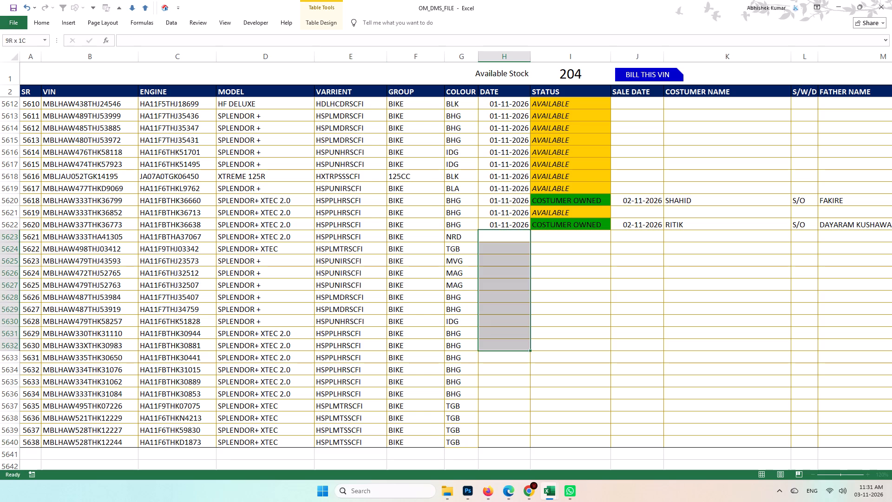
left_click_drag(483, 366, 484, 439)
key("F2")
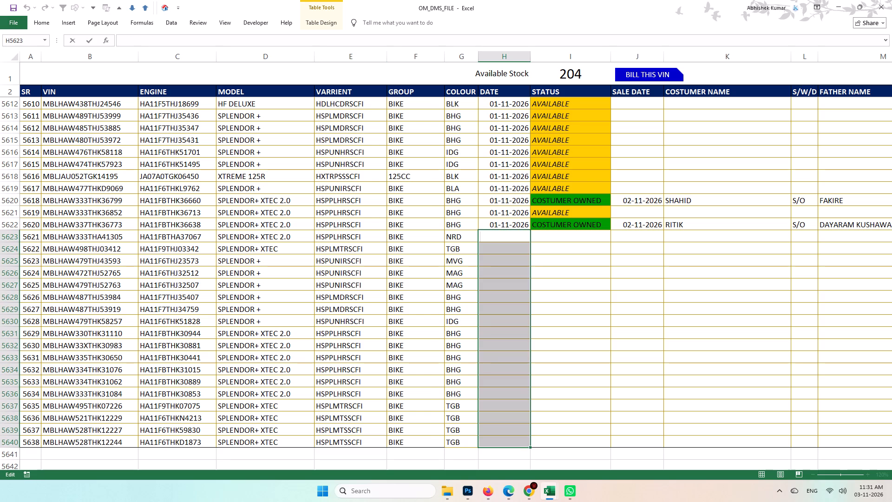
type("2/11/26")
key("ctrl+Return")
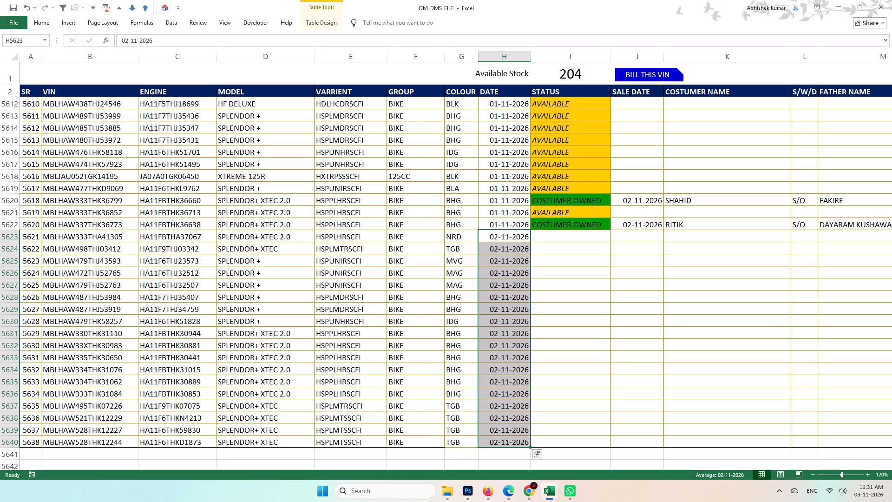
Set STATUS to AVAILABLE for all the new rows, I5623 to I5640, and save the workbook.
left_click_drag(564, 237, 562, 444)
key("F2")
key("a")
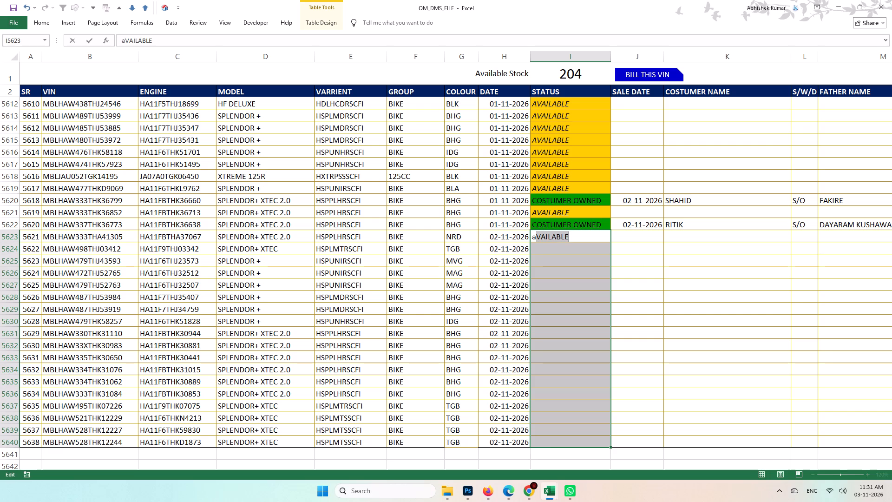
key("ctrl+Return")
left_click(647, 320)
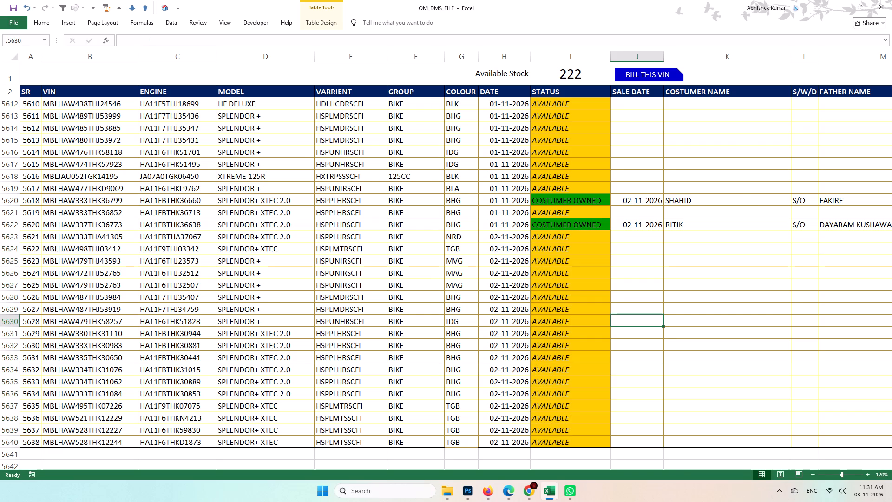
key("ctrl+s")
Return to the DMS Details dashboard and search for vehicle v31076.
left_click(165, 6)
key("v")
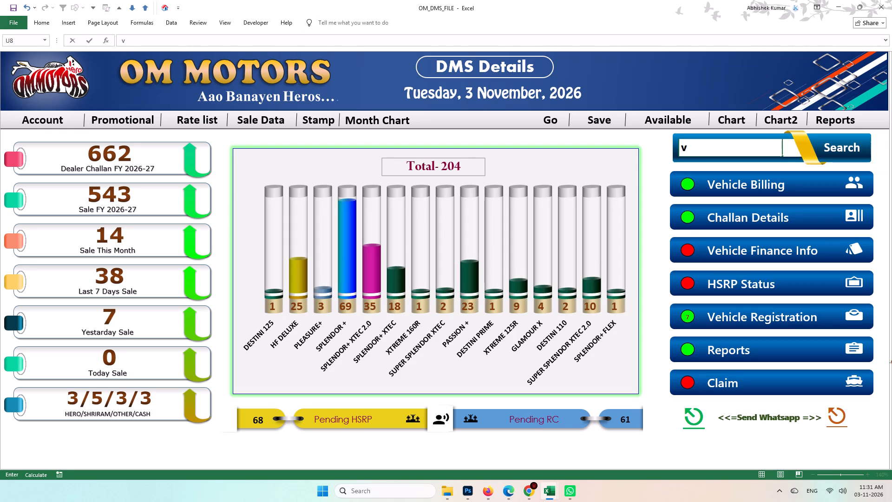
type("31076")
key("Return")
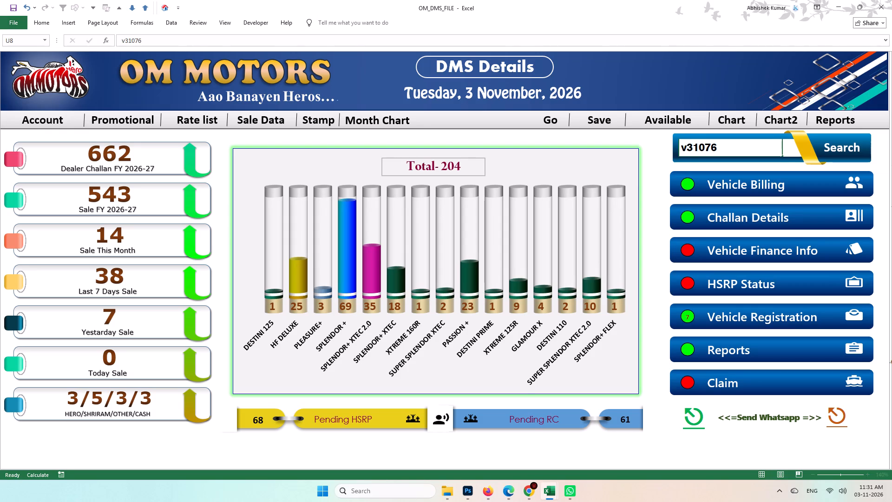
left_click(853, 145)
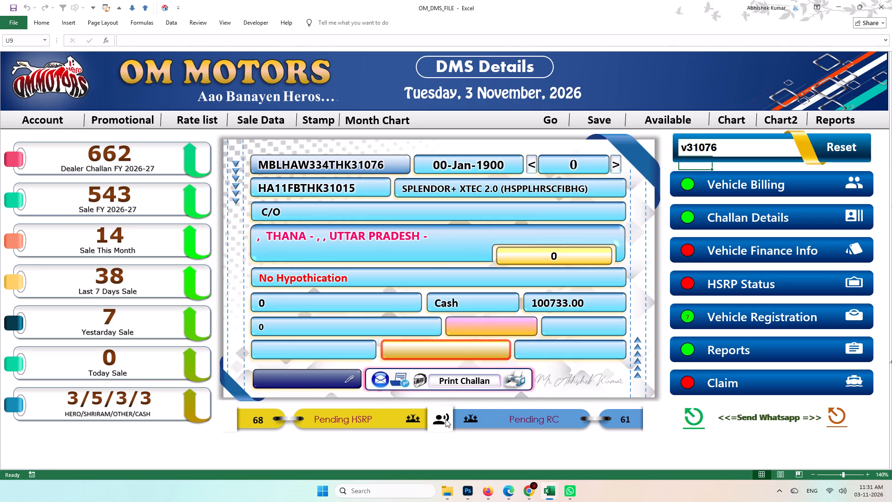
Open the Billing & Update Form for the found vehicle and accept its vehicle details to reach the personal details.
left_click(446, 419)
left_click(441, 421)
left_click(539, 358)
left_click(542, 347)
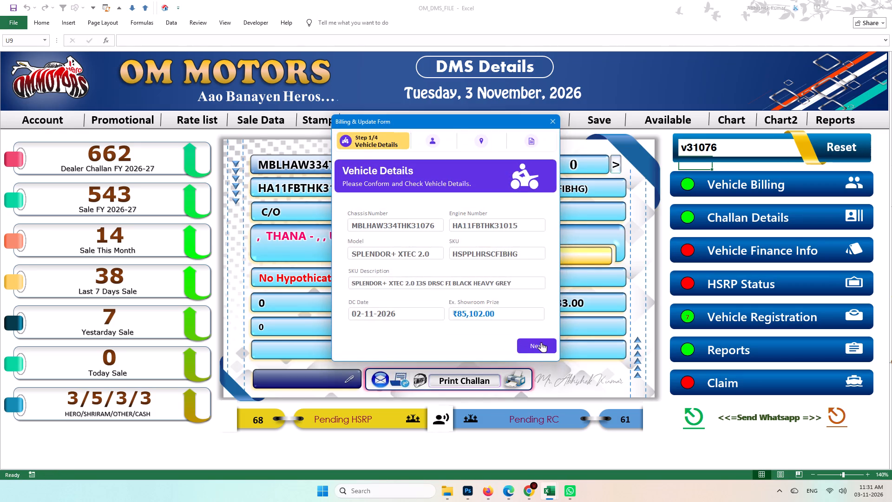
Enter the customer's full name and the relative's name in the Personal Details stage of the billing form.
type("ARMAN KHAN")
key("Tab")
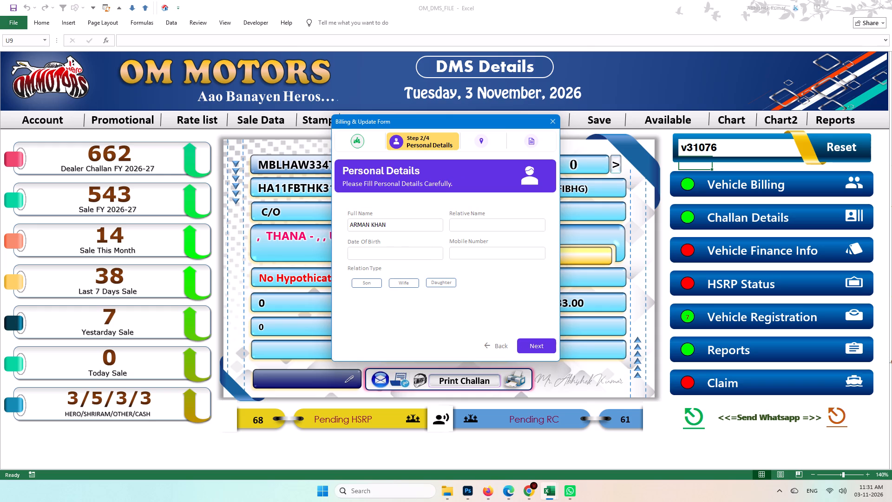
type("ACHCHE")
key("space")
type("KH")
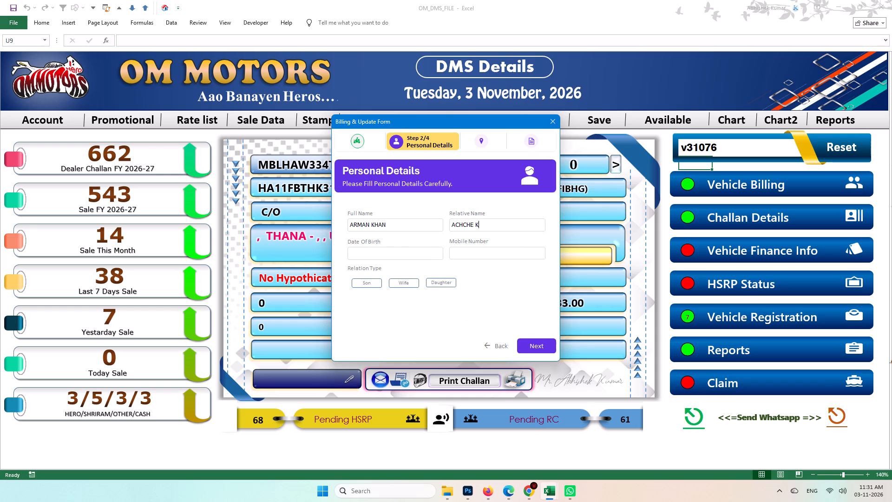
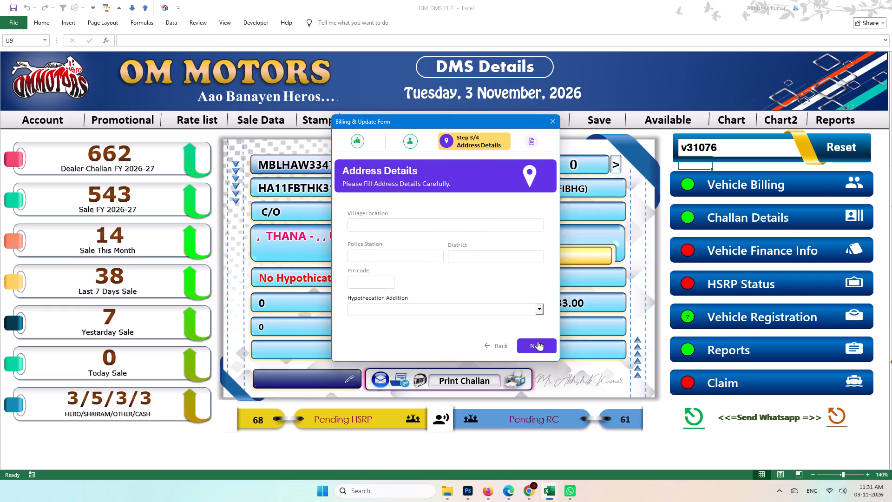
Enter the customer's village and post office as the Village Location in the Address Details stage.
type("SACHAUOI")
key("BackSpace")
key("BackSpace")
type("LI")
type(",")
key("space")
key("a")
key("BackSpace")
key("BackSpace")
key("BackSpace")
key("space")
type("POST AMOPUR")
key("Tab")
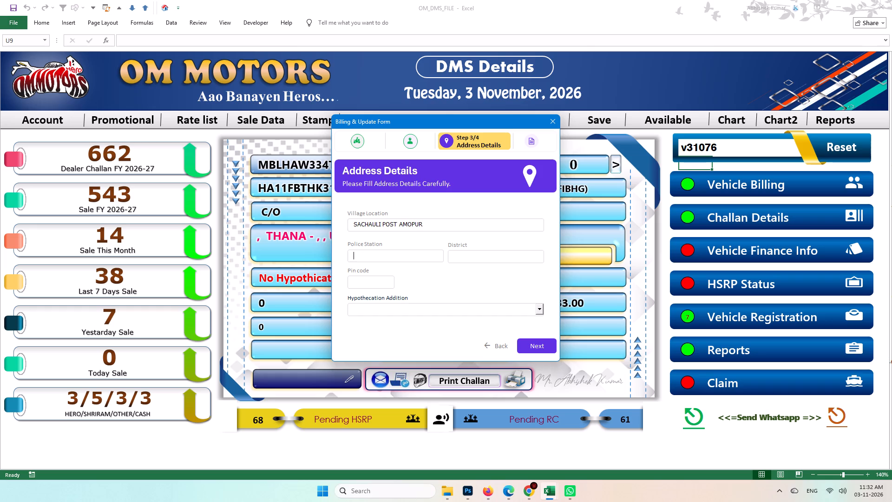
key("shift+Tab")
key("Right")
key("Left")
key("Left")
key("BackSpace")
Fill in the police station, district and pin code of the customer's address.
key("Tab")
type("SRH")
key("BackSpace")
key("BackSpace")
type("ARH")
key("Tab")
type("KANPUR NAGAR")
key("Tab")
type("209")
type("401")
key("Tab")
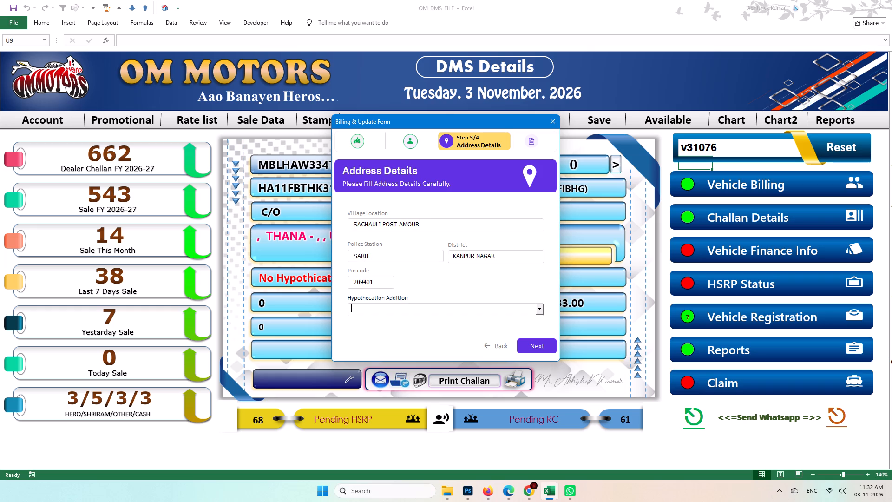
Set the Hypothecation Addition to SHRIRAM FINANCE LIMITED and continue to the insurance details.
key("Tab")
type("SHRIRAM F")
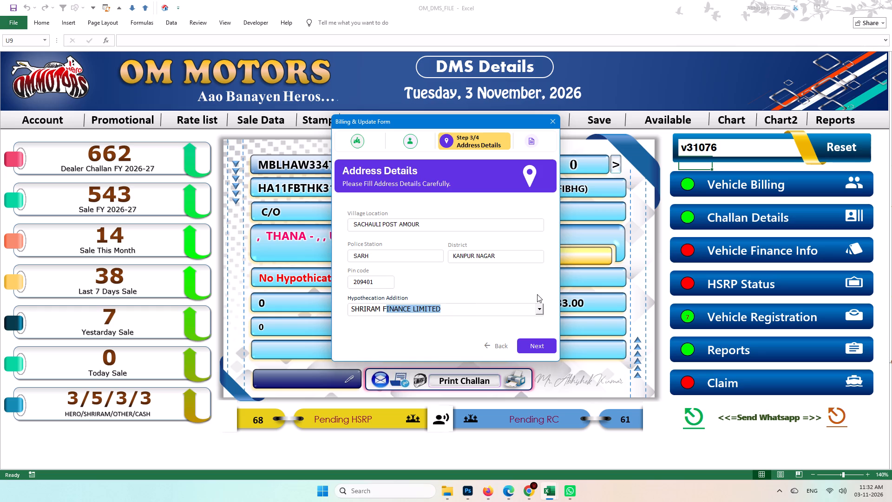
left_click(533, 349)
Choose the With CPA policy type and enter the nominee's name, relation FATHER and age 49.
left_click(398, 246)
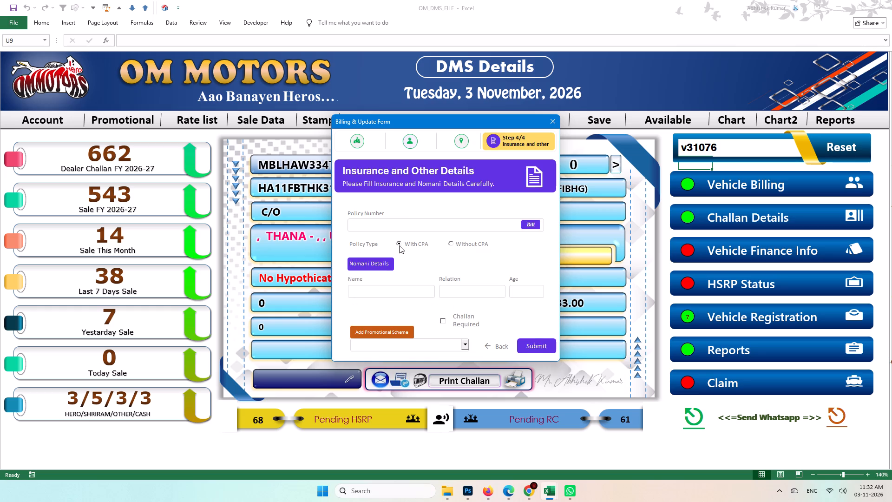
left_click(389, 288)
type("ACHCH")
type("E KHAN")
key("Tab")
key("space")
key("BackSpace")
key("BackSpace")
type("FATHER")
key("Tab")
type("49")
Mark the challan as required, add the Hero-ITC Farmer Scheme 2026 and submit the billing form.
left_click(441, 322)
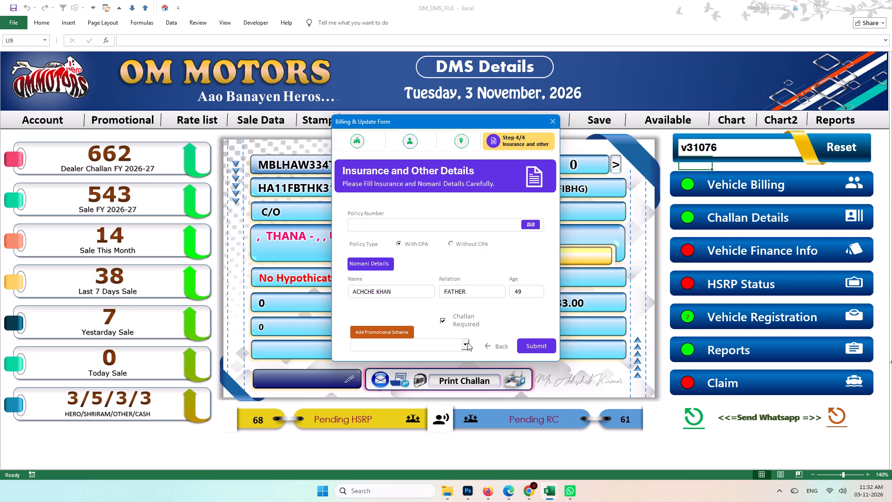
left_click(467, 343)
left_click(445, 357)
left_click(538, 348)
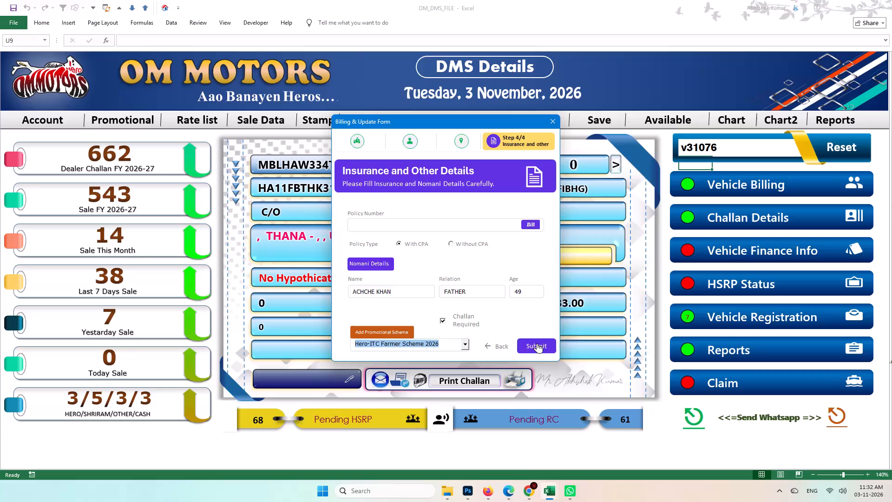
Switch to Chrome and open the land records site upbhulekh.gov.in in the New Tab page.
left_click(526, 501)
left_click(361, 0)
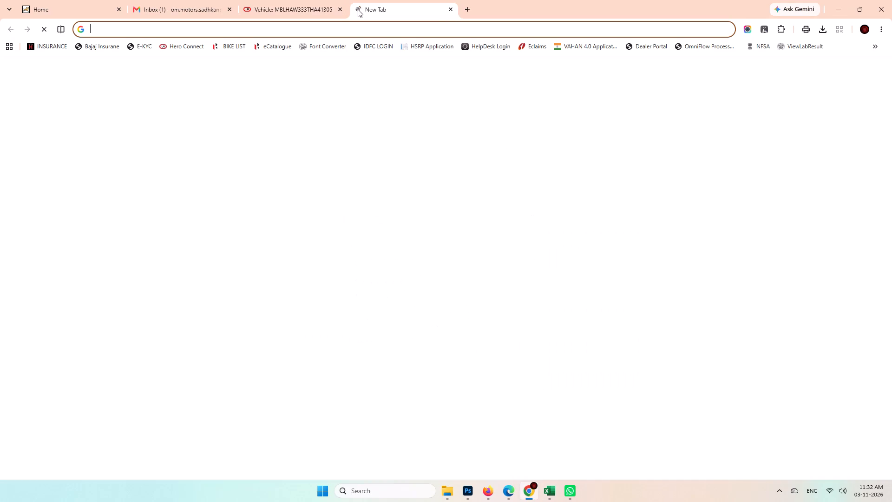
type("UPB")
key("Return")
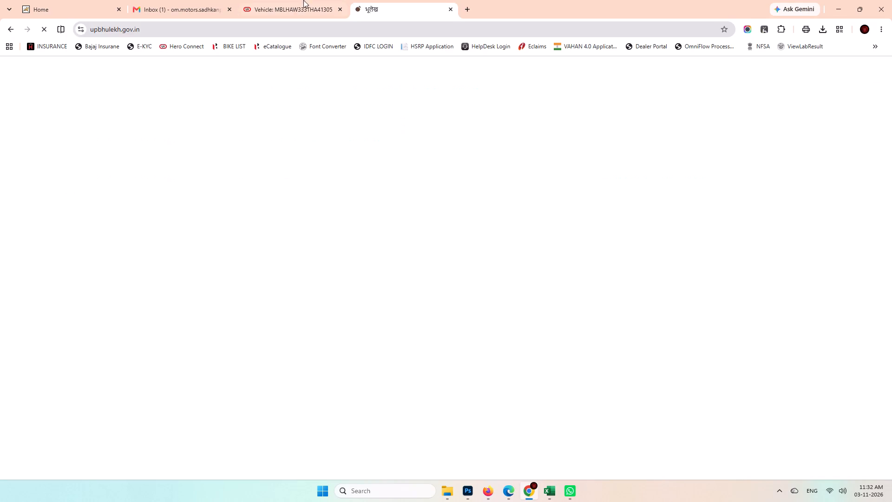
Go to the dealer portal's vehicle list and close its Export dialog.
left_click(287, 0)
left_click(360, 0)
left_click(292, 0)
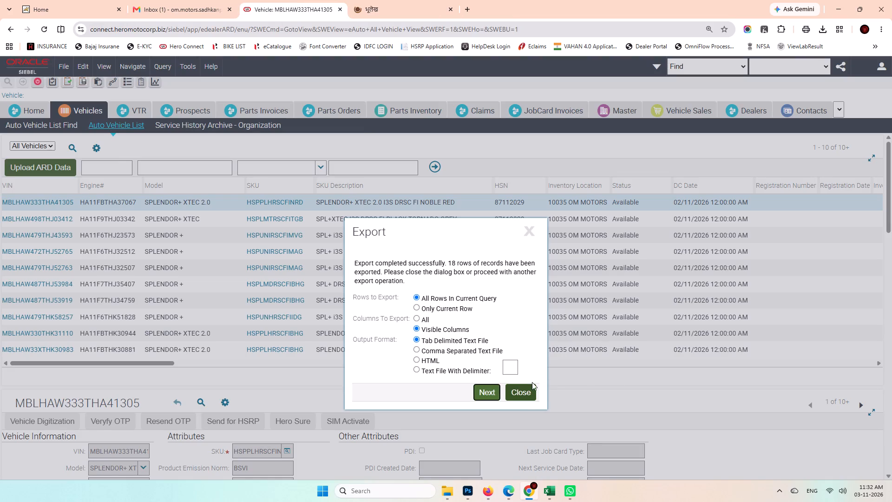
left_click(525, 400)
Return to the land records site and choose district Kanpur Nagar, tehsil Narval and the customer's village.
left_click(416, 0)
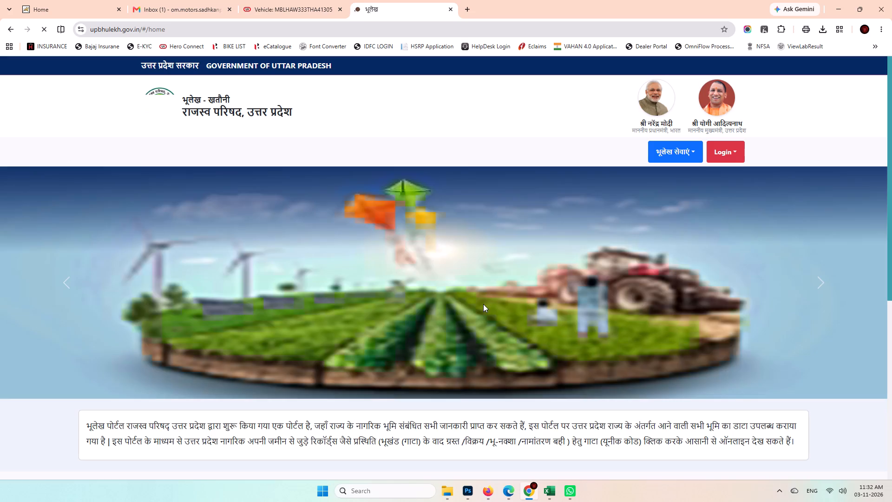
left_click(685, 167)
scroll(350, 296, "down", 1)
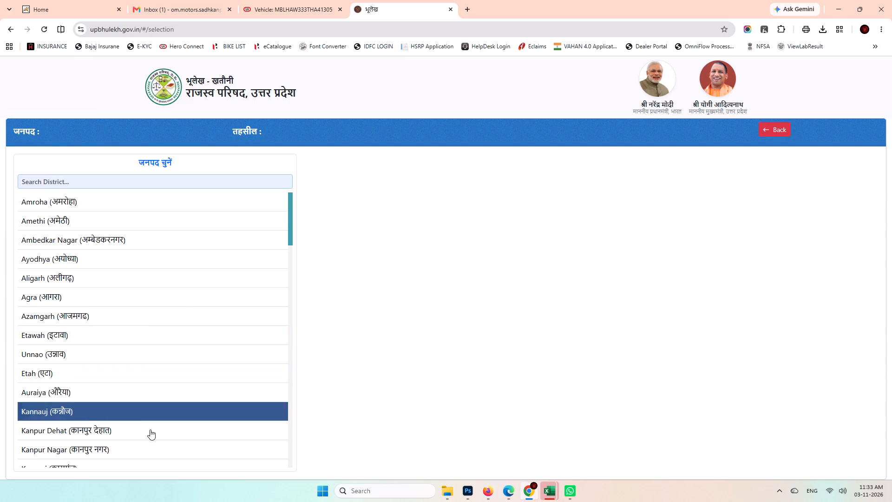
left_click(145, 450)
left_click(383, 240)
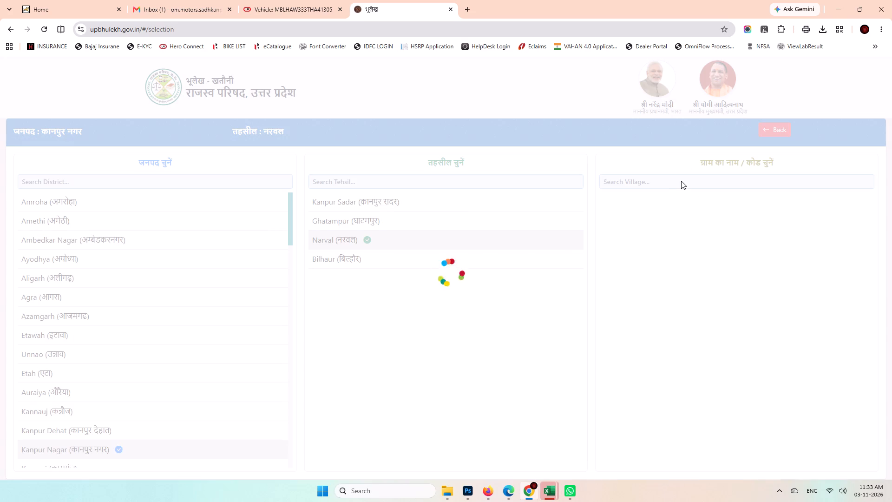
left_click(667, 182)
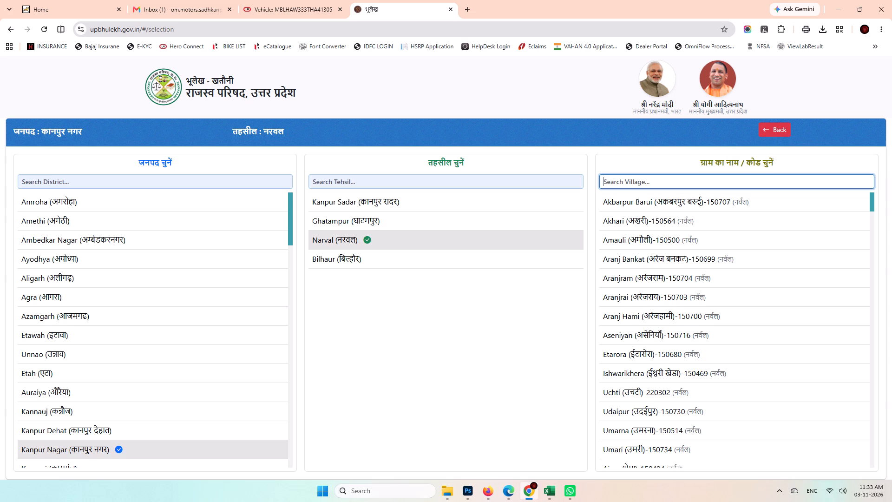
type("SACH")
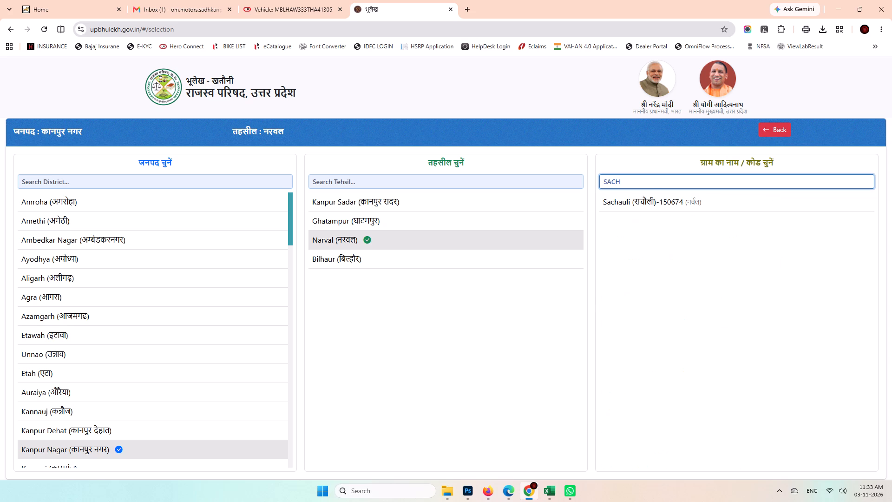
left_click(679, 202)
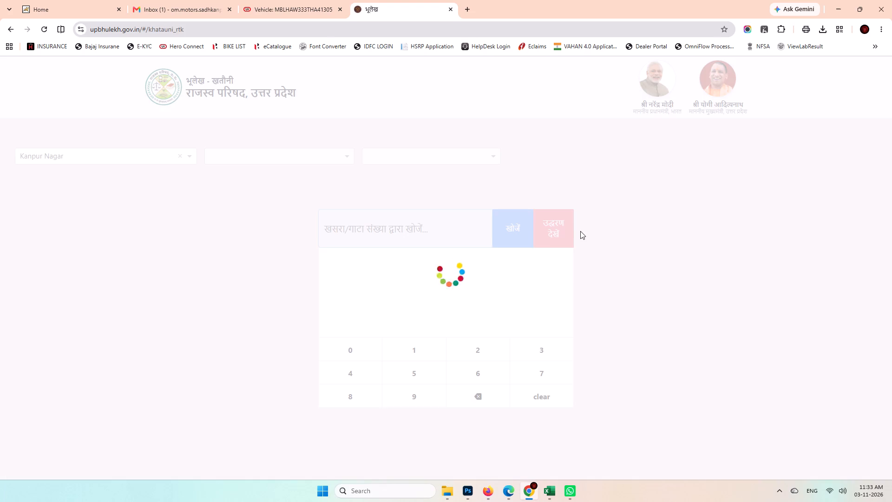
Search by landholder name in Hindi, pick the entry matching the nominee, and open the khatauni extract for plot 552.
left_click(429, 191)
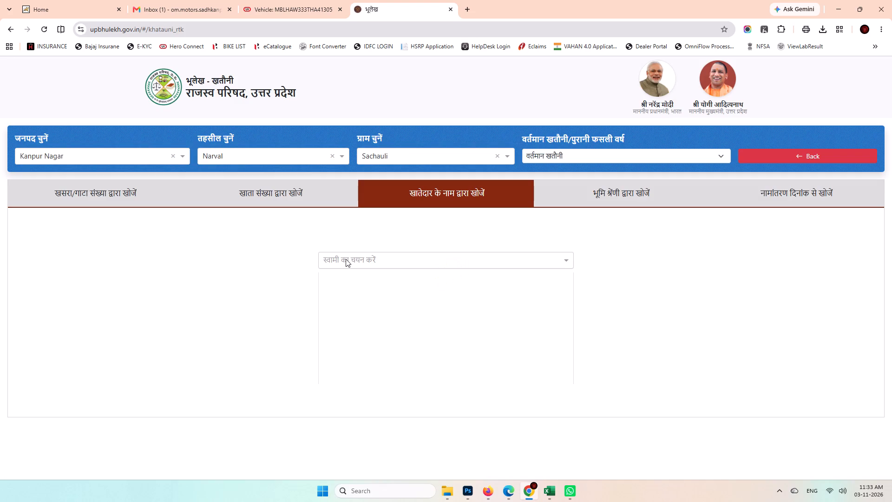
left_click(355, 256)
left_click(361, 261)
key("super+space")
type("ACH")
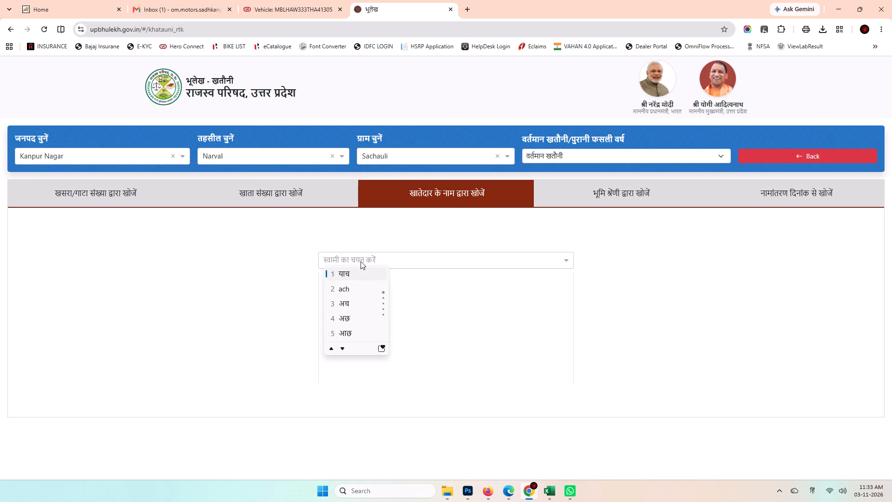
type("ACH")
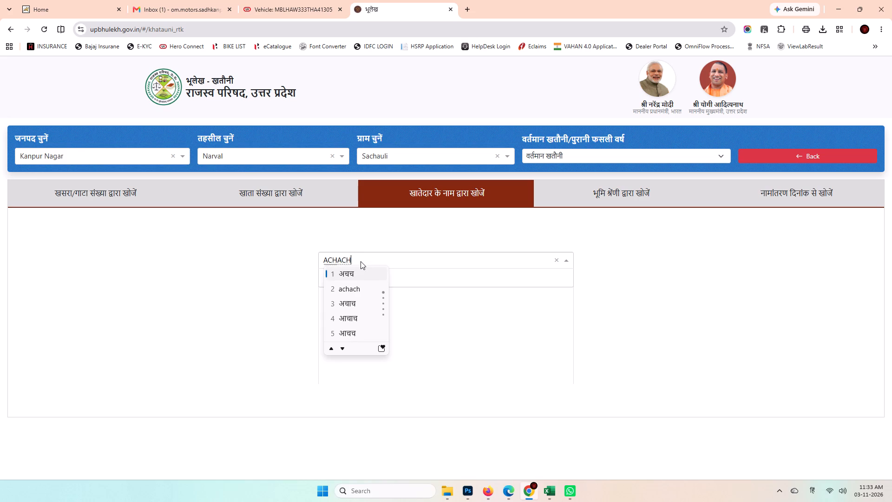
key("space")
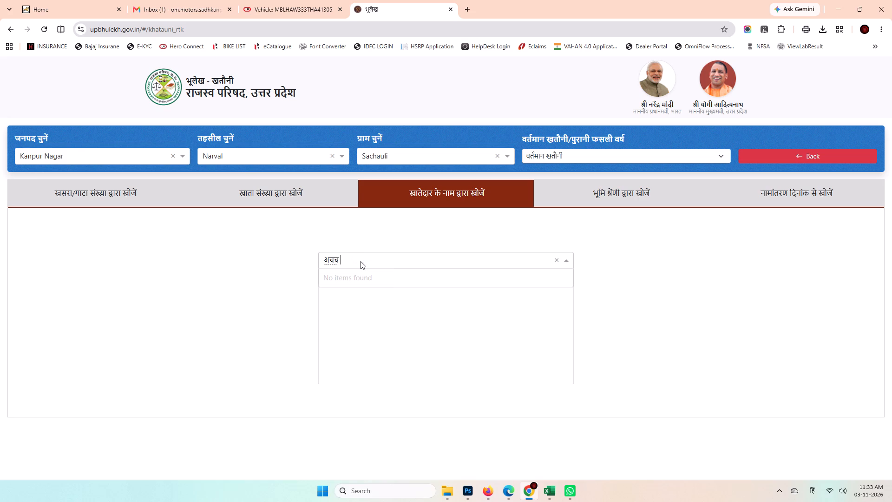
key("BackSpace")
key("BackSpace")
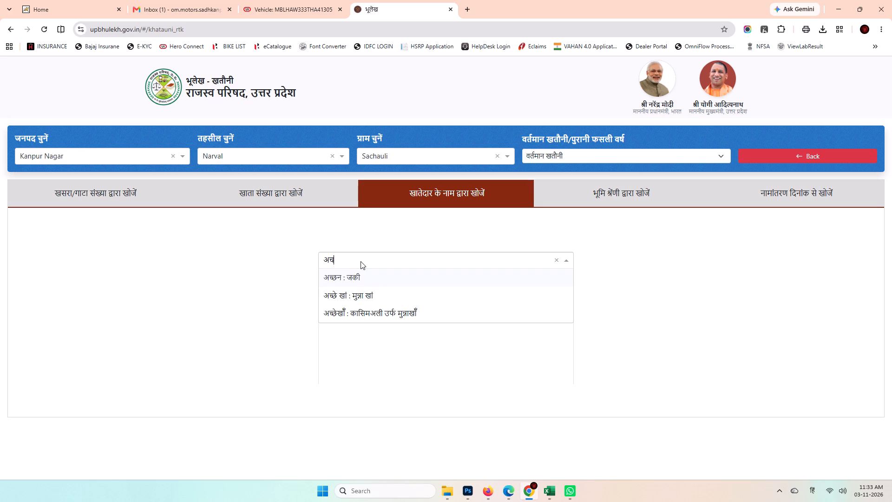
left_click(380, 295)
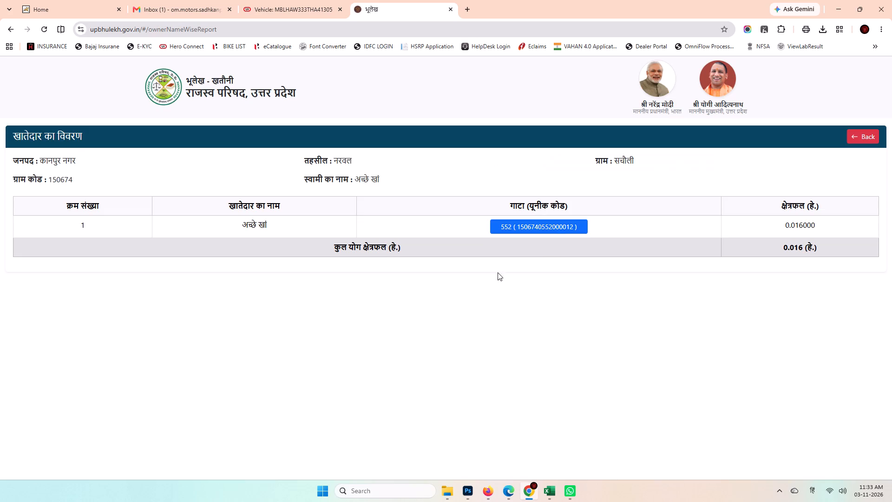
left_click(554, 228)
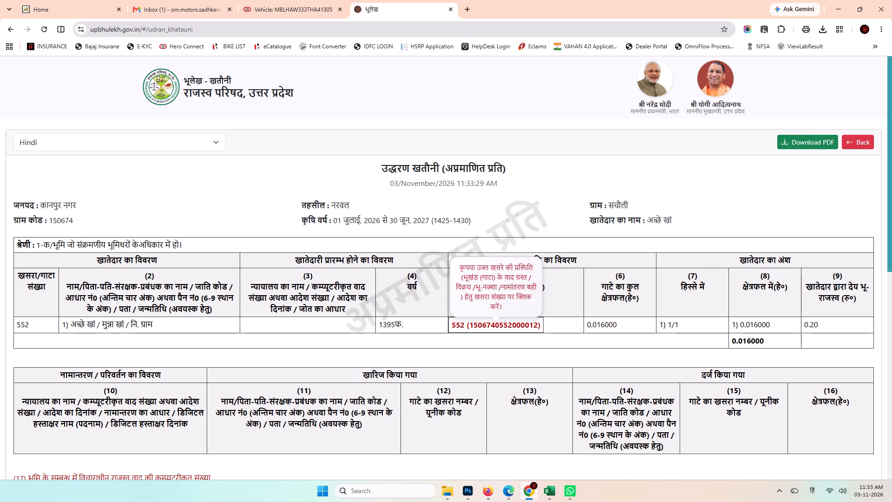
Select the whole khatauni extract from its heading to the end and open the print preview for it.
left_click(218, 198)
scroll(356, 204, "down", 7)
scroll(342, 334, "up", 8)
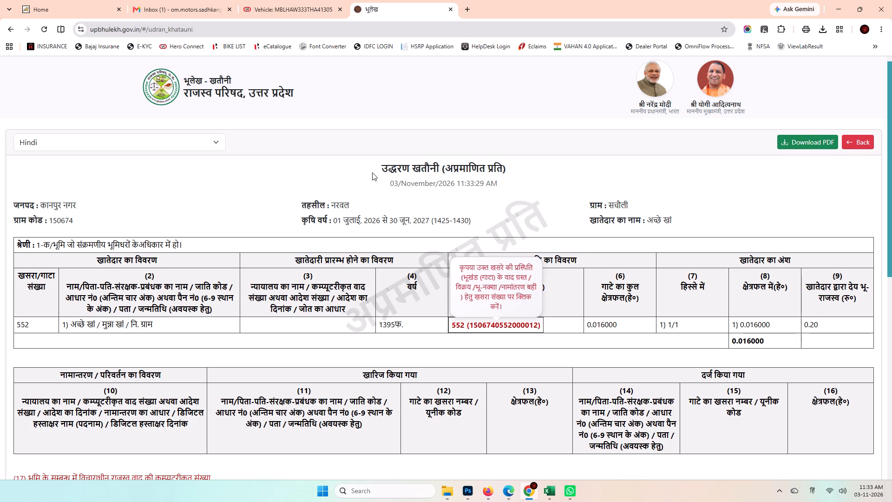
left_click_drag(369, 162, 561, 371)
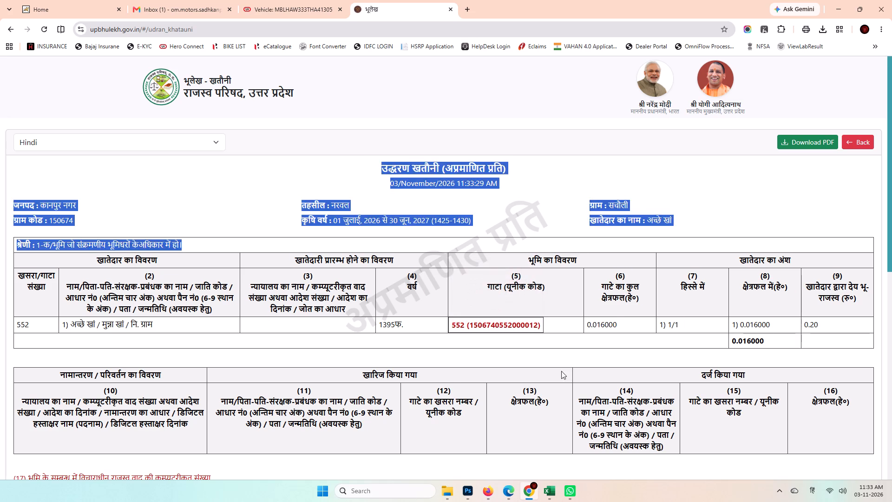
left_click_drag(561, 371, 732, 489)
right_click(478, 398)
left_click(514, 301)
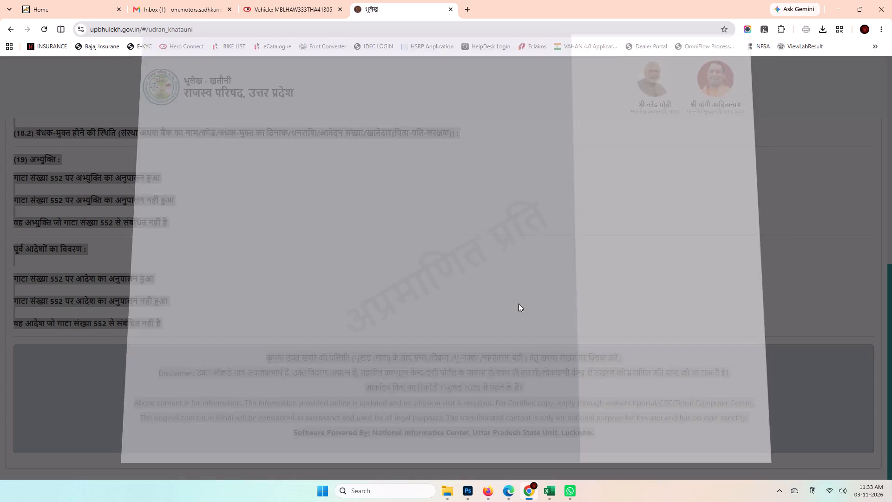
Expand the additional print settings and set the custom scale of the extract to 77.
left_click(667, 188)
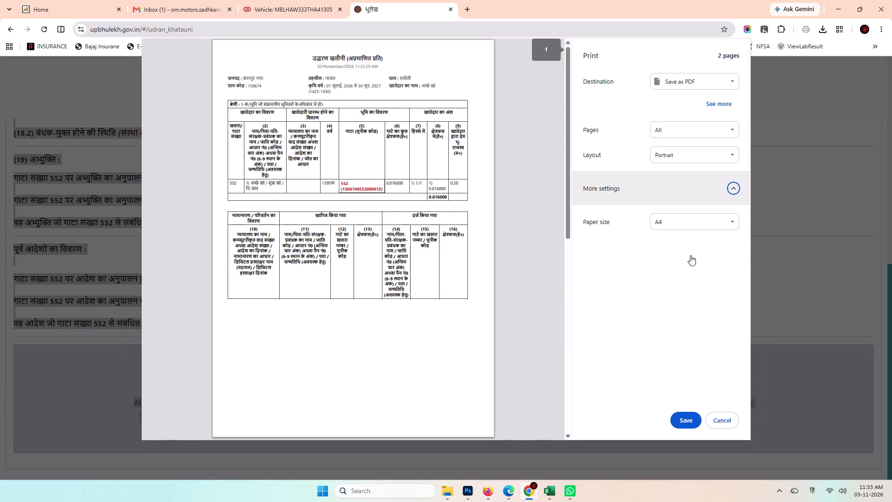
triple_click(674, 313)
scroll(401, 249, "down", 2)
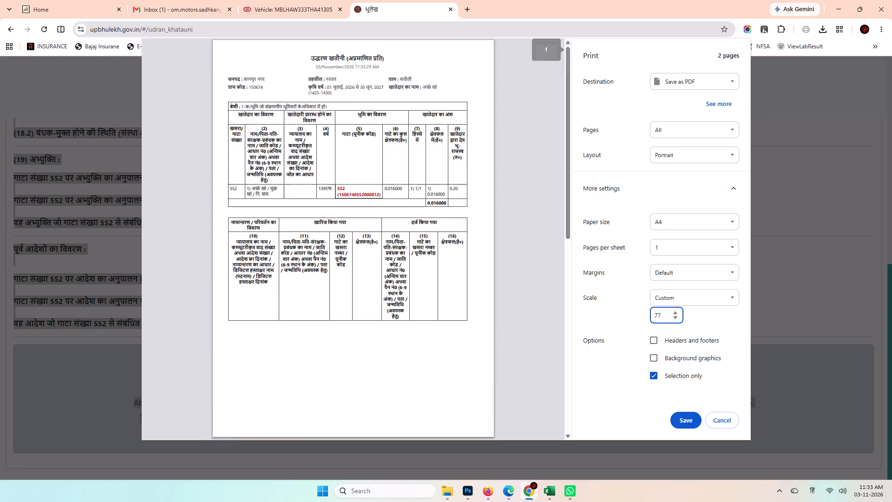
Save the khatauni extract as a PDF named भूलेख in the customer's folder inside RTO Documents2, finding the folder by creation date.
scroll(401, 249, "down", 6)
left_click(679, 418)
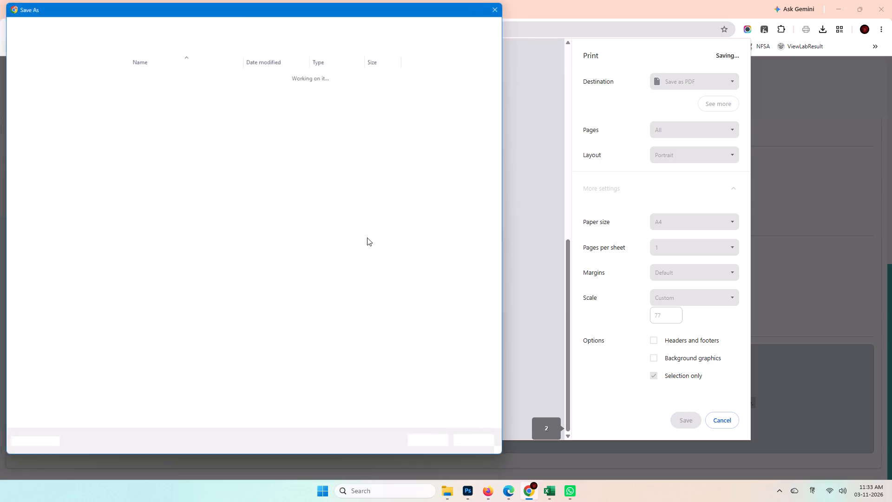
left_click(94, 214)
scroll(121, 111, "up", 5)
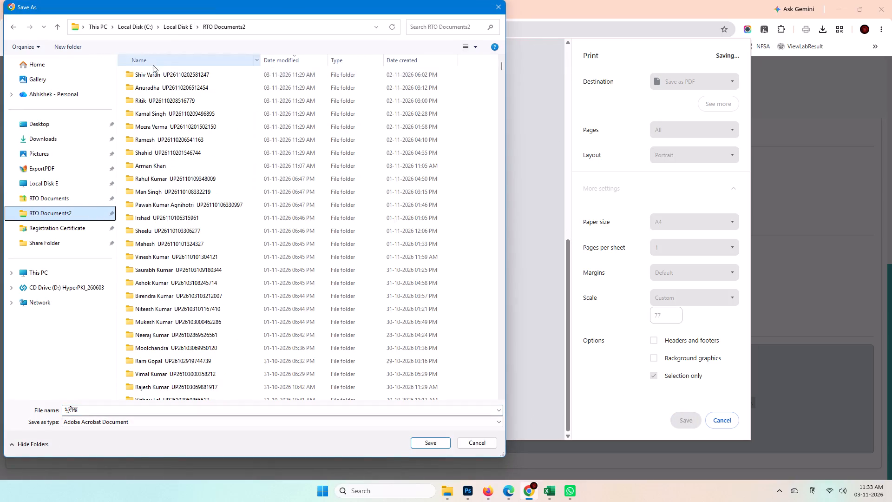
left_click(159, 75)
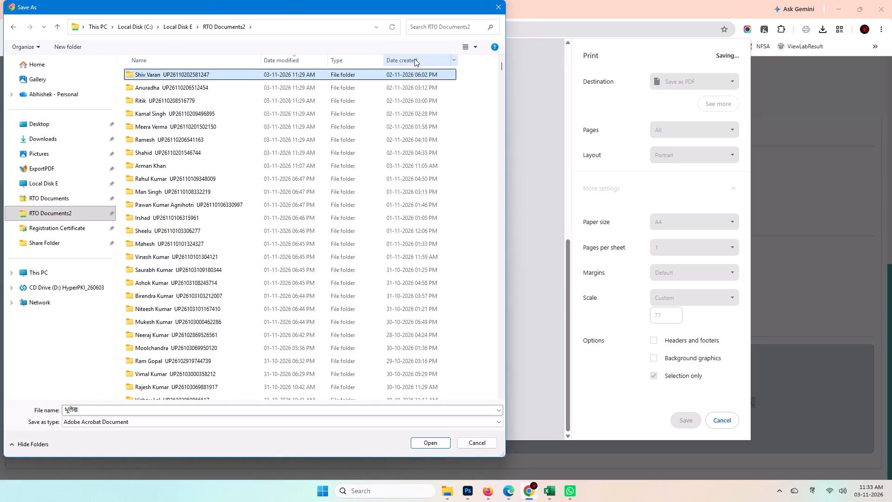
left_click(414, 59)
scroll(247, 95, "up", 5)
double_click(190, 75)
left_click(421, 435)
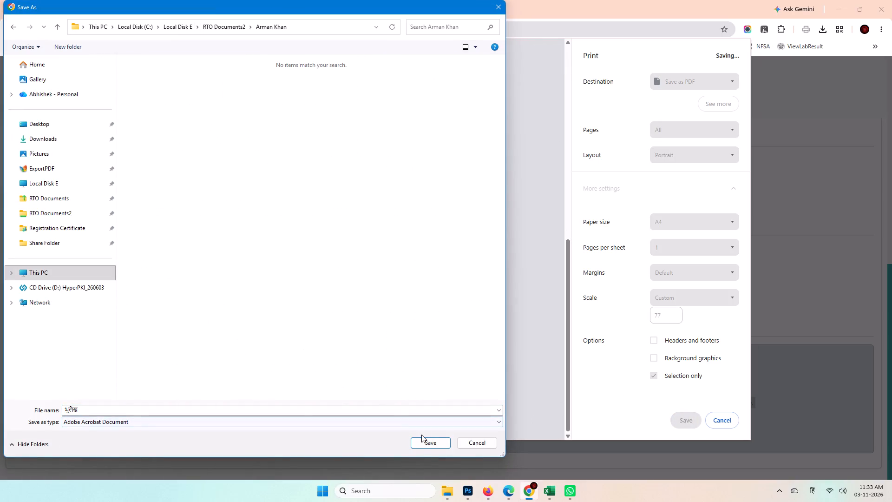
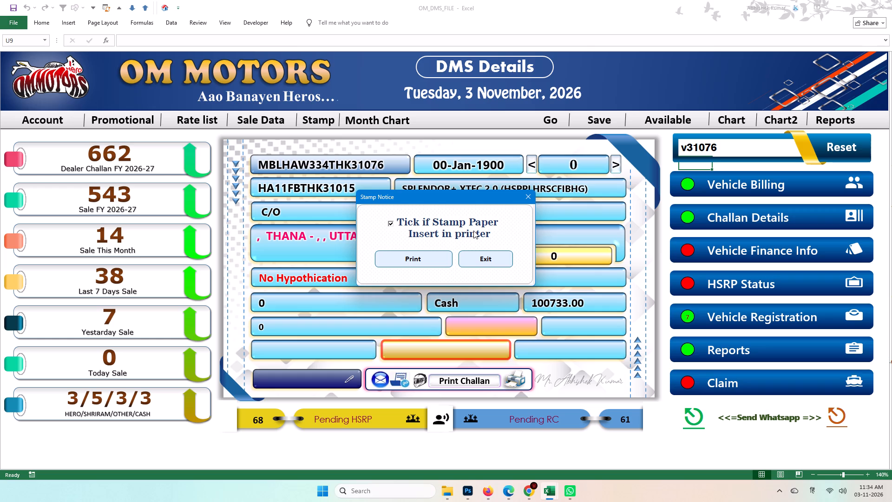
Print the stamp paper for the loaded SPLENDOR+ XTEC 2.0 vehicle record from the stamp notice.
left_click(416, 271)
left_click(426, 260)
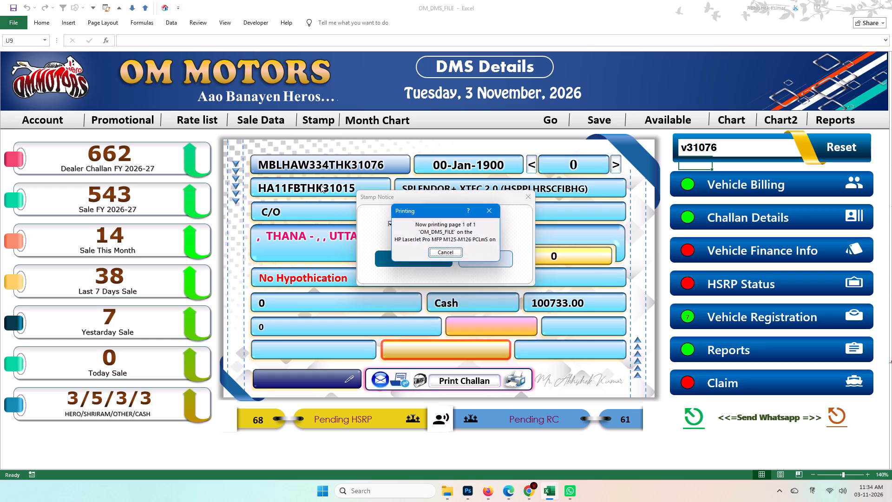
Switch to the VAHAN portal in Firefox, continue the expiring session, and start automatic tab reloading every 00:05:00.
left_click(489, 499)
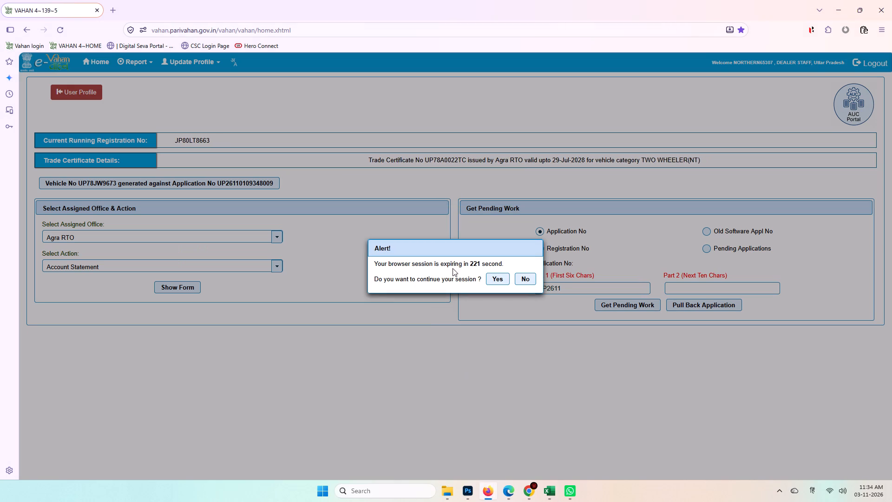
left_click(495, 277)
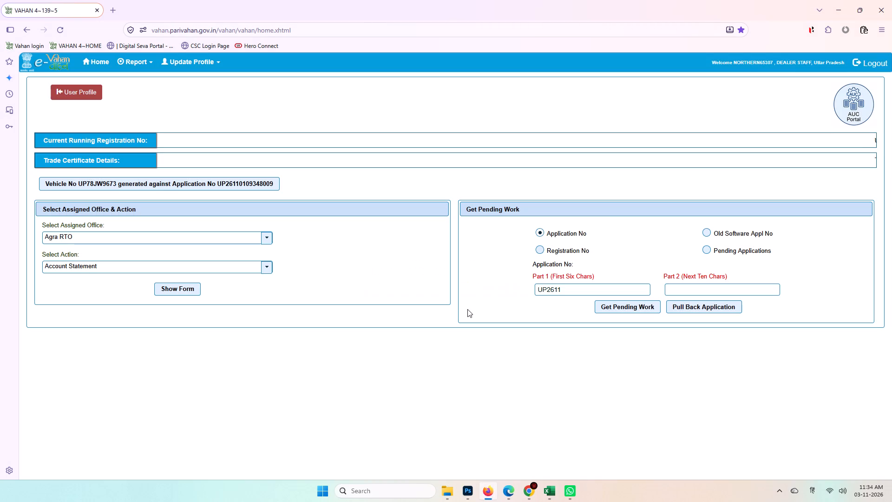
scroll(495, 277, "up", 5)
left_click(844, 28)
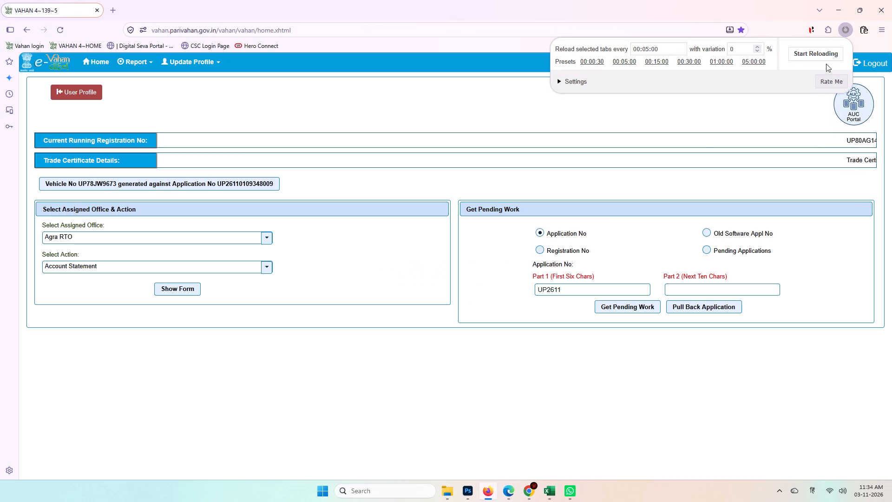
left_click(821, 59)
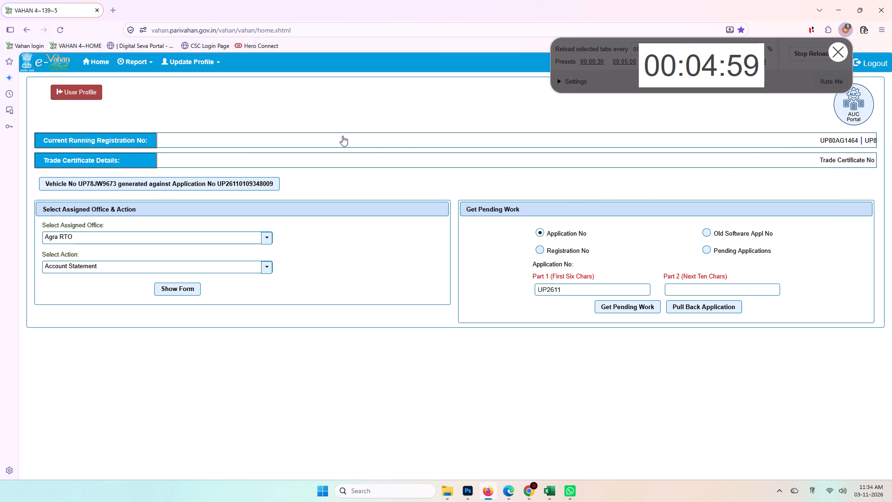
left_click(389, 179)
Reload the VAHAN home page and set the assigned office to KANPUR NAGAR.
left_click(93, 61)
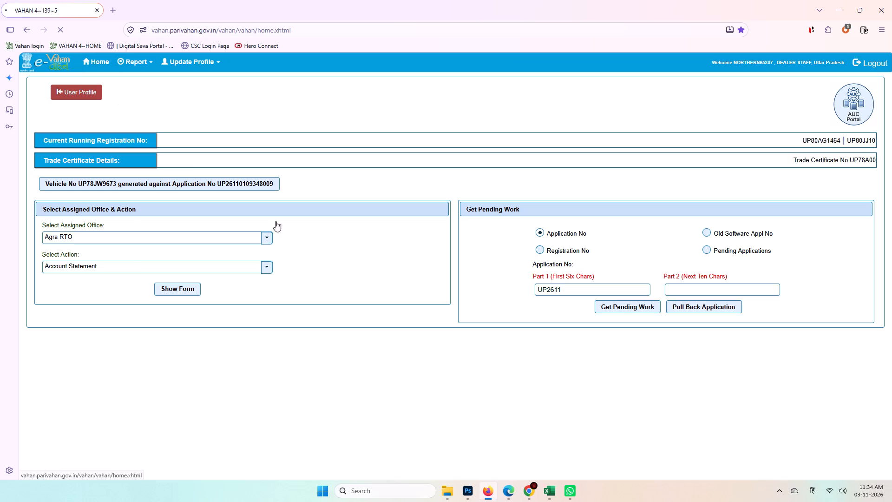
left_click(350, 265)
left_click(193, 233)
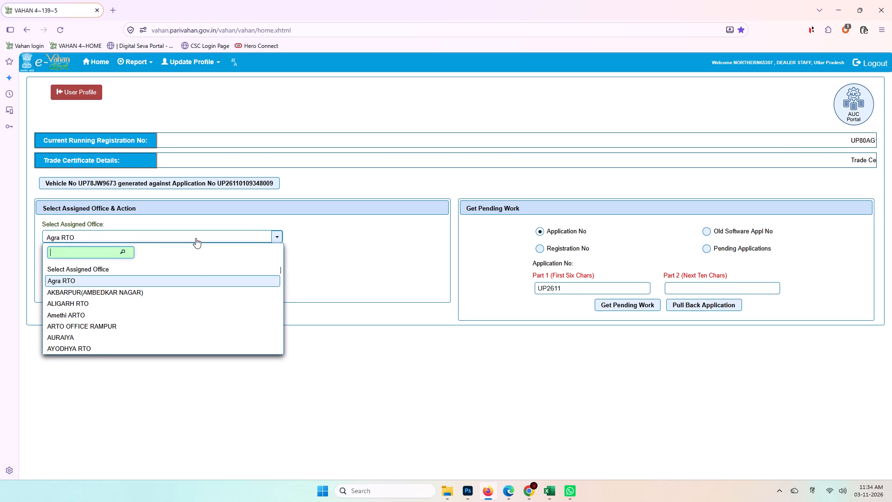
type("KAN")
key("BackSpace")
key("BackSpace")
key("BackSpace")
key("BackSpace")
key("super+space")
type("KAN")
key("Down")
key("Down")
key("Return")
Choose the action Entry-New Registration, open its form, and dismiss the BH series notice.
left_click(247, 270)
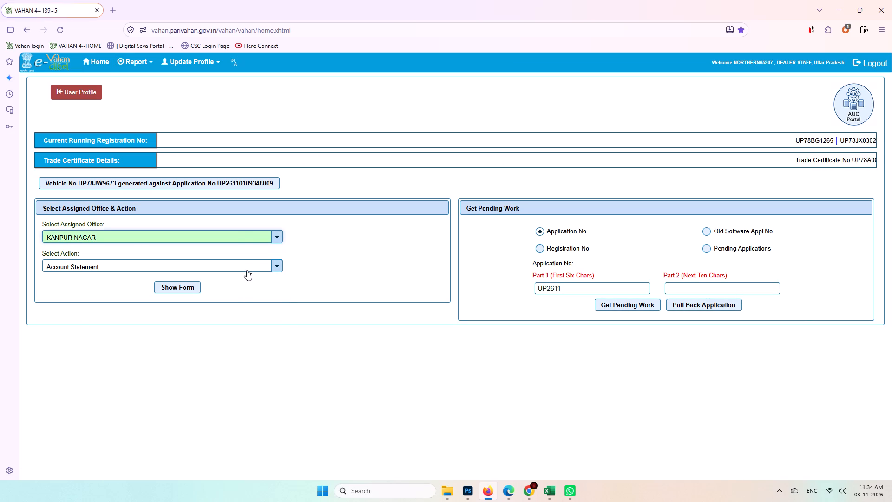
left_click(132, 370)
left_click(508, 371)
left_click(179, 280)
left_click(188, 279)
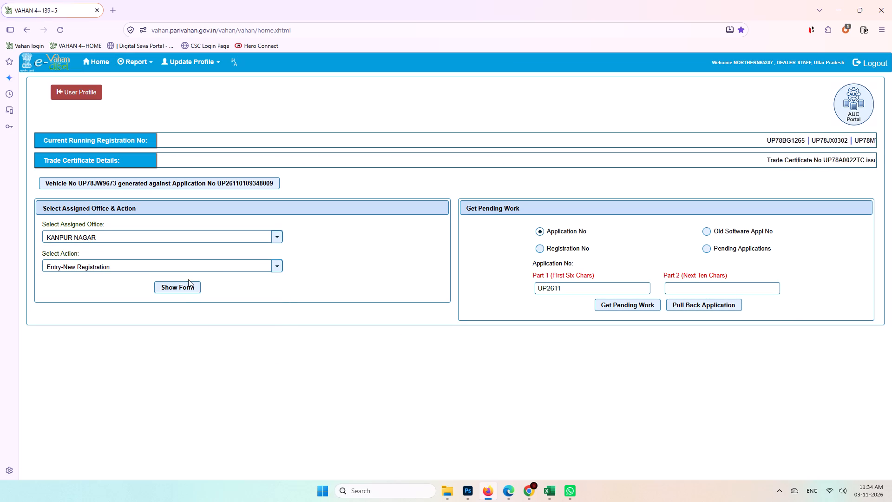
left_click(185, 289)
left_click(451, 272)
left_click(454, 281)
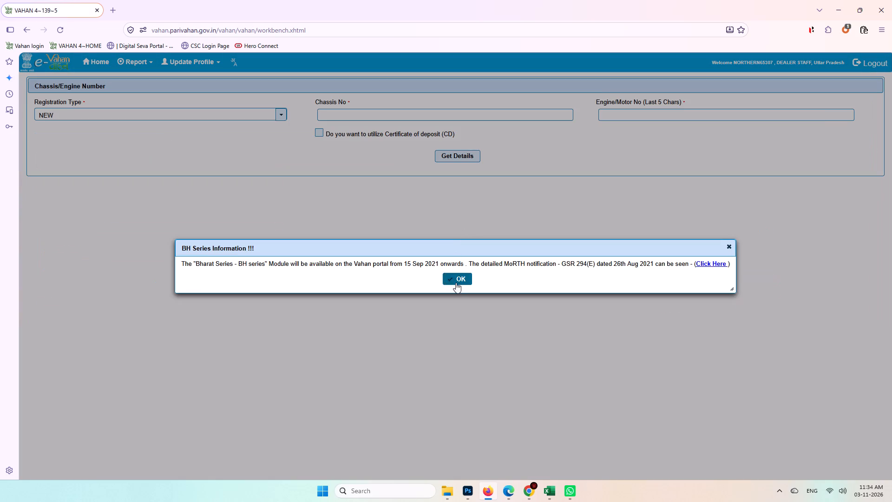
left_click(394, 115)
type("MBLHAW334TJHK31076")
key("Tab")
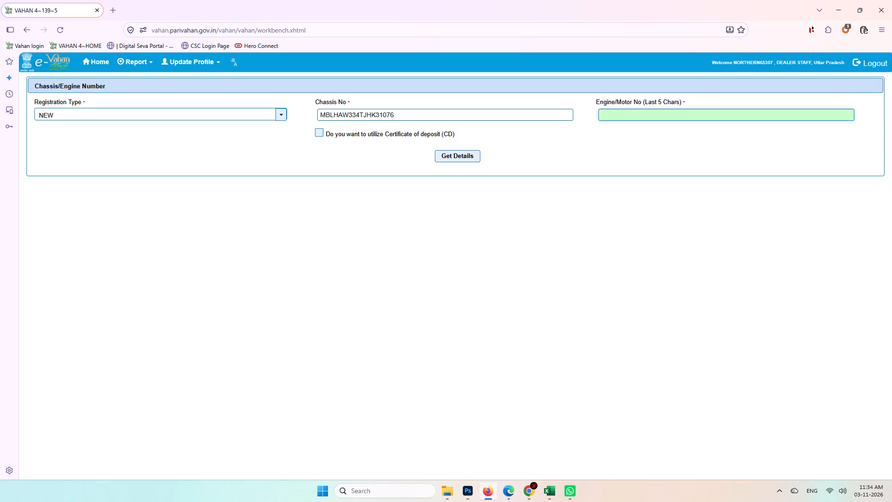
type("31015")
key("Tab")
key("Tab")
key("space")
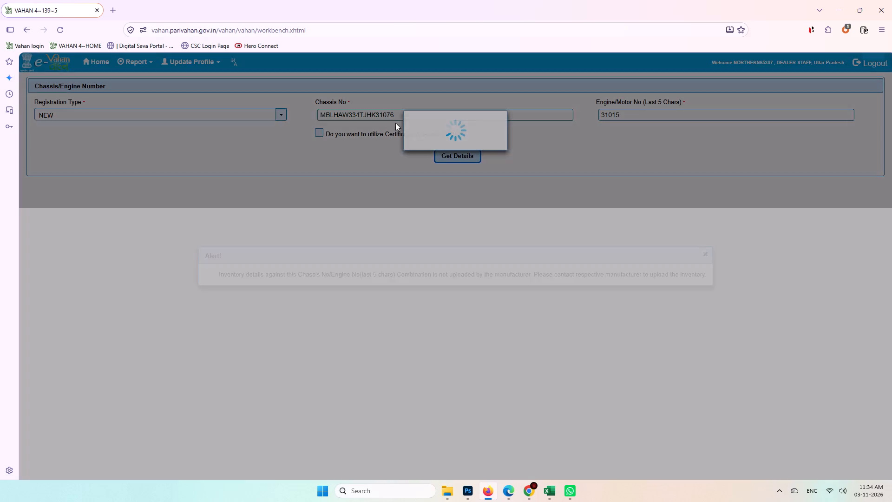
left_click(711, 247)
left_click(703, 254)
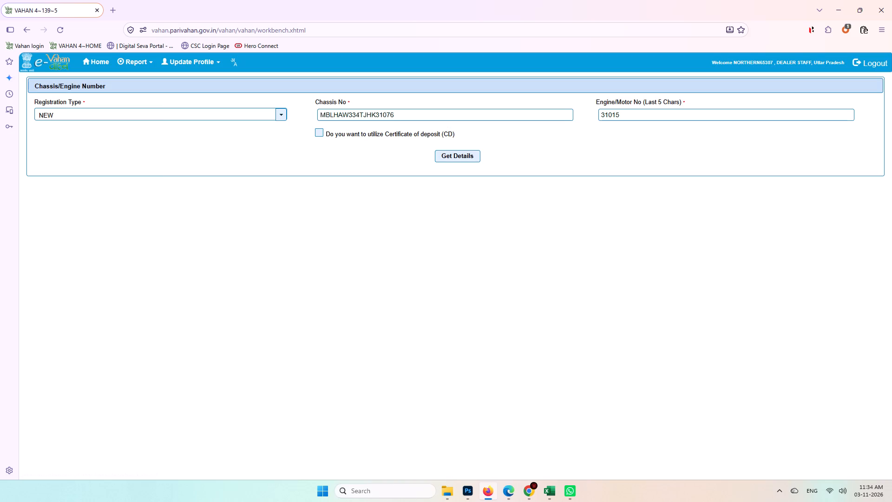
left_click(377, 112)
key("Left")
key("Left")
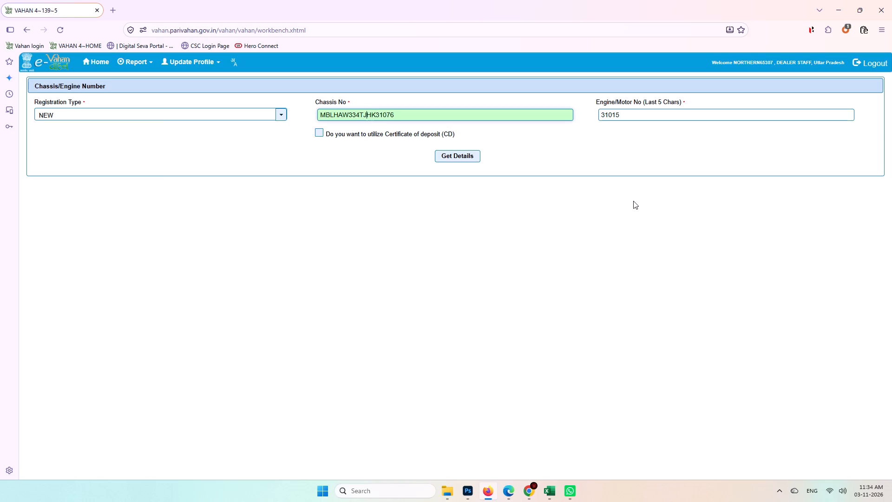
key("BackSpace")
key("Tab")
key("Tab")
key("Tab")
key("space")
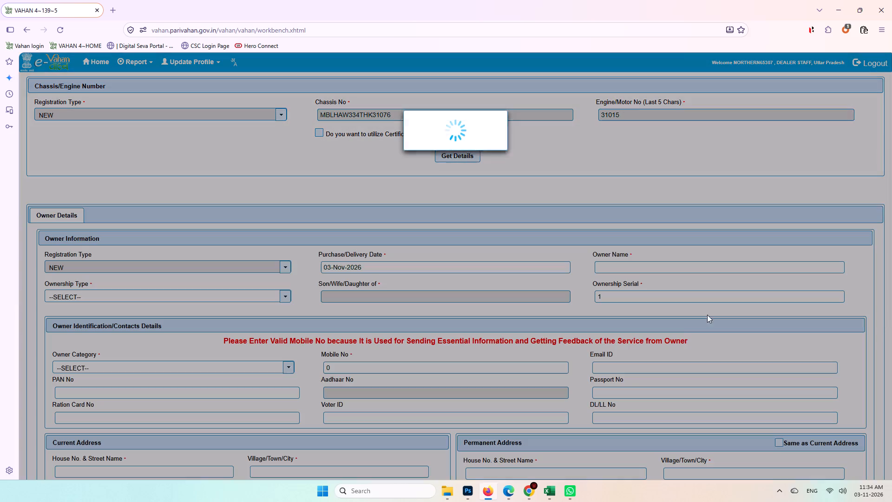
Fill in the owner's name, set the ownership type to INDIVIDUAL, and enter the parent's name under Son/Wife/Daughter of.
left_click(636, 261)
left_click(641, 267)
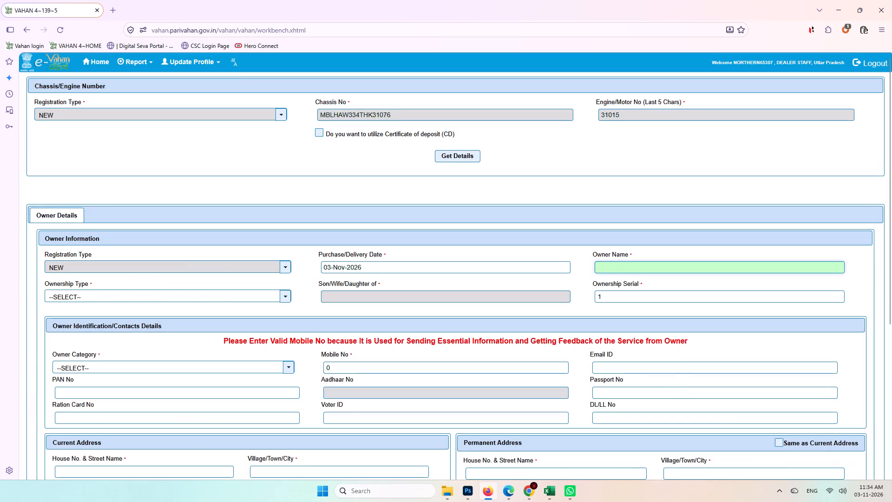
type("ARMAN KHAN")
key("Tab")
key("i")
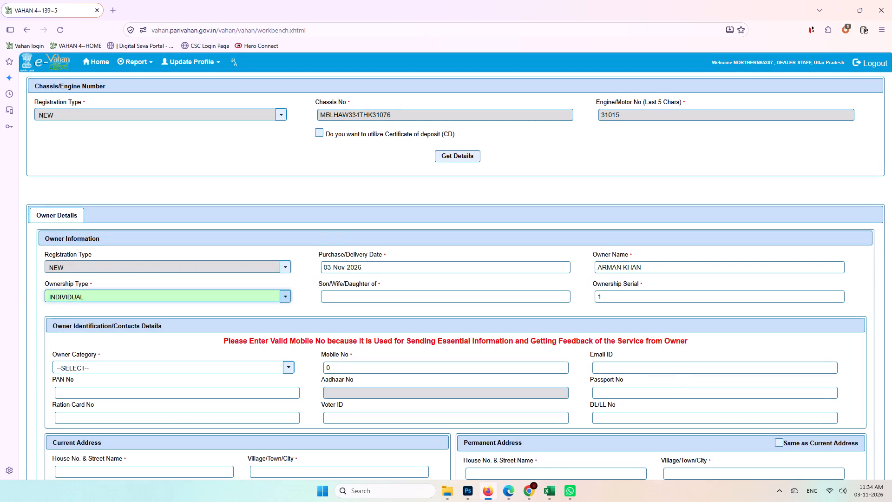
left_click(517, 271)
left_click(470, 297)
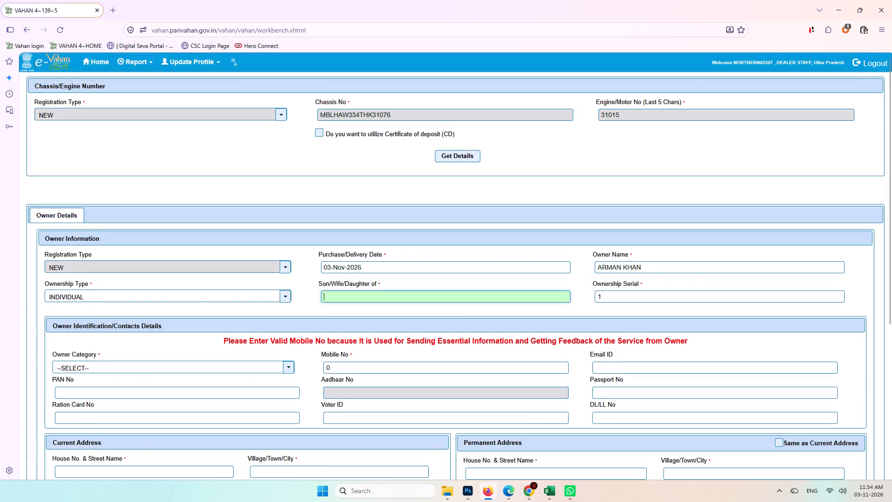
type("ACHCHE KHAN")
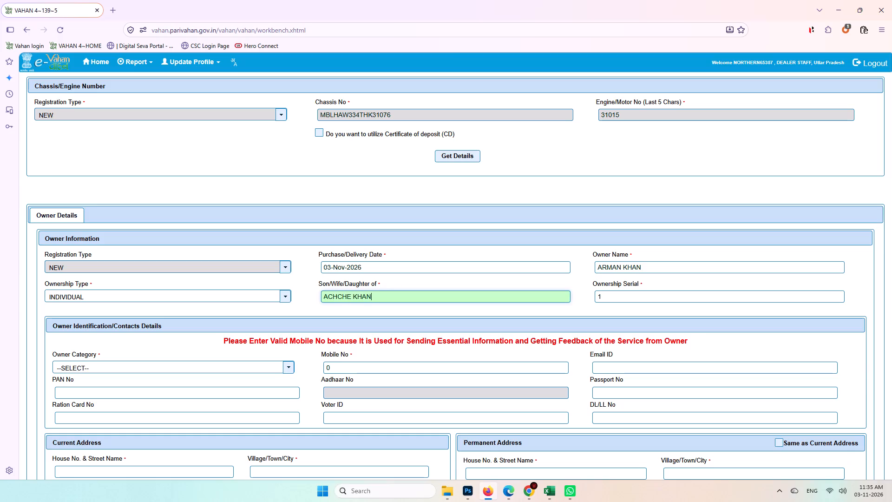
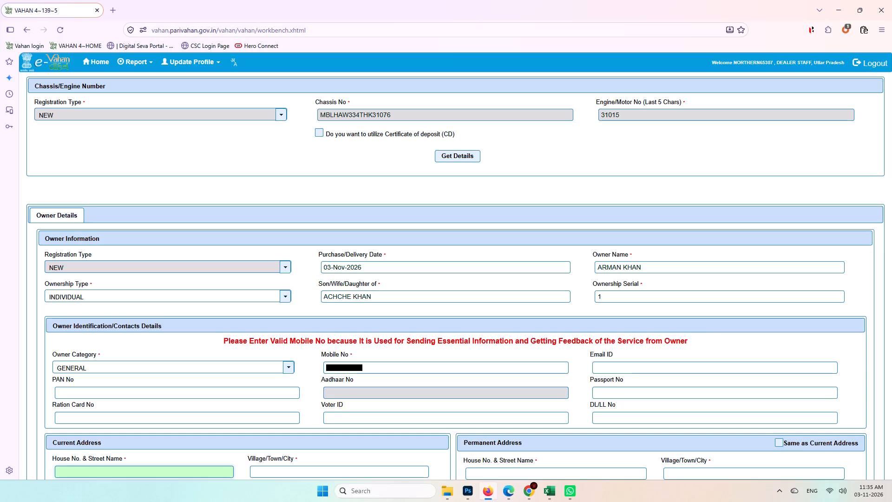
Enter the owner's house and street name and the village, town or city in the current address.
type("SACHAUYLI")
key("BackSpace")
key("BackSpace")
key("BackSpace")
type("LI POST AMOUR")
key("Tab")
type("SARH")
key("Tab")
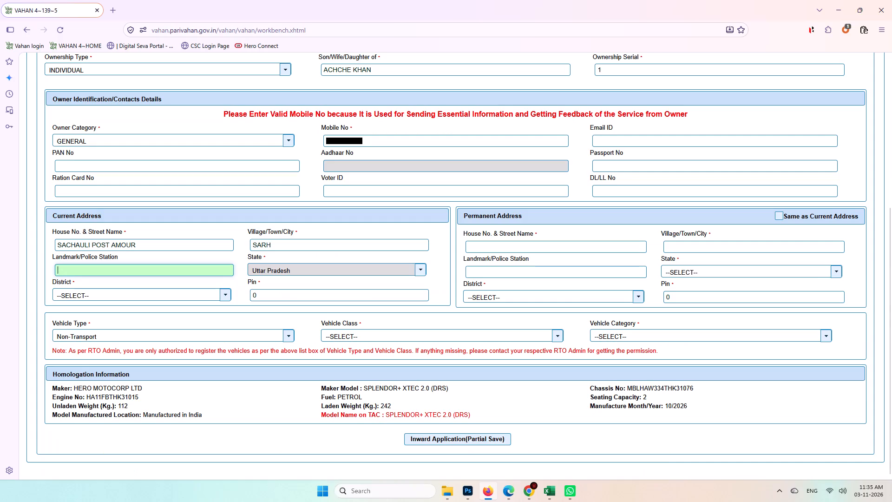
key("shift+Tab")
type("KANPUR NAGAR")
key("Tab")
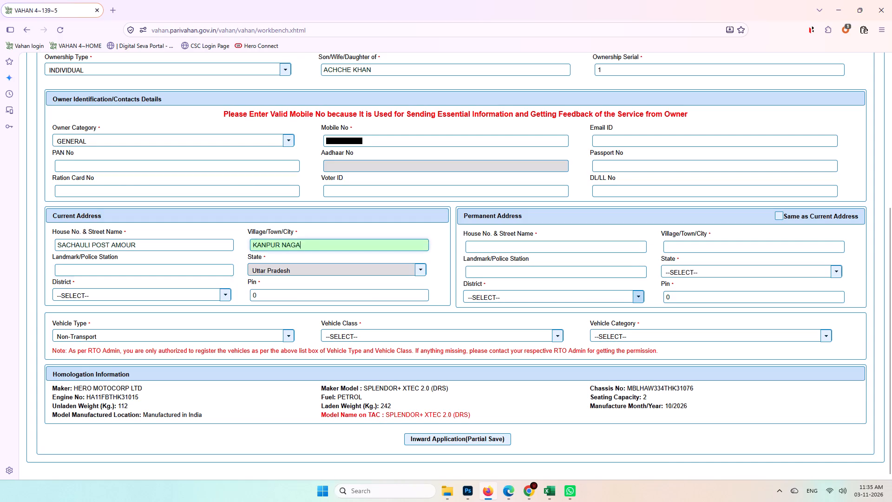
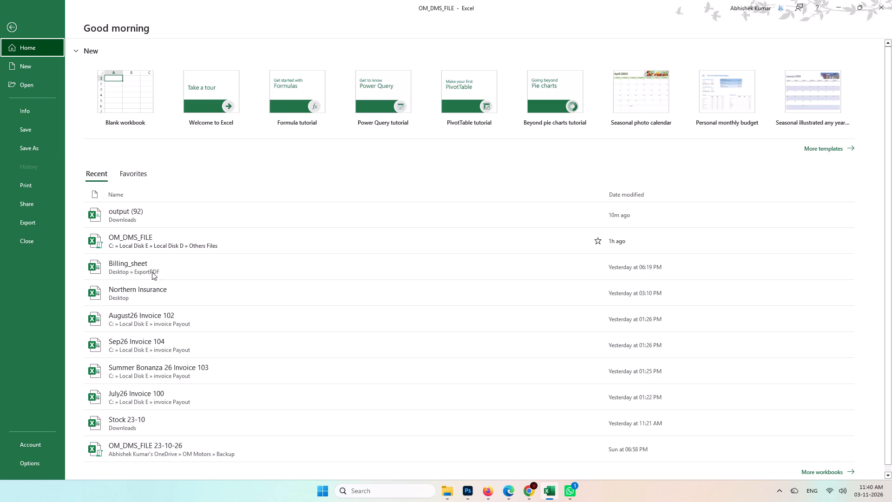
Open the recent Northern Insurance workbook stored on the Desktop.
left_click(154, 289)
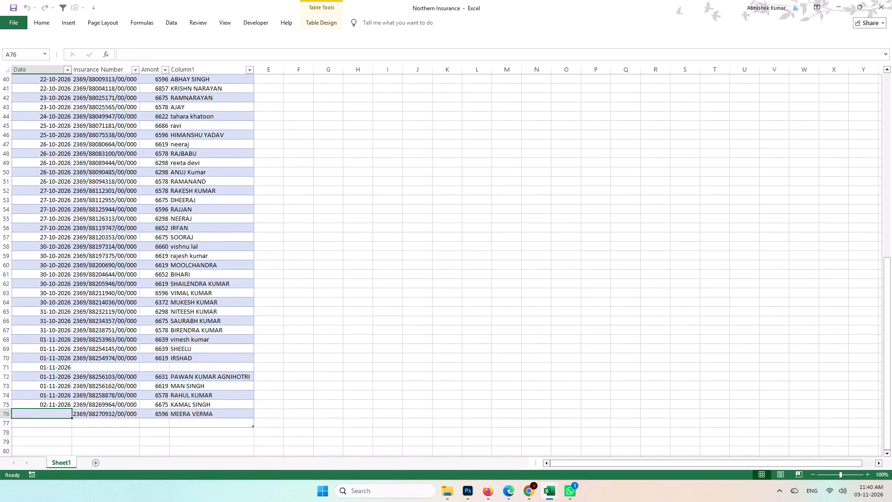
Fill the five Date cells from A76 to A80 with 2/11/26 in one entry.
key("Return")
key("Return")
key("Return")
key("Up")
key("Up")
key("Up")
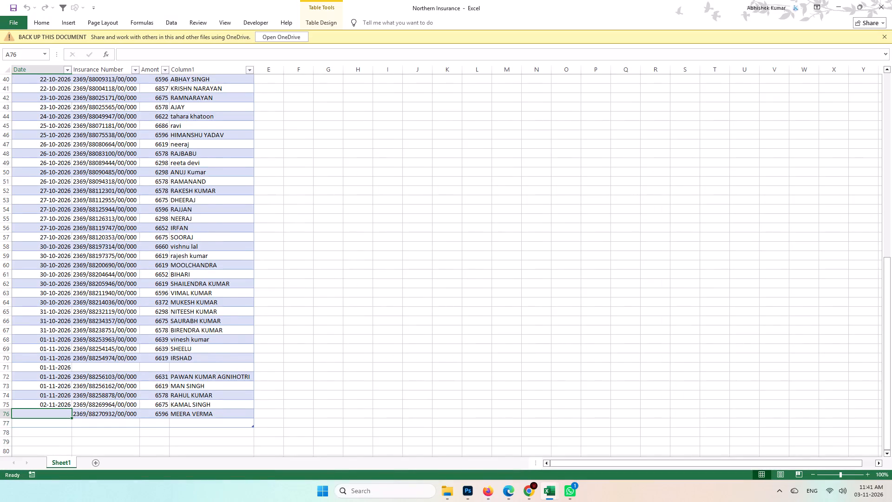
key("shift+Down")
key("shift+Down")
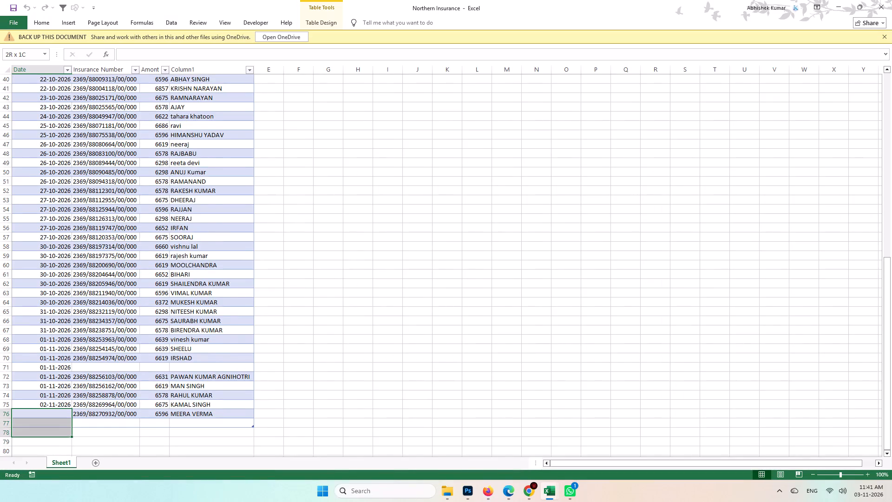
key("shift+Down")
key("shift+Down")
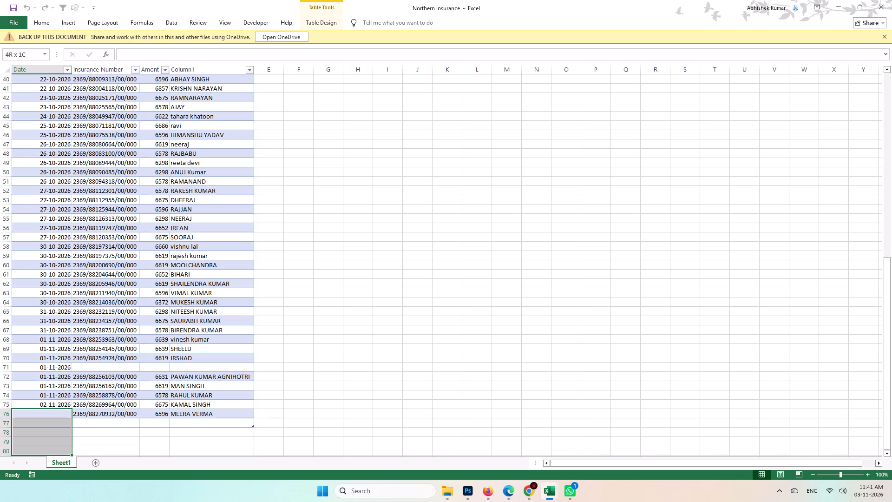
key("F2")
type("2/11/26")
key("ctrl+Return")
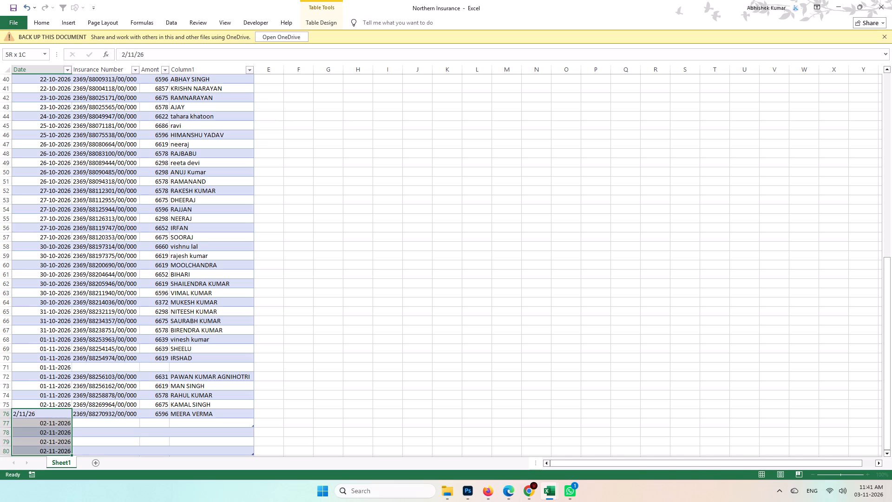
Start row 81 with today's date, 03-11-2026, and copy in the insurance number from the insurance portal's Print Policy Certificates page in Chrome.
scroll(366, 412, "down", 3)
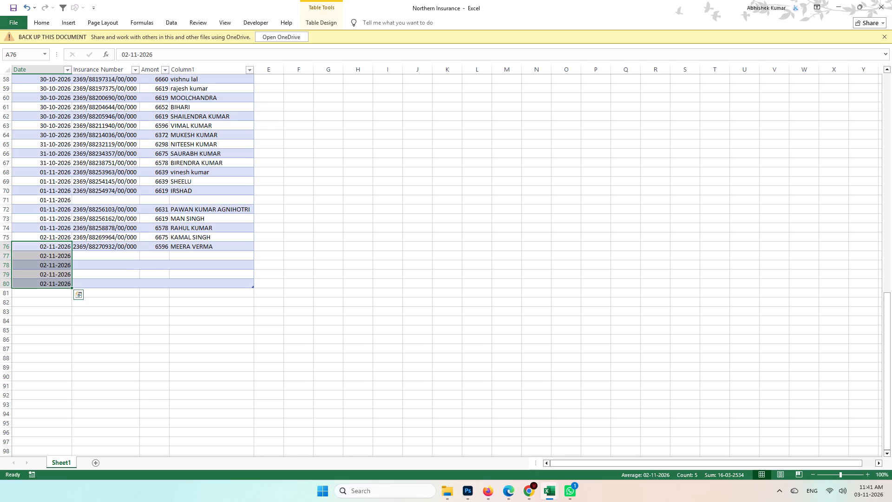
left_click(59, 291)
key("ctrl+semicolon")
key("Tab")
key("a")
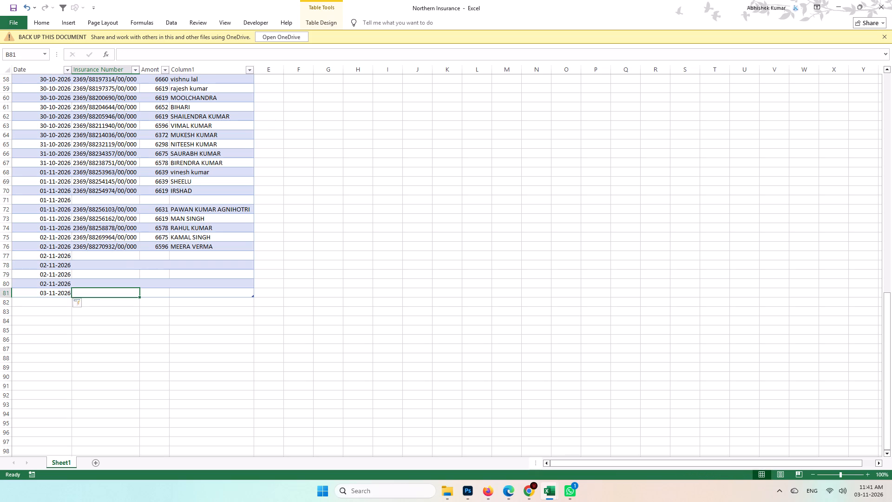
key("BackSpace")
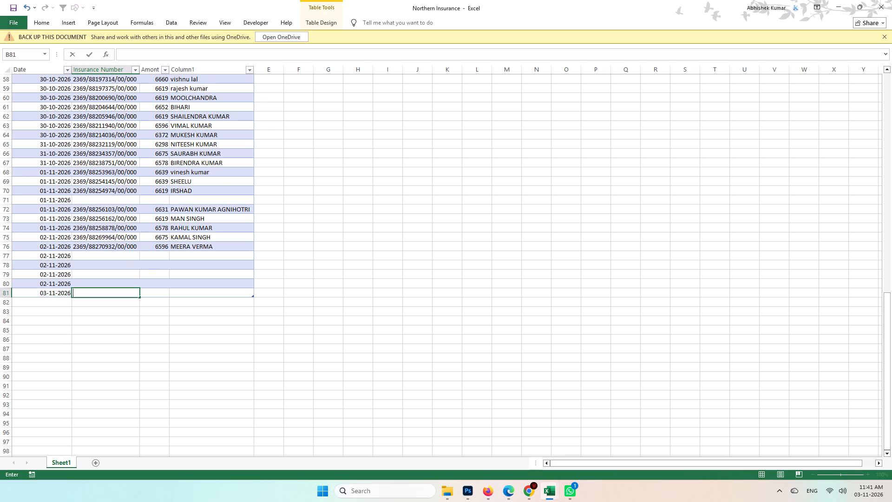
left_click(531, 487)
key("ctrl+c")
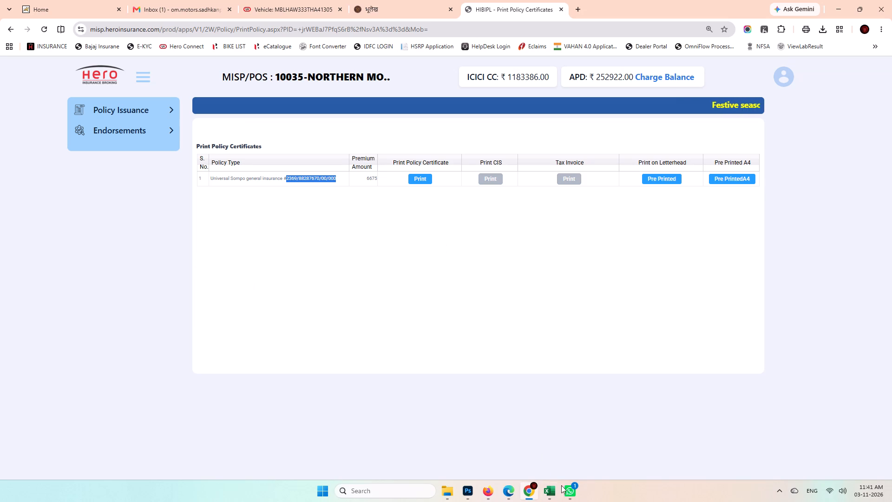
left_click(555, 487)
left_click(588, 447)
key("ctrl+v")
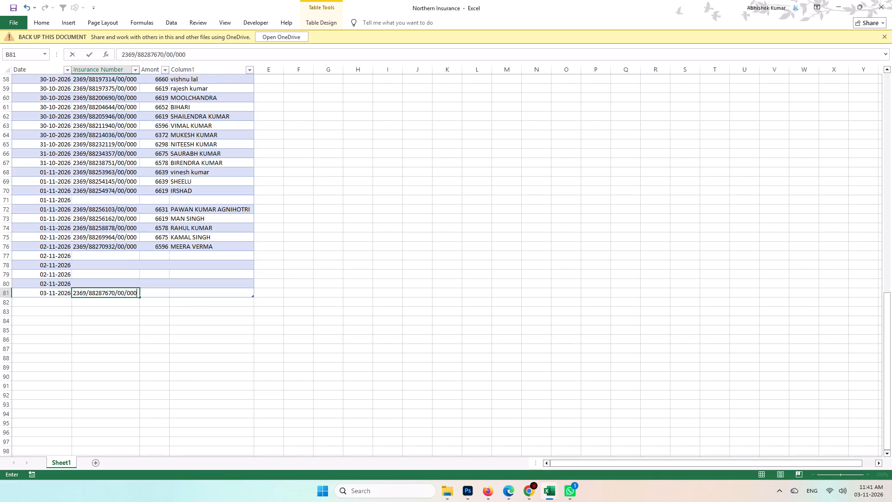
key("Tab")
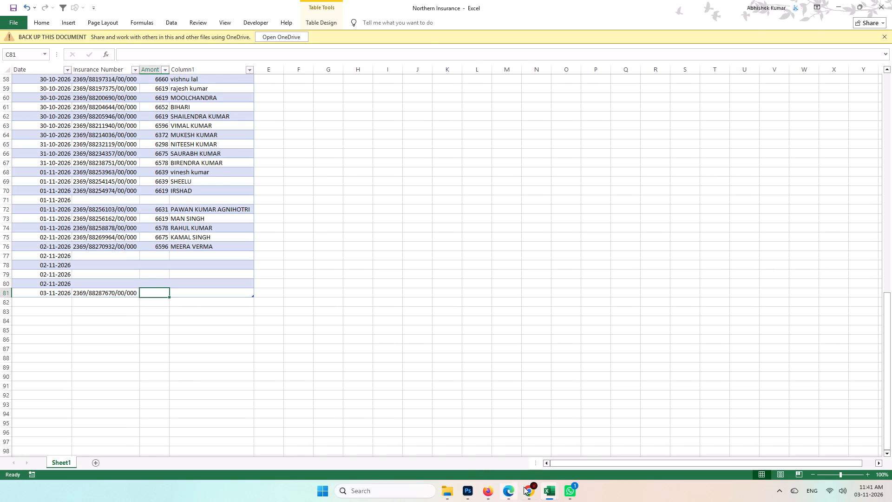
Complete row 81 with the premium amount 6675 and the customer's name in Column1.
left_click(529, 490)
left_click(529, 490)
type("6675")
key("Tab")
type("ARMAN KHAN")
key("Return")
Save the Northern Insurance workbook and dismiss the document backup notice.
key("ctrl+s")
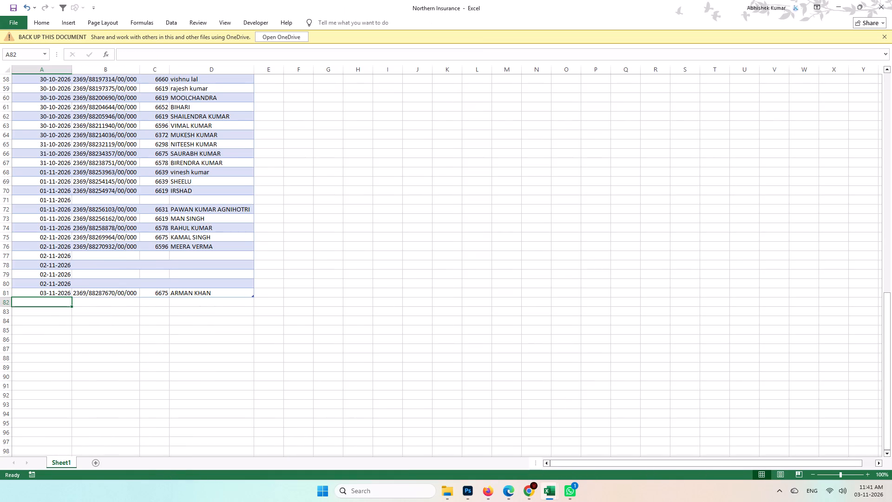
left_click(886, 37)
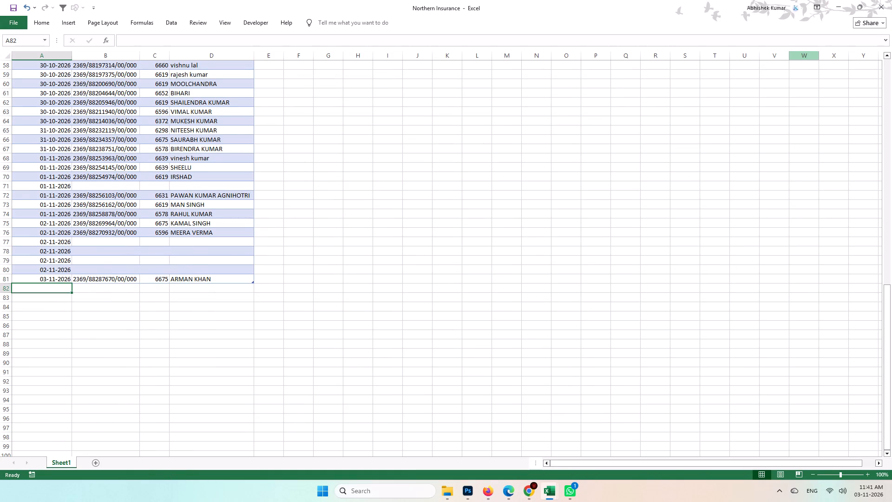
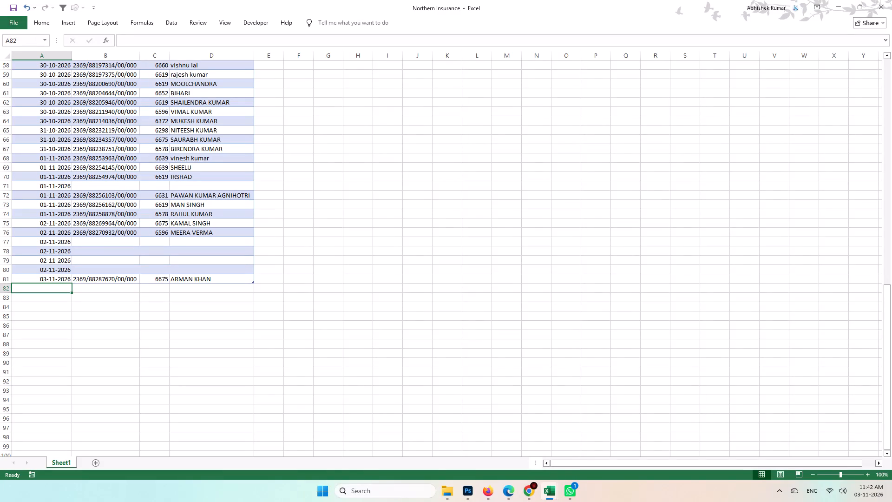
Switch to the VAHAN registration form in Firefox and set the Insurance Type to THIRD PARTY in the Hypothecation/Insurance Information.
left_click(492, 494)
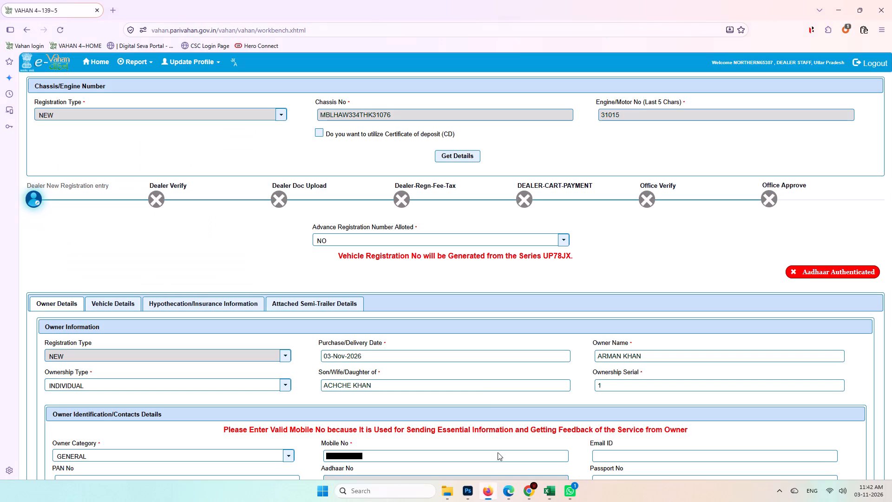
left_click(192, 297)
scroll(554, 283, "down", 2)
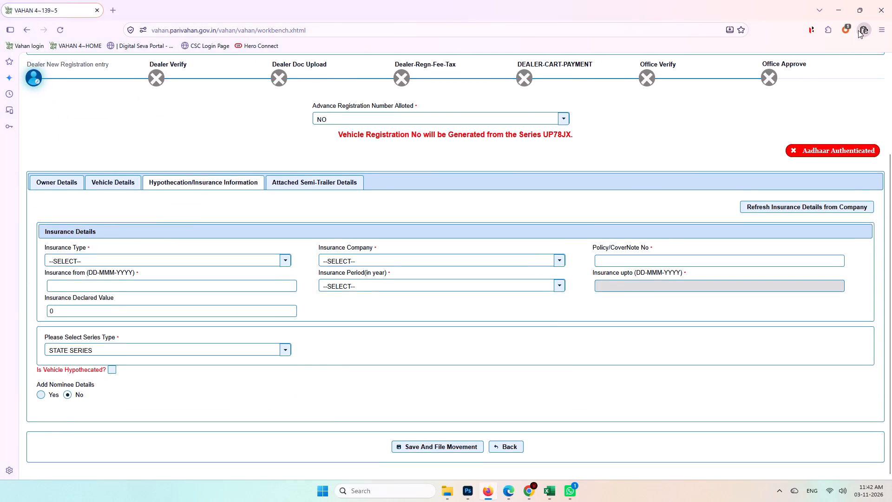
left_click(859, 30)
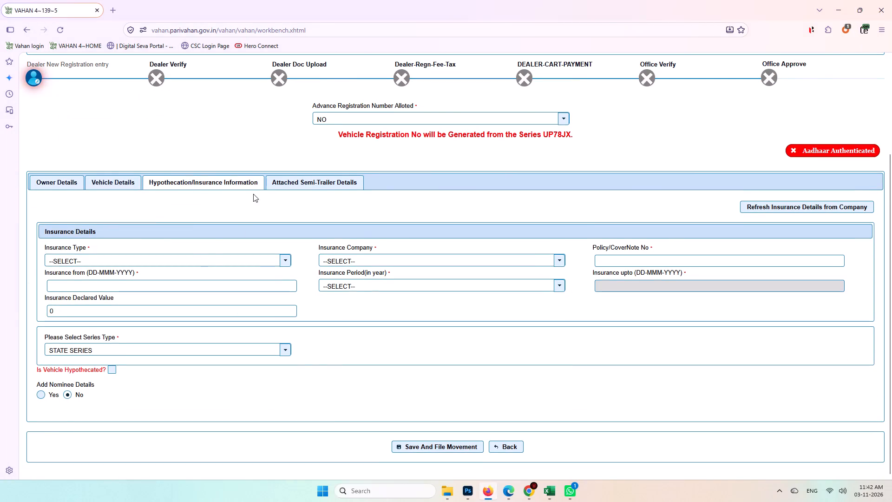
left_click(197, 258)
left_click(143, 345)
left_click(161, 339)
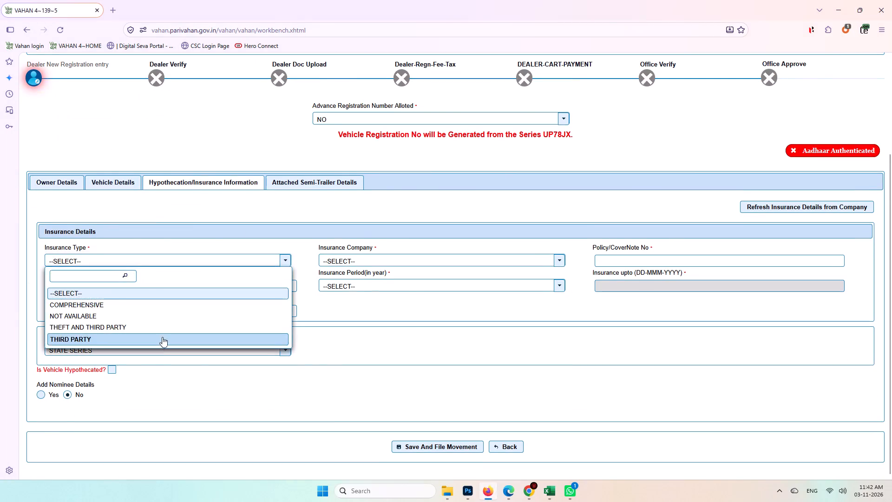
left_click(411, 332)
Choose UNIVERSAL SOMPO GENERAL INSURANCE CO.LTD as the insurance company and paste the copied policy number into Policy/CoverNote No.
left_click(406, 258)
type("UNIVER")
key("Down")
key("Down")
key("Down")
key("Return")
left_click(615, 259)
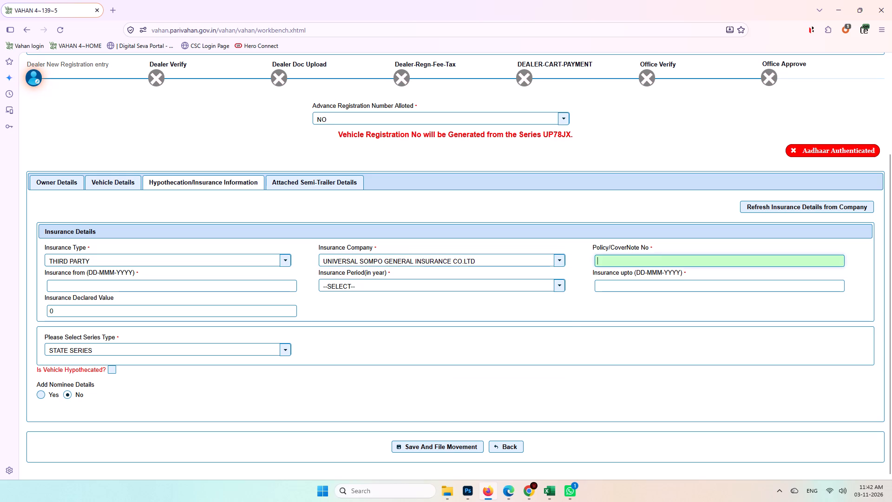
key("ctrl+v")
left_click(552, 301)
Set the insurance start date to 03-Nov-2026 and the insurance period to 5 Year.
left_click(194, 289)
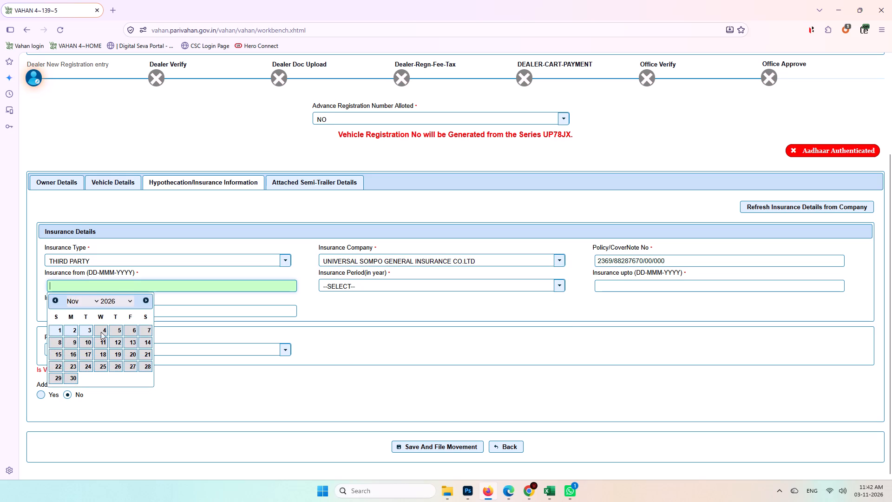
left_click(85, 329)
left_click(426, 279)
left_click(418, 283)
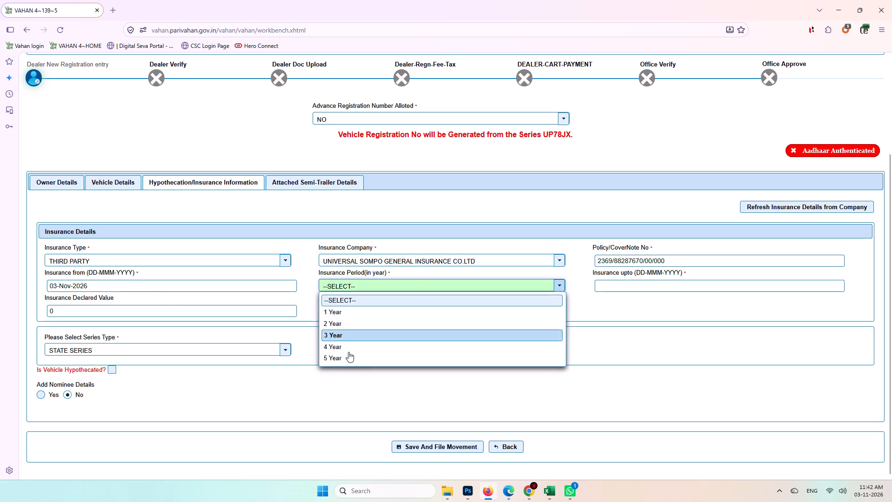
left_click(346, 357)
left_click(609, 305)
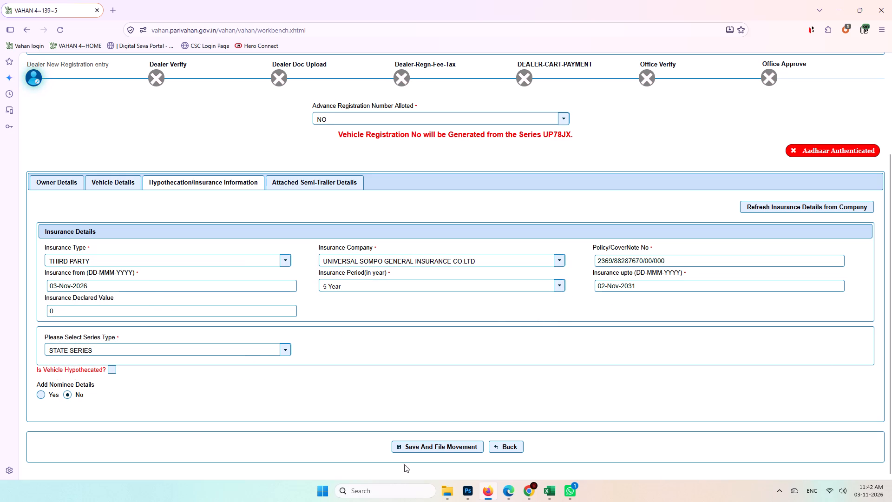
Preview the HIBIPL - Policy Details PDF in the customer's folder under RTO Documents2 and check the insured declared value and hypothecation details.
left_click(447, 499)
left_click(80, 218)
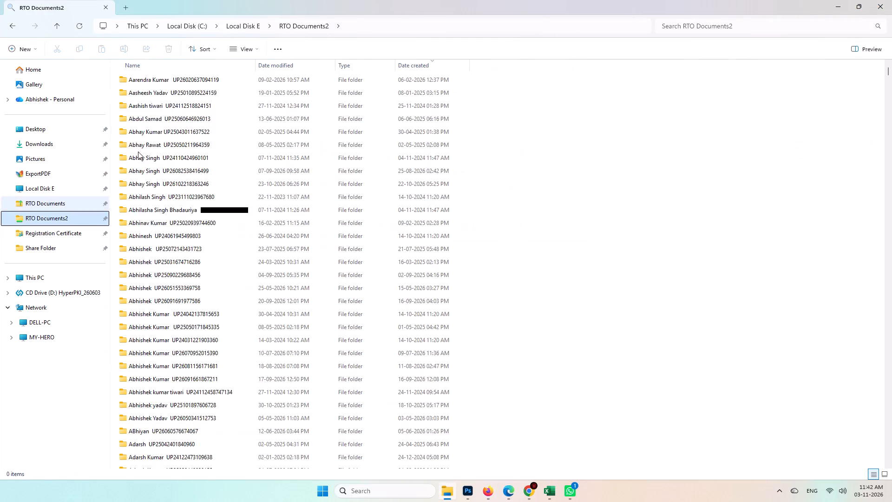
double_click(185, 79)
left_click(268, 84)
left_click(349, 83)
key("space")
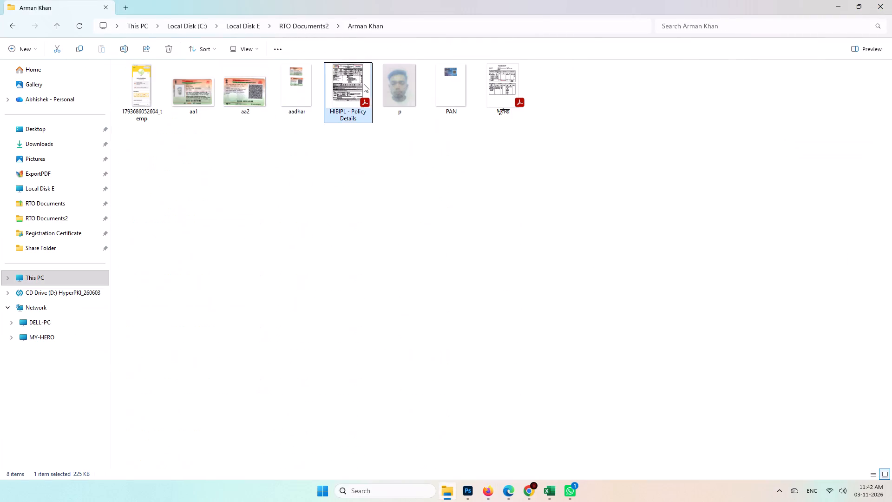
scroll(418, 87, "up", 8, "ctrl")
left_click_drag(430, 105, 512, 304)
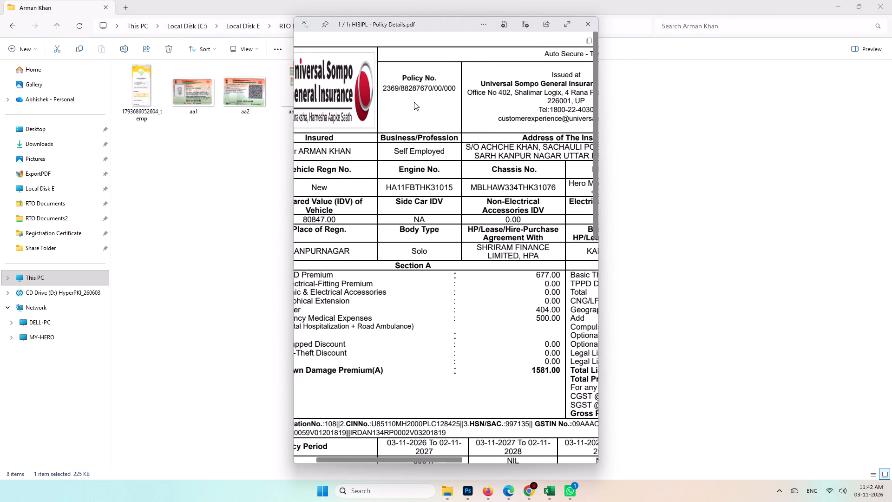
left_click_drag(521, 160, 276, 146)
left_click_drag(435, 156, 315, 156)
left_click_drag(403, 225, 498, 225)
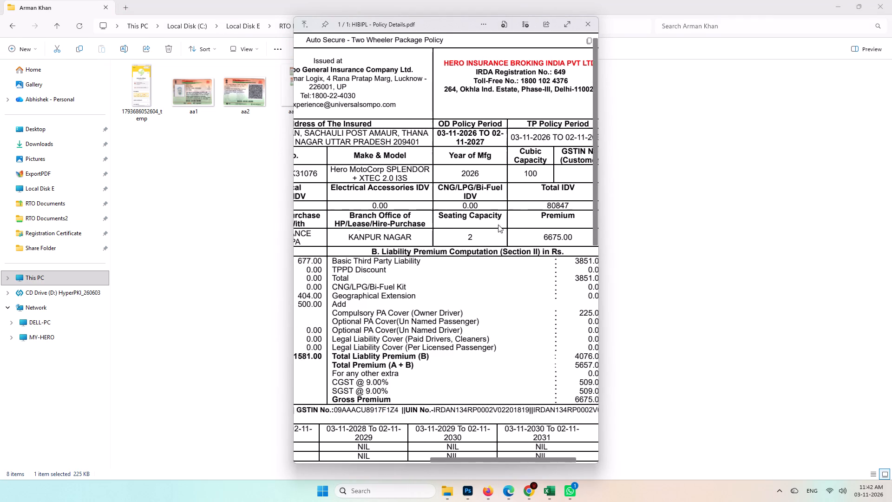
left_click_drag(498, 225, 353, 220)
left_click(593, 26)
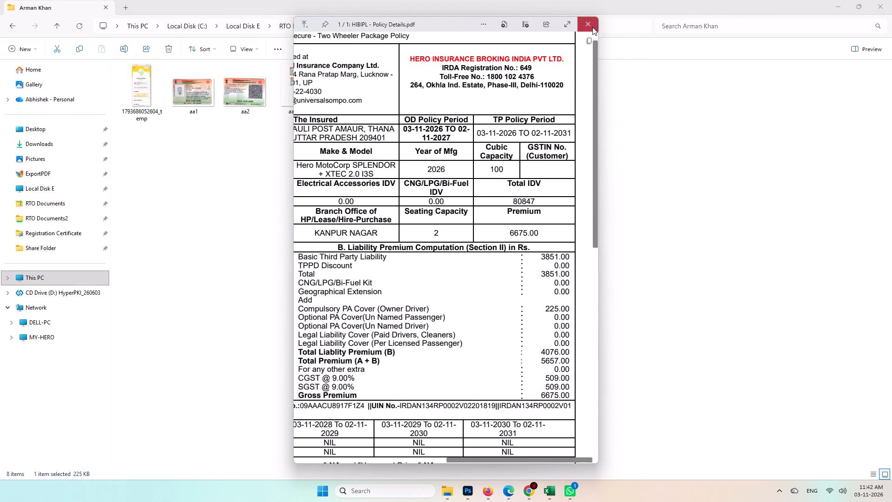
Back in the VAHAN form, set the Insurance Declared Value to 80847.
left_click(485, 501)
left_click(163, 298)
double_click(150, 309)
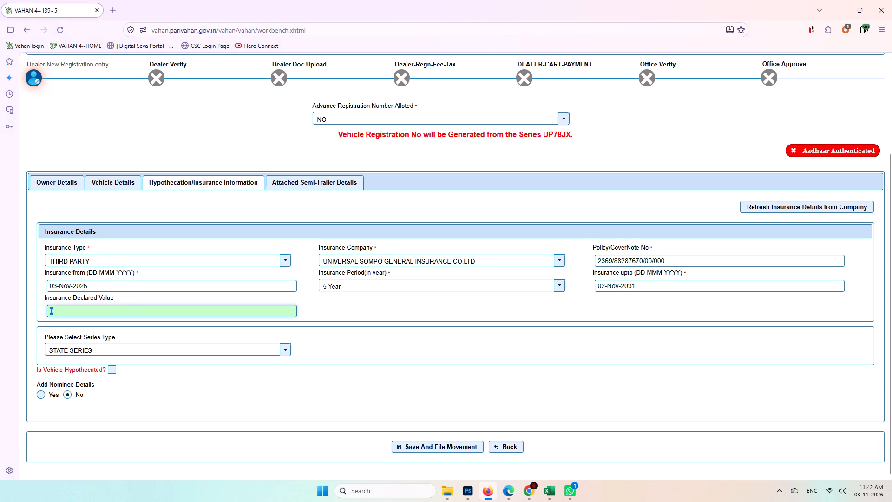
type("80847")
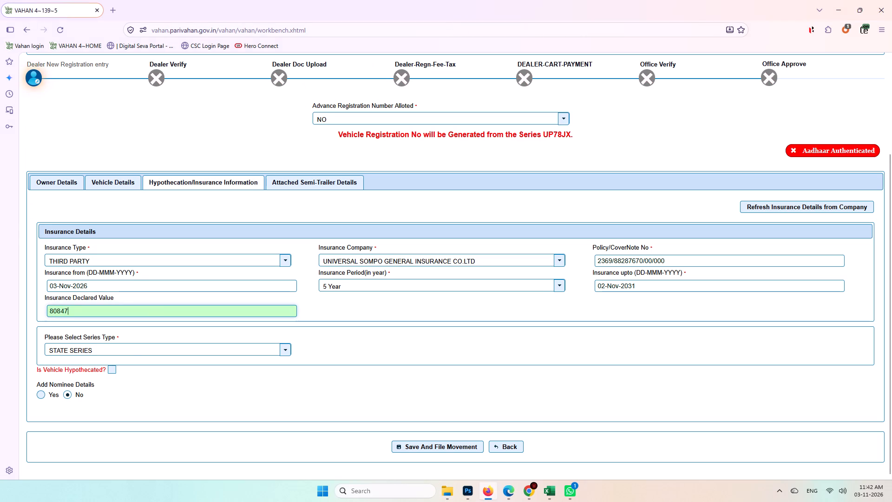
Mark the vehicle as hypothecated, with hypothecation type Hypothecation and SHRIRAM FINANCE LIMITED as the financier.
left_click(113, 372)
scroll(328, 363, "down", 2)
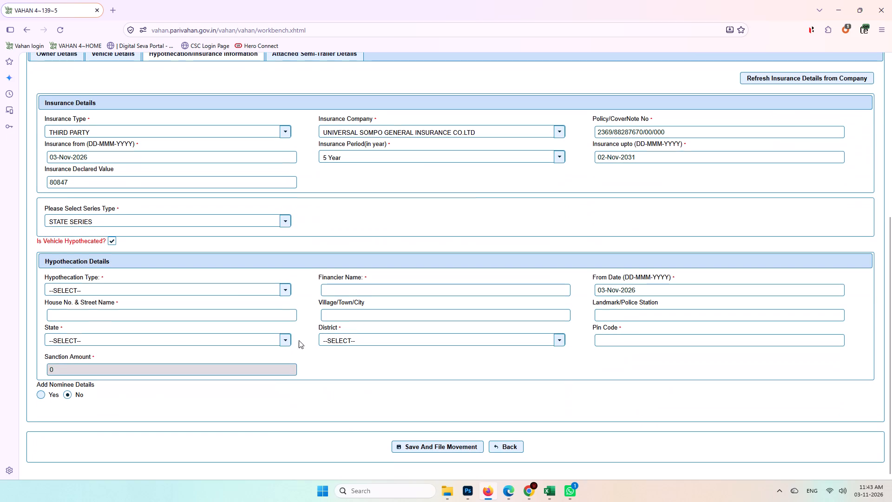
left_click(251, 289)
left_click(125, 349)
left_click(401, 286)
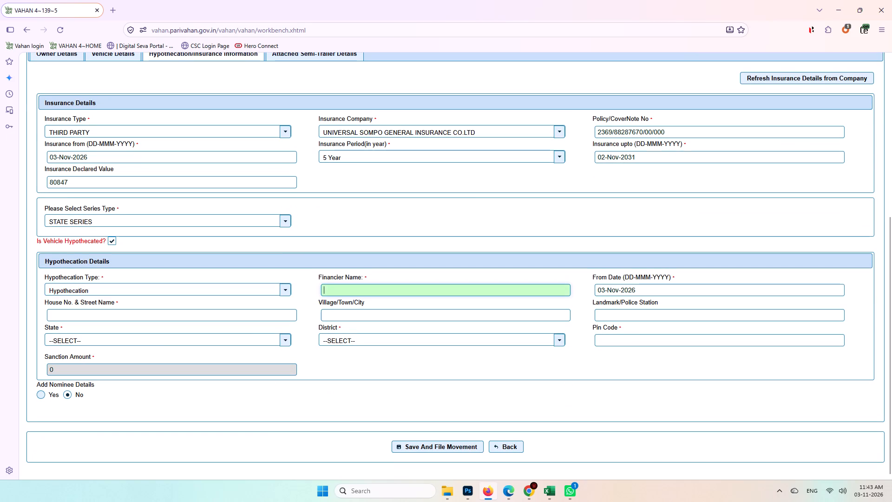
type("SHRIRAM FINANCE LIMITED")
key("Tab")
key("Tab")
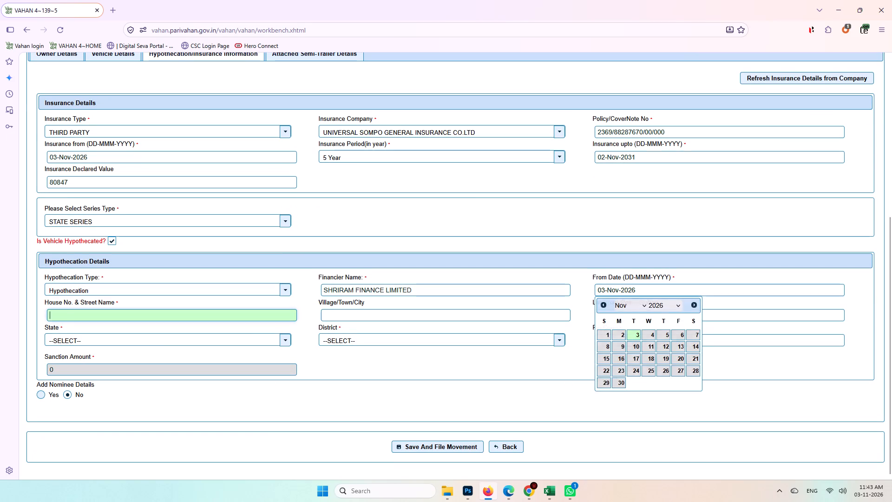
Fill the financier's address with street KANPUR NAGAR, state Uttar Pradesh, district Kanpur Nagar and pin code 208001.
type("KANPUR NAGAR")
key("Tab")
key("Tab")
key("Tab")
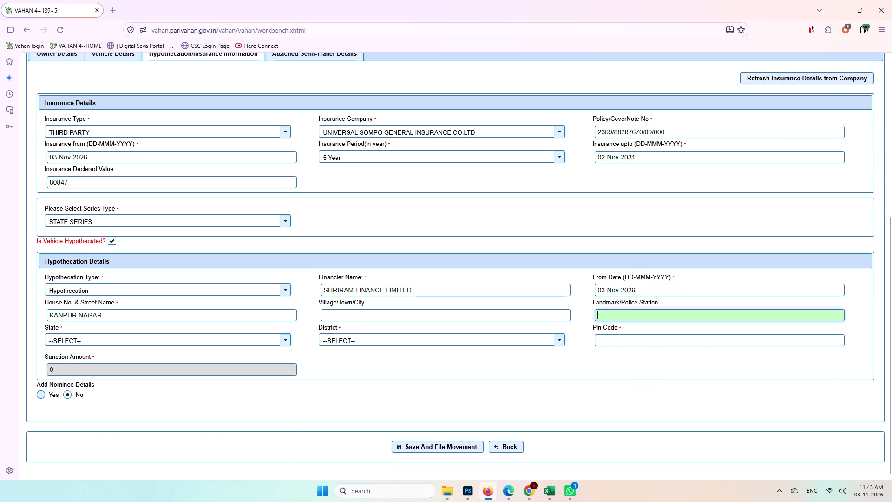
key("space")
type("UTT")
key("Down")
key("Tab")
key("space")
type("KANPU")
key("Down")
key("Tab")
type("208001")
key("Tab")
Add nominee details with the name of the owner's father, relation Father and nomination date 03-Nov-2026.
left_click(43, 396)
scroll(211, 363, "down", 3)
left_click(198, 381)
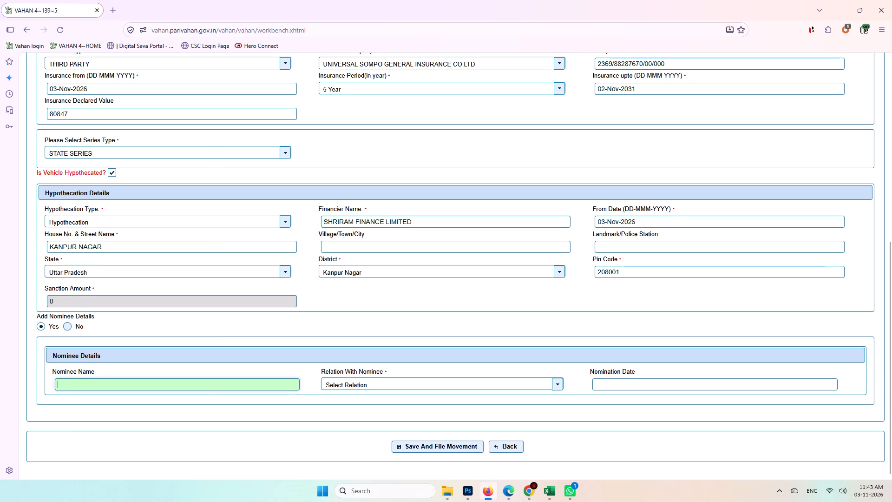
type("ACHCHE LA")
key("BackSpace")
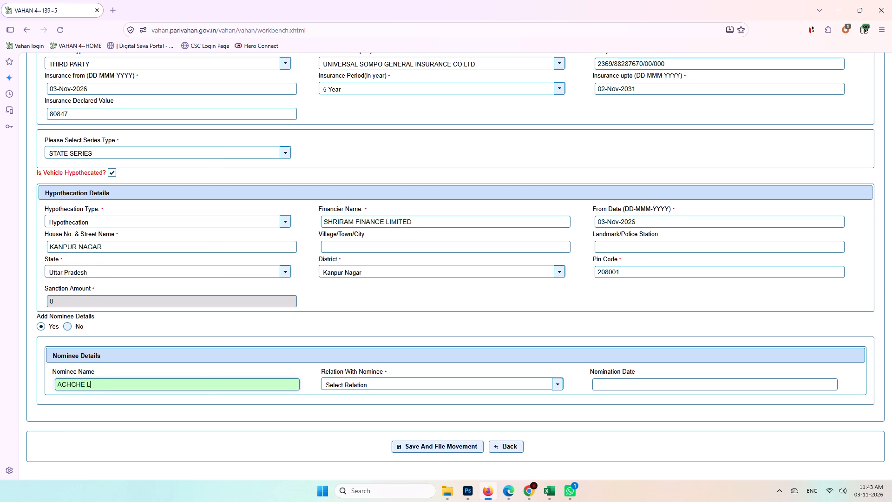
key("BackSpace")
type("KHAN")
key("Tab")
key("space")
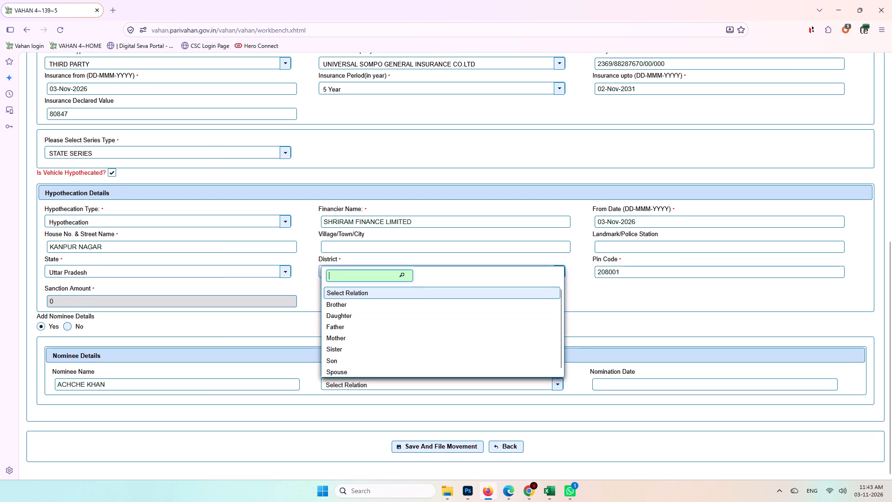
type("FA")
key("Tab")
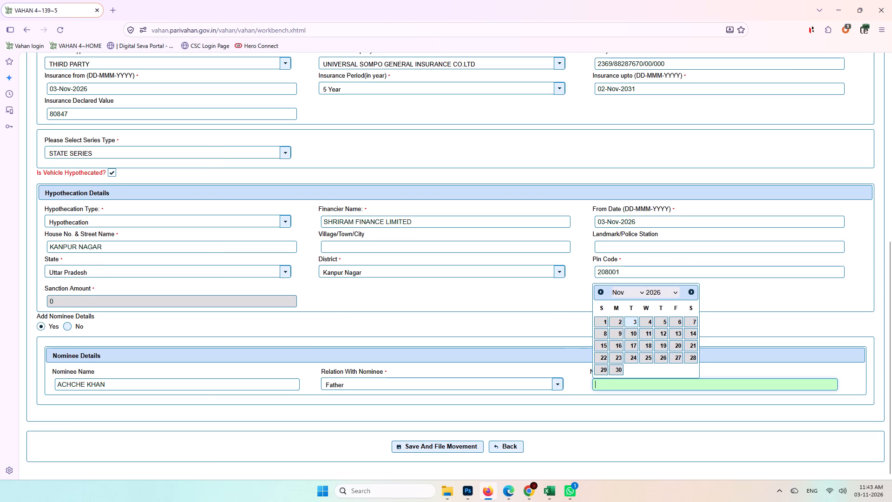
left_click(633, 320)
left_click(480, 316)
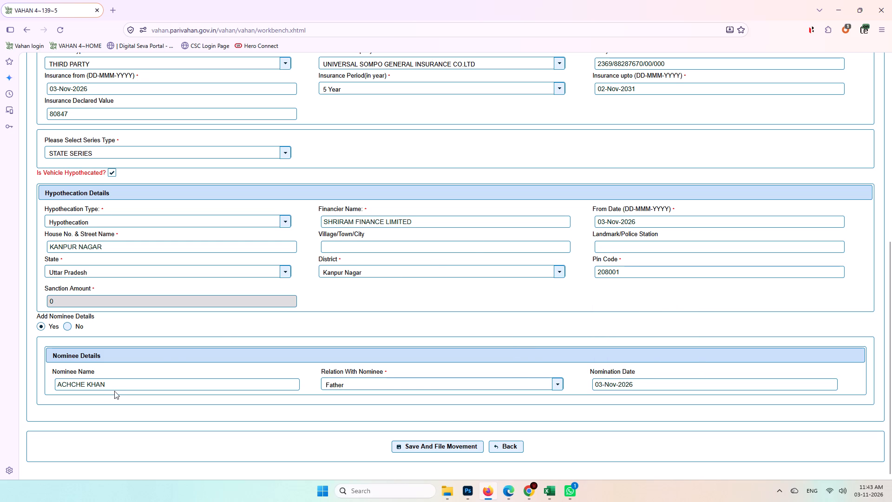
In the vehicle details, set the MV Tax mode to LIFE TIME.
scroll(183, 361, "up", 3)
left_click(119, 265)
scroll(484, 344, "down", 7)
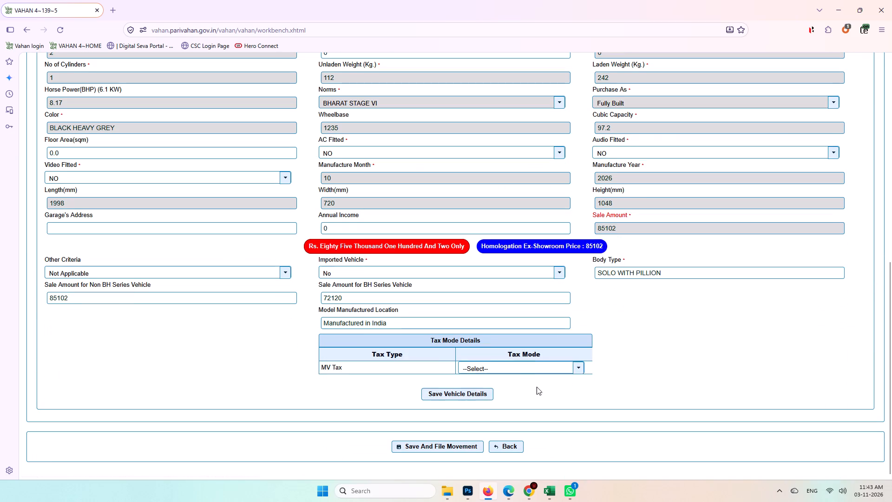
left_click(530, 370)
left_click(513, 394)
left_click(647, 393)
Save the registration entry with file movement and confirm it to generate the application.
left_click(422, 446)
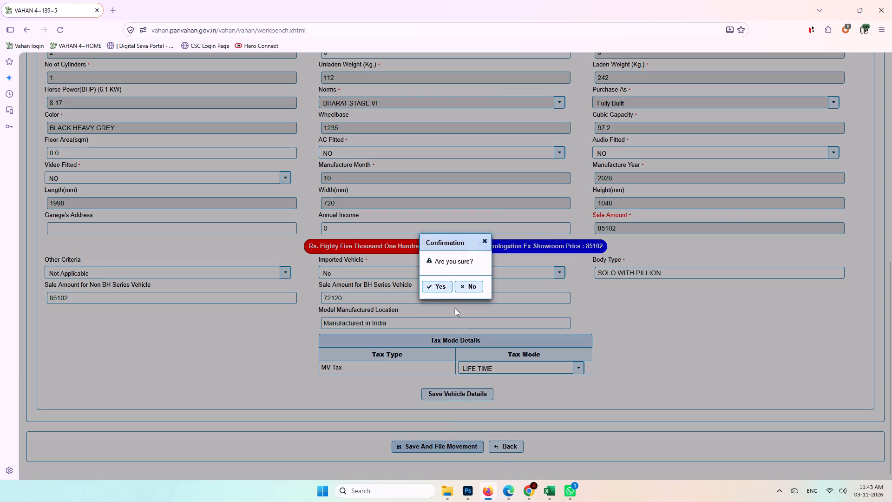
left_click(443, 287)
left_click(470, 301)
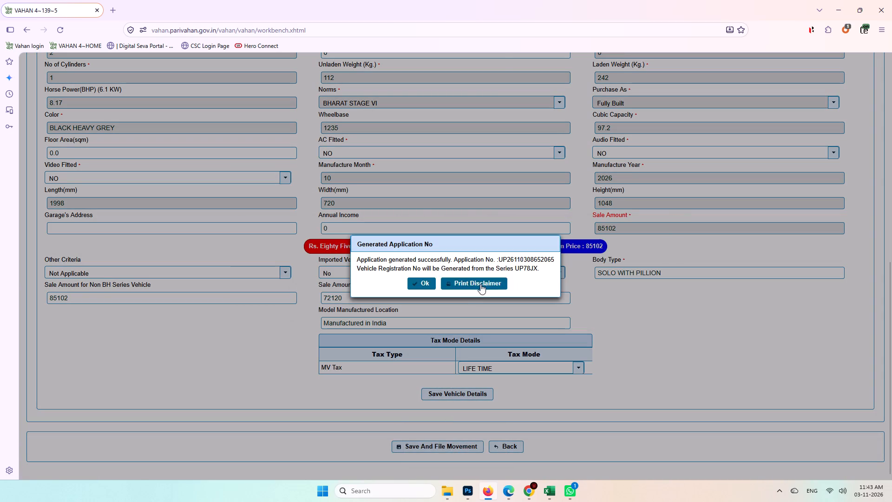
Open the application's disclaimer, dismiss its print preview, and check the applicant's name, parent's name, address and the remaining details.
left_click(480, 284)
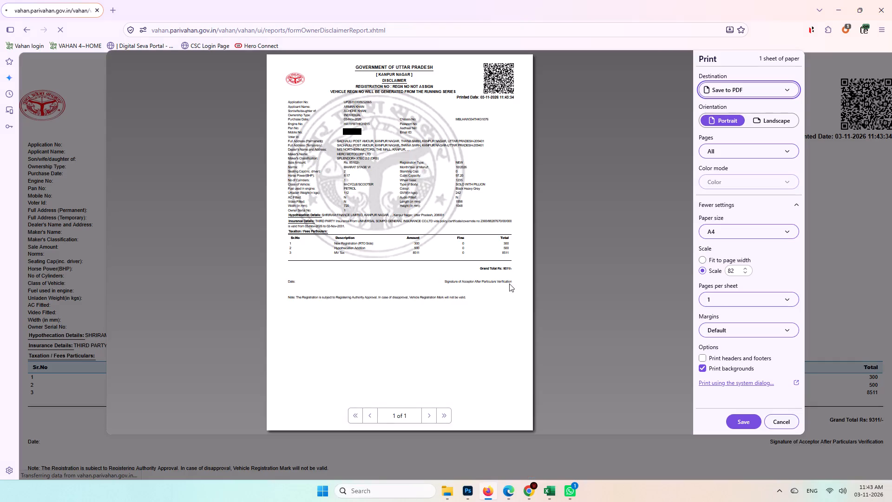
left_click(783, 417)
scroll(665, 390, "up", 5)
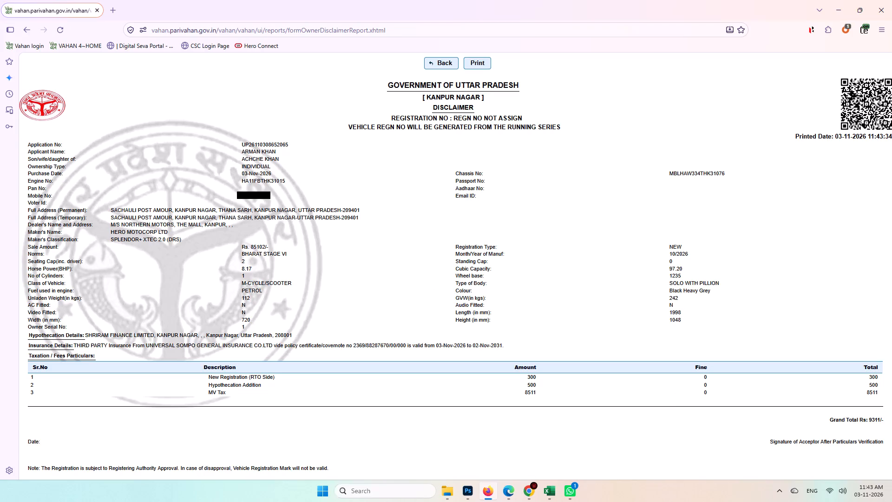
left_click_drag(245, 152, 286, 152)
left_click(326, 185)
left_click_drag(246, 162, 308, 161)
left_click(367, 185)
left_click_drag(120, 208, 162, 205)
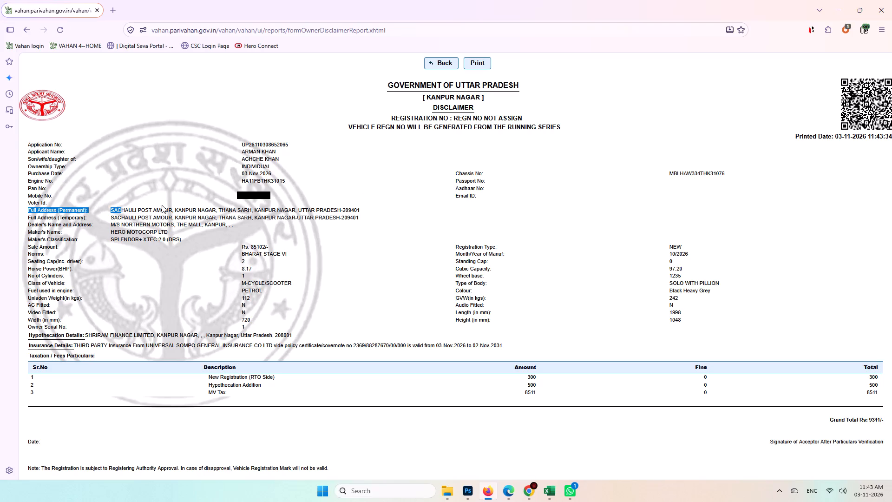
left_click_drag(162, 205, 171, 211)
left_click(197, 213)
left_click_drag(218, 209, 270, 207)
left_click(331, 211)
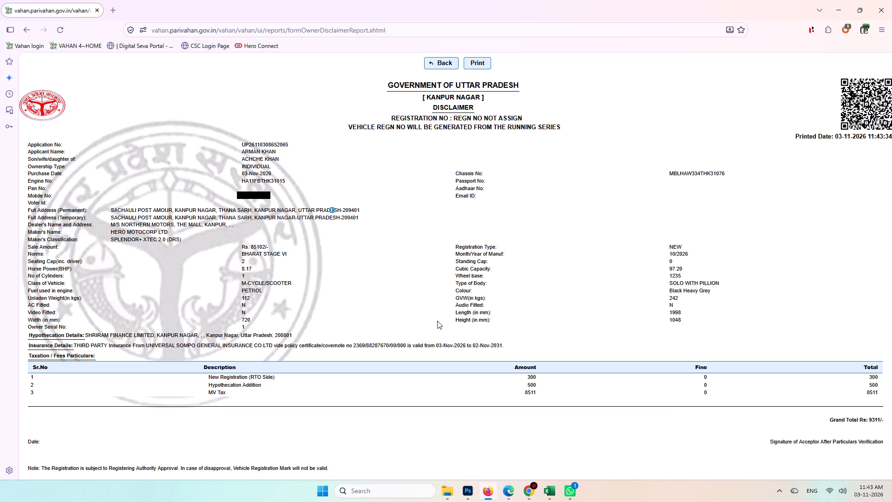
scroll(419, 320, "down", 4)
left_click(412, 269)
scroll(415, 300, "down", 3)
scroll(423, 261, "up", 2)
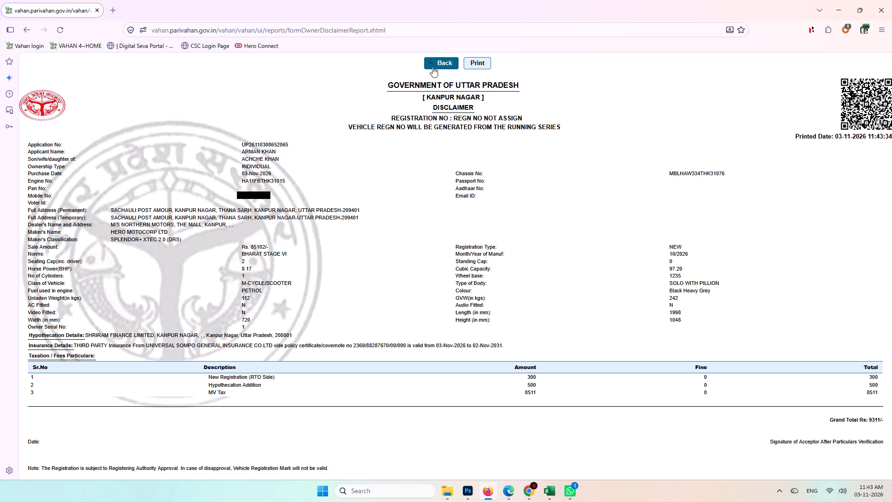
Leave the disclaimer, open the application for verification, and save its file movement to the next seat with office remark OM.
left_click(438, 61)
scroll(628, 315, "down", 6)
left_click(717, 364)
scroll(615, 403, "down", 5)
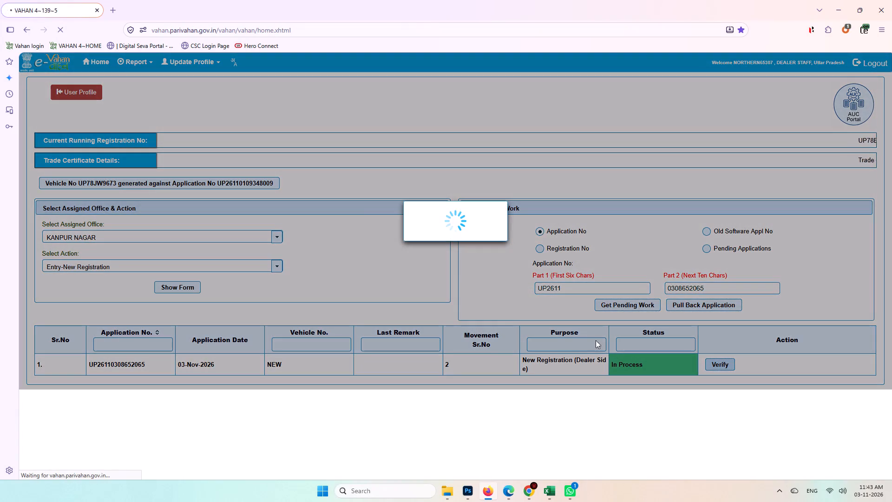
scroll(596, 340, "down", 13)
scroll(491, 337, "down", 7)
scroll(457, 328, "up", 6)
scroll(457, 328, "down", 7)
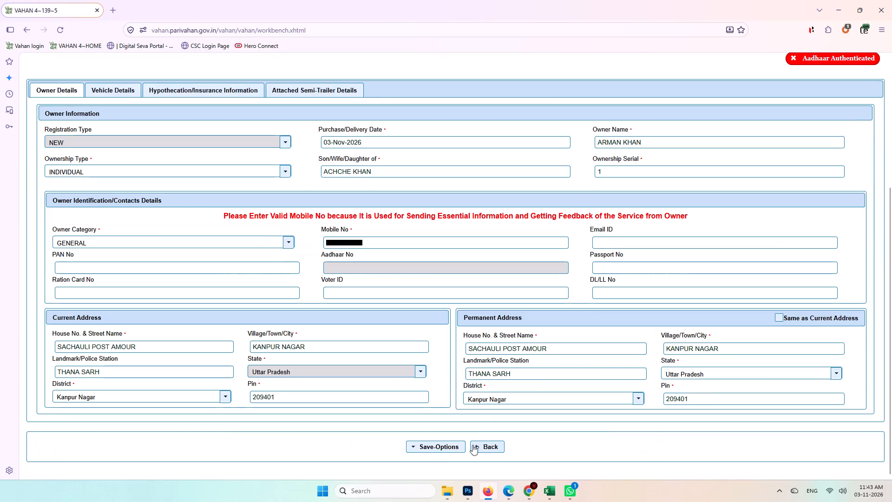
left_click(448, 451)
left_click(467, 401)
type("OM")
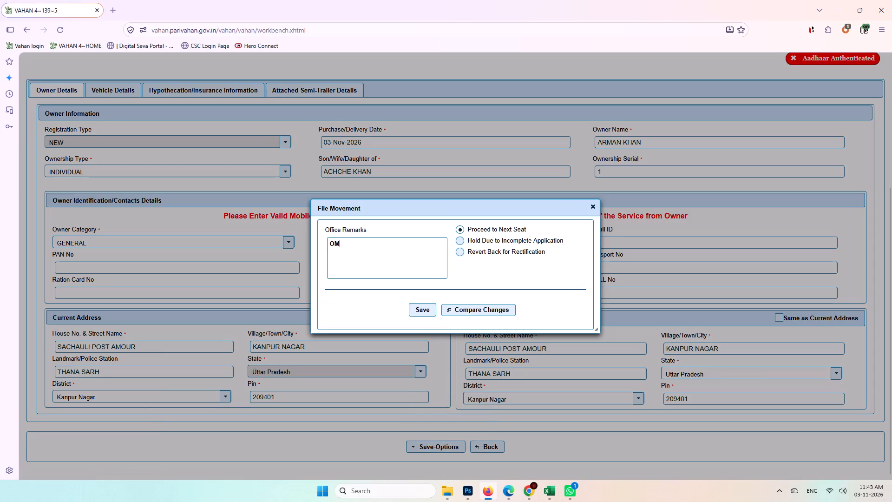
left_click(419, 311)
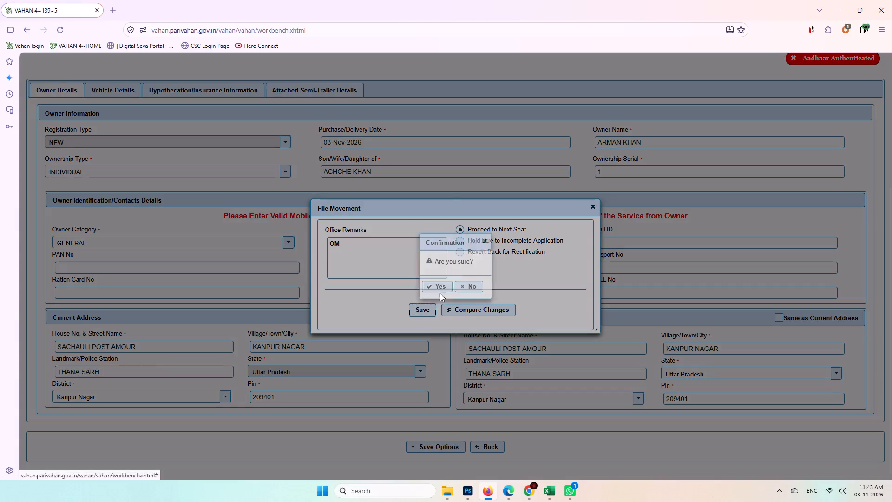
left_click(442, 285)
Copy the application number from VAHAN and enter it for vehicle v31076 in the APPLICATION column of the Excel vehicle registration list.
scroll(396, 301, "down", 6)
double_click(108, 366)
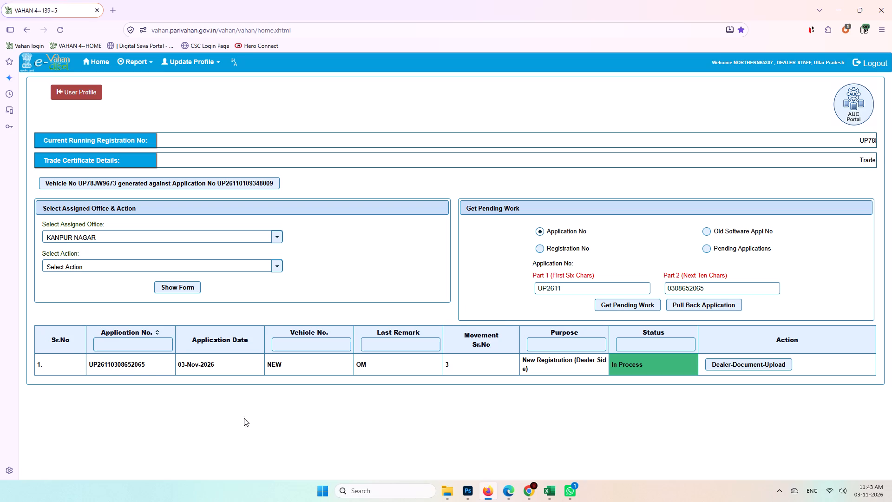
double_click(116, 363)
key("ctrl+c")
key("ctrl+c")
left_click(583, 447)
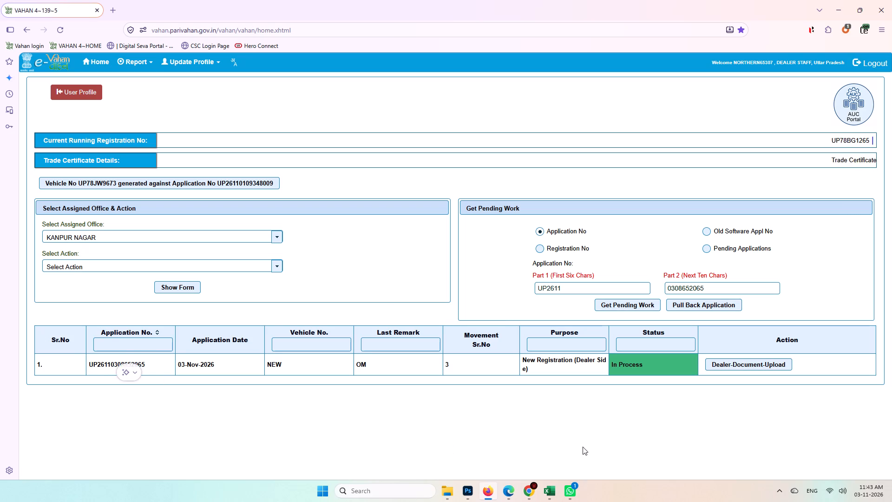
left_click(540, 495)
left_click(510, 446)
left_click(756, 317)
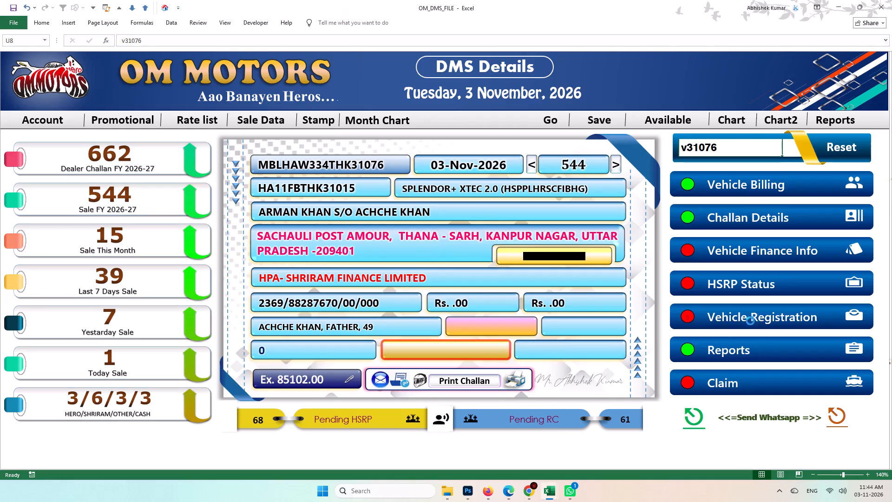
scroll(174, 423, "down", 1)
double_click(87, 387)
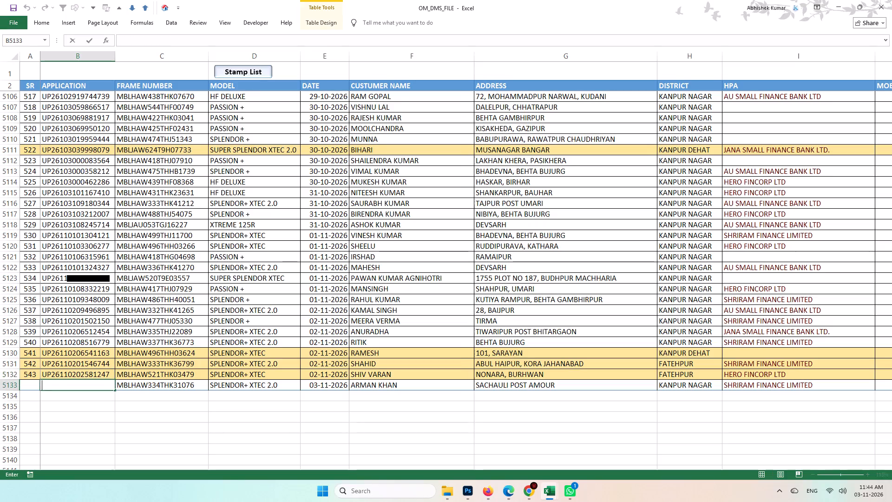
key("ctrl+v")
left_click(252, 410)
Extend the SR column's serial numbering from the last two numbered rows down to the new vehicle's row.
left_click_drag(30, 364, 29, 371)
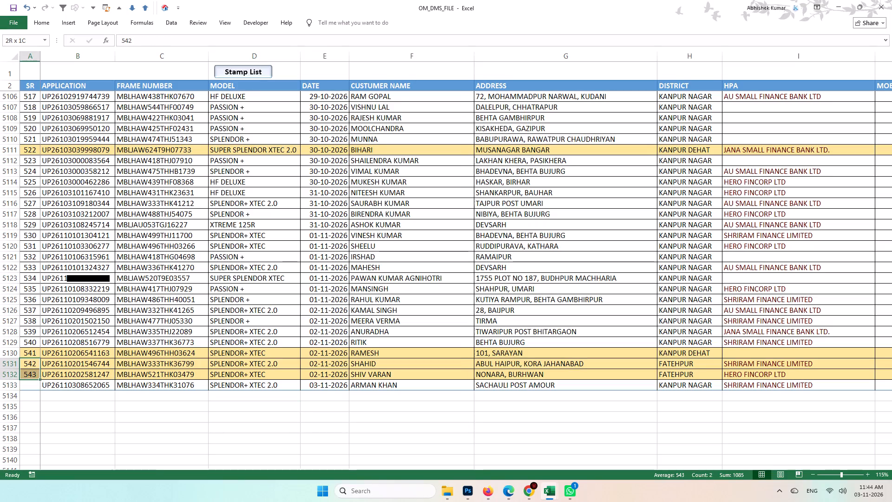
double_click(39, 378)
left_click(126, 375)
In File Explorer, rename the customer's folder in RTO Documents2 by appending two spaces and the copied application number.
left_click(444, 491)
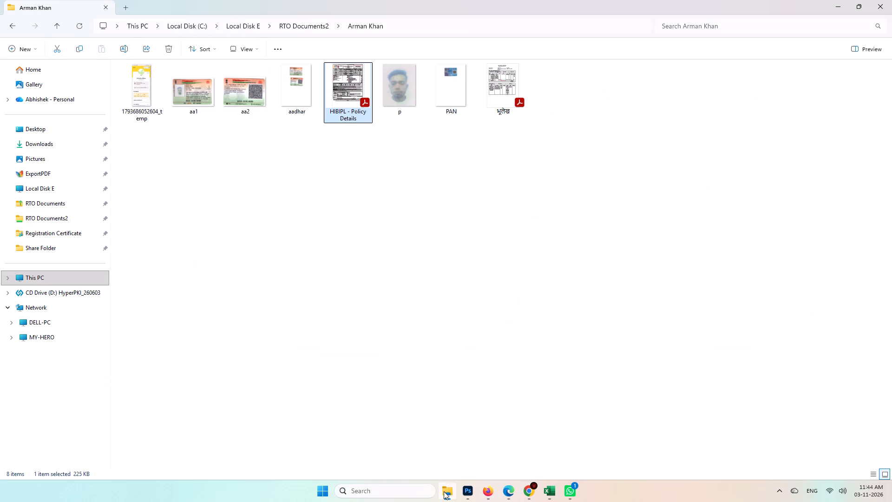
left_click(305, 22)
key("F2")
key("Right")
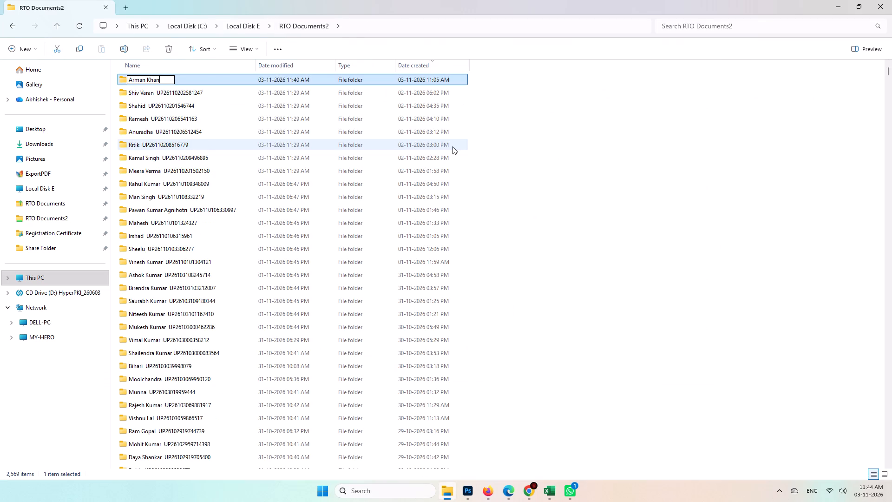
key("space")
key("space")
key("ctrl+v")
key("Return")
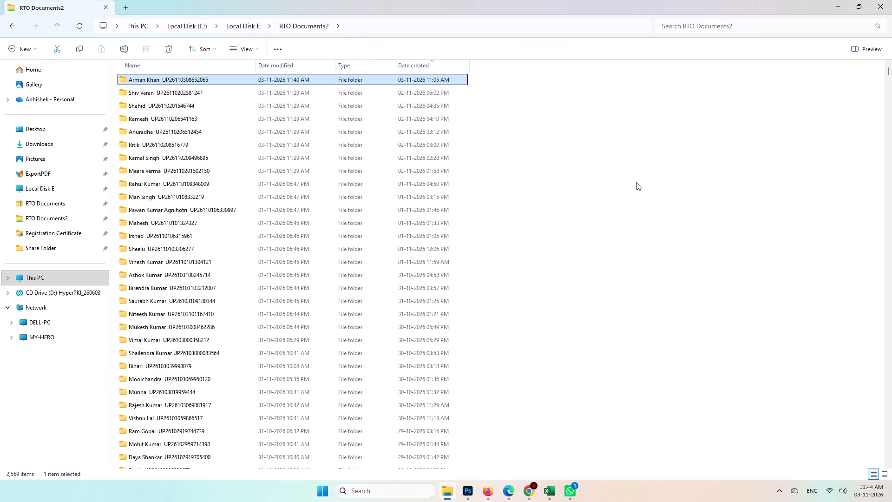
left_click(625, 201)
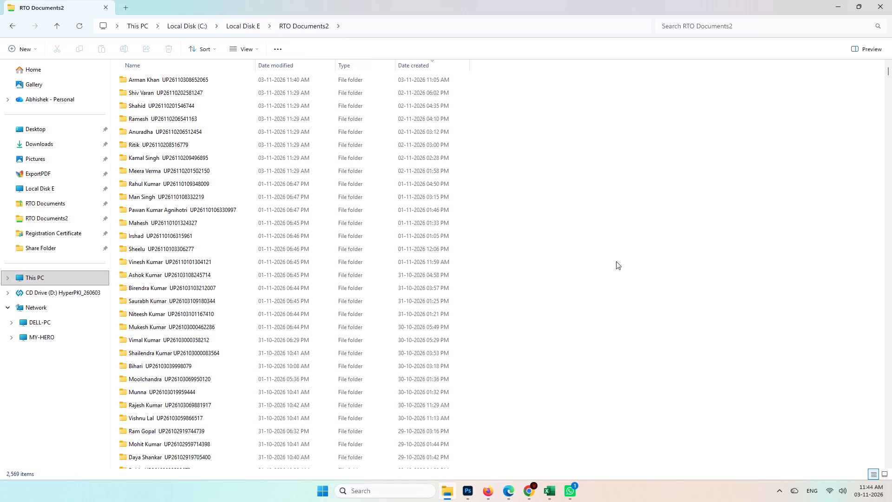
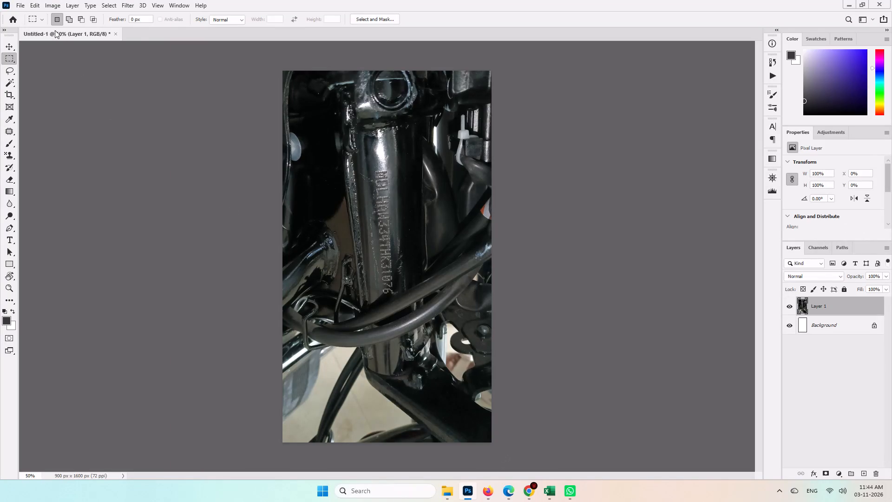
Rotate the chassis number photo 90° counter-clockwise so the engraved number reads horizontally.
left_click(52, 4)
left_click(89, 93)
left_click(172, 106)
left_click(604, 243)
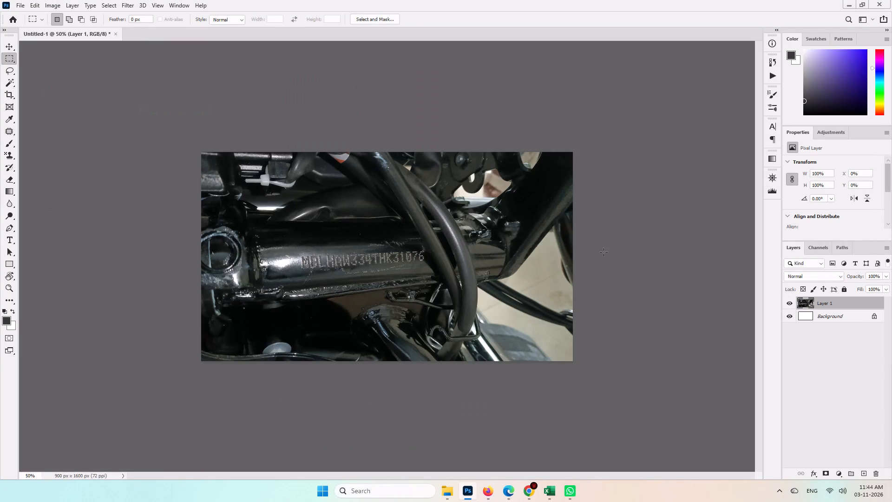
Brighten the midtones of the chassis photo with a Levels adjustment.
key("ctrl+l")
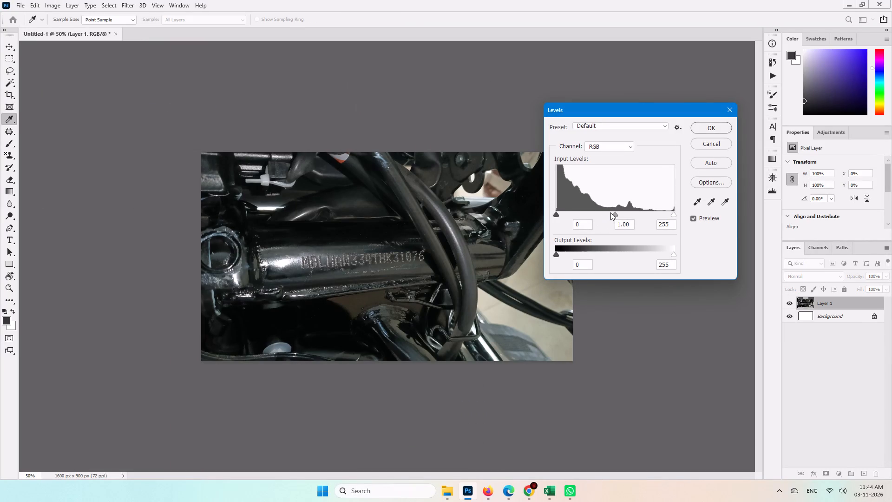
left_click_drag(616, 214, 600, 214)
left_click(716, 127)
left_click(647, 299)
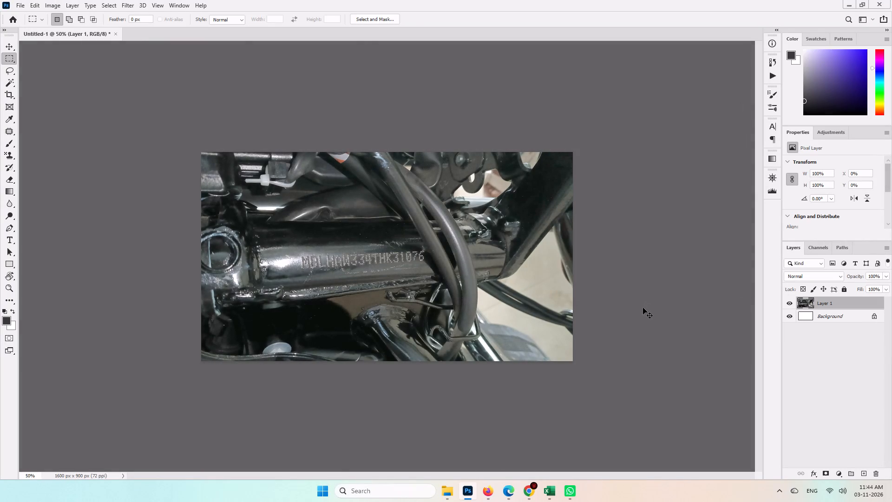
Export the photo for web as a quality 17 JPEG named Chassis in the customer's folder in RTO Documents2.
key("ctrl+alt+shift+s")
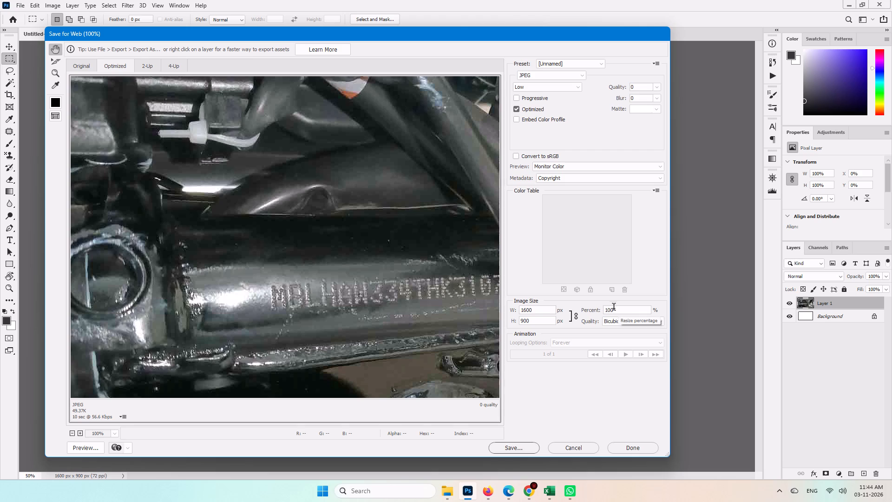
left_click_drag(407, 288, 349, 224)
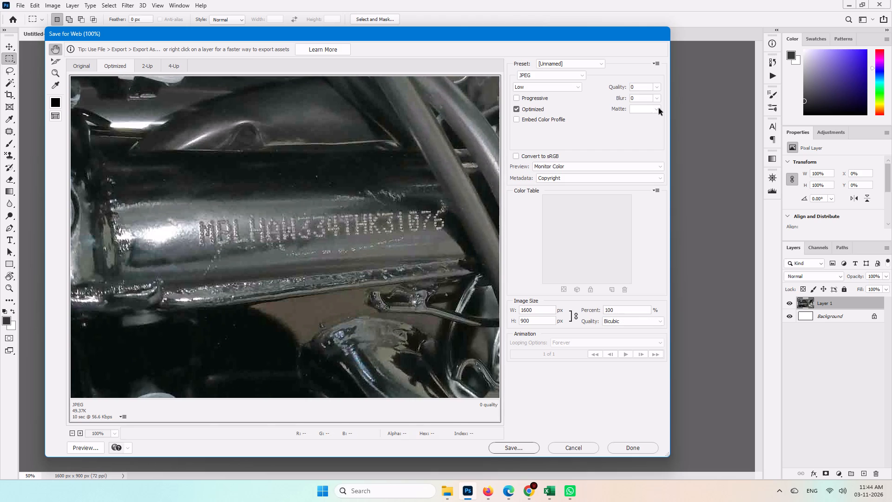
left_click_drag(619, 87, 627, 87)
left_click(353, 171)
left_click(517, 443)
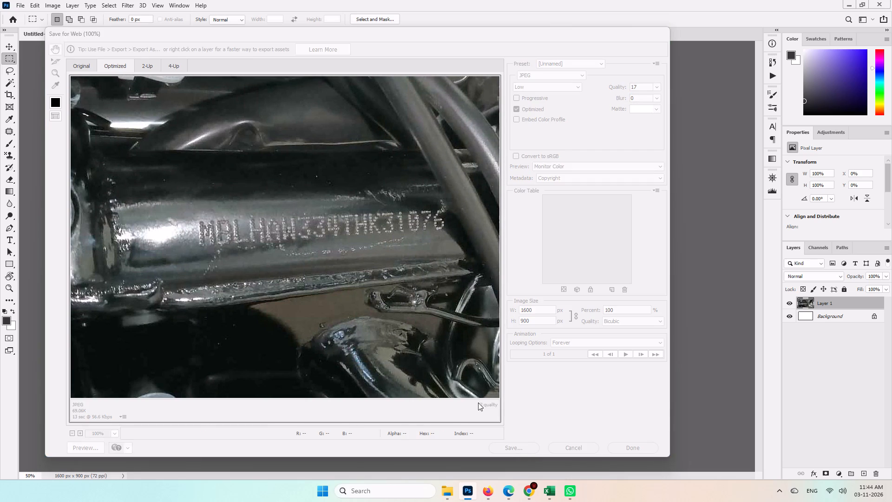
left_click(69, 86)
scroll(214, 198, "up", 5)
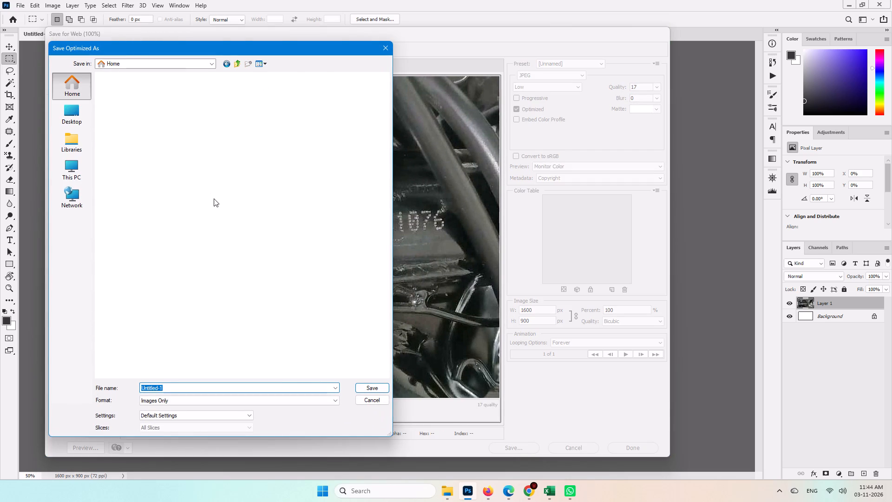
double_click(170, 165)
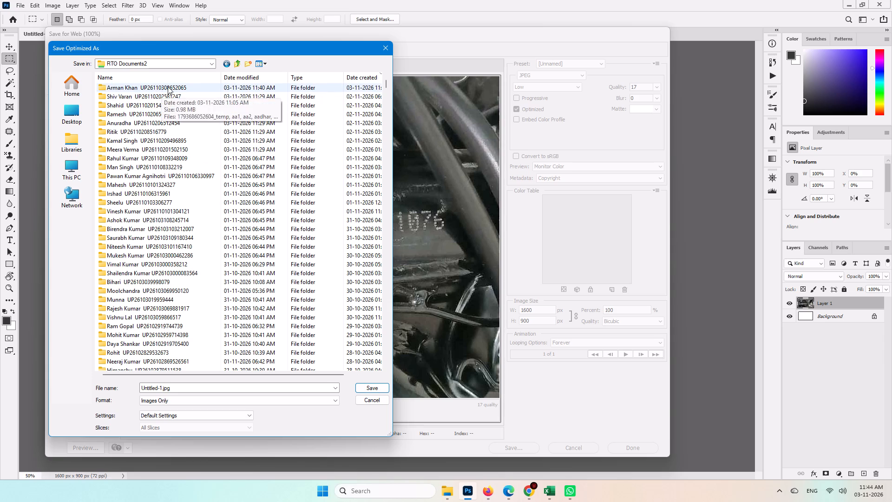
double_click(168, 86)
left_click(178, 383)
key("shift+c")
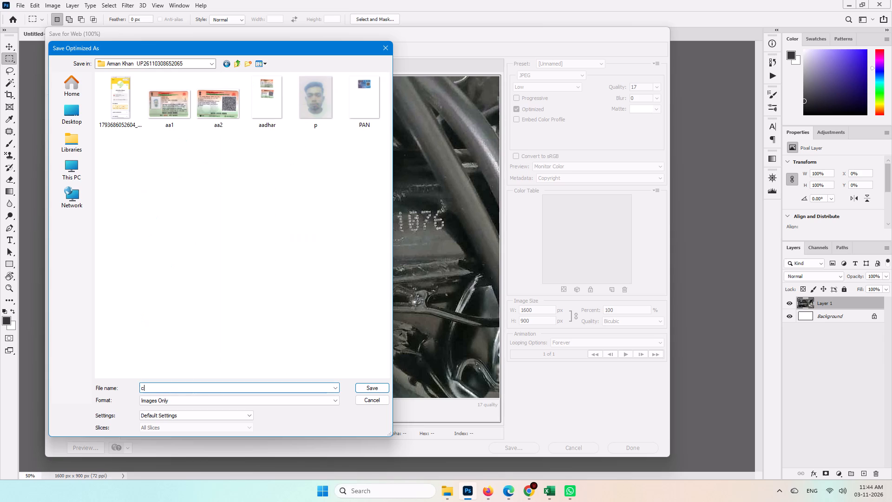
key("Return")
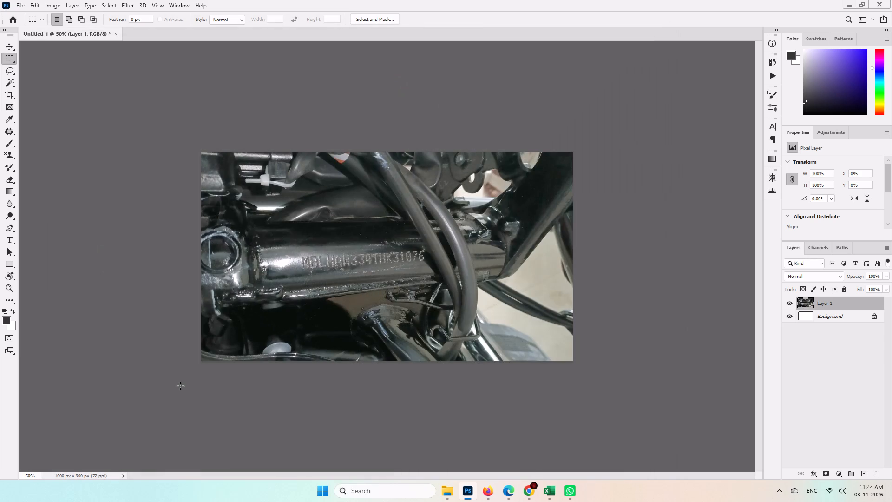
Close the Untitled-1 document without saving its changes.
left_click(110, 33)
left_click(121, 34)
left_click(113, 33)
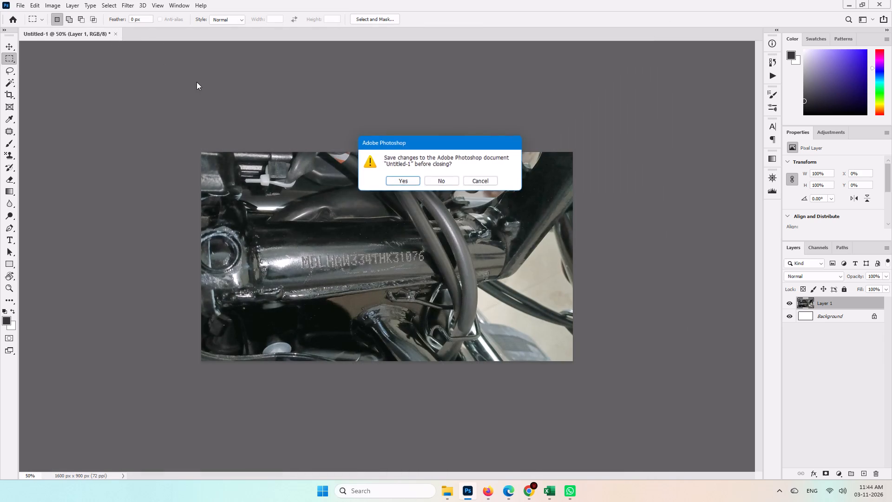
left_click(455, 185)
left_click(447, 501)
left_click(504, 289)
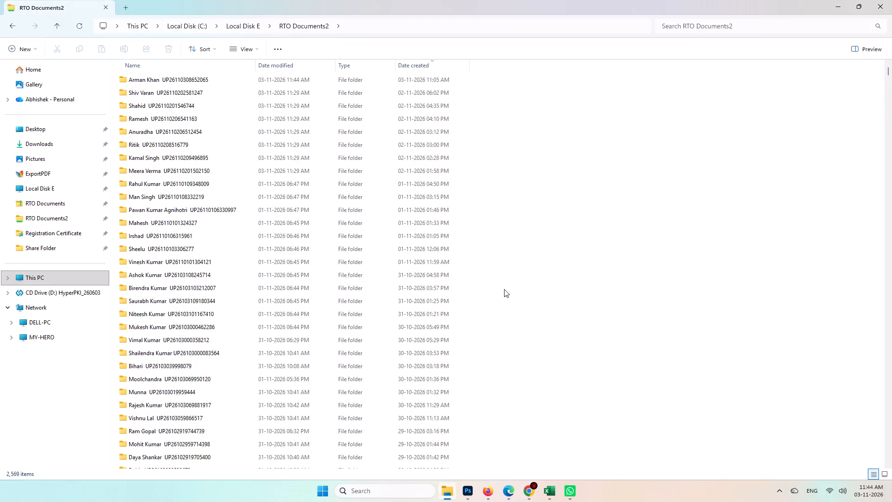
double_click(192, 81)
left_click(452, 269)
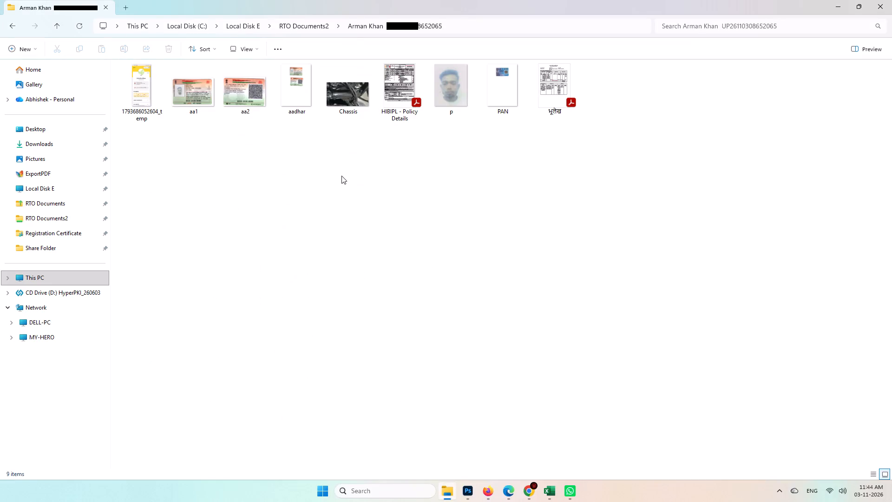
left_click(139, 106)
key("F2")
left_click(125, 107)
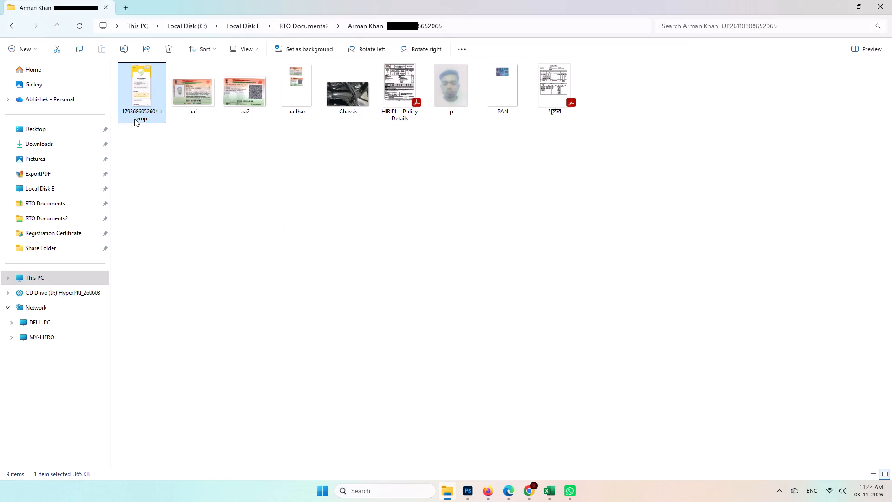
key("F2")
key("Left")
key("Left")
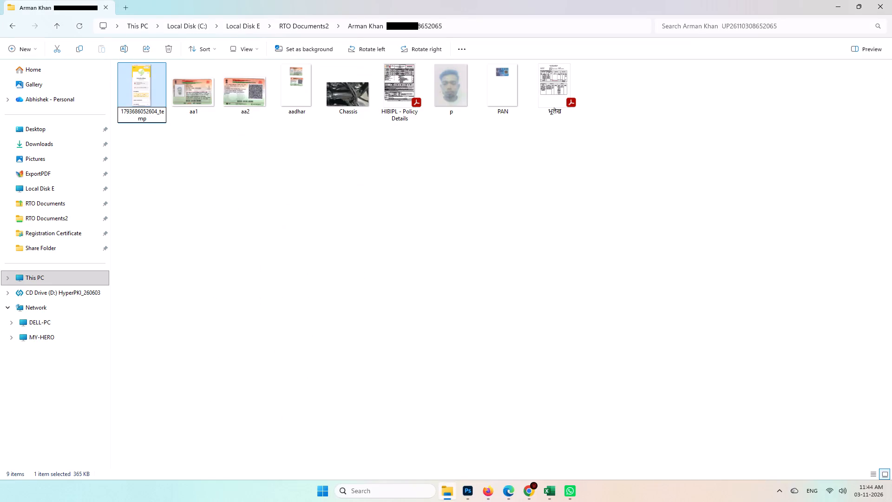
type("IMG")
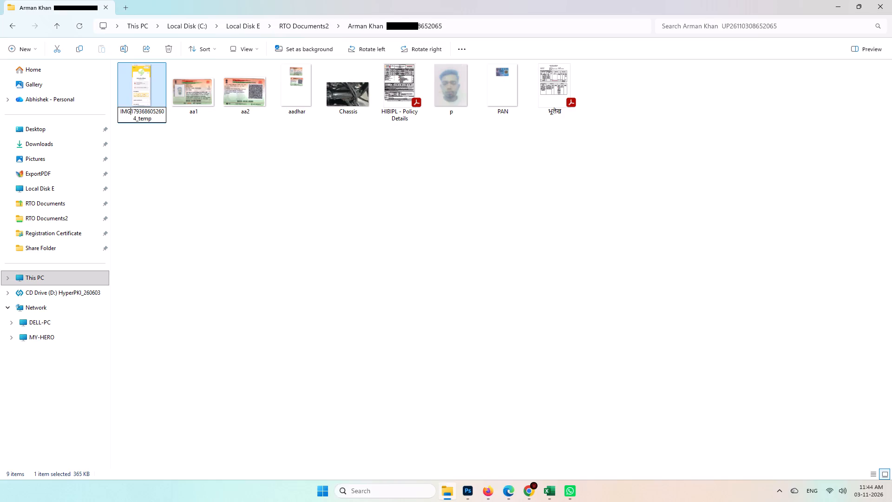
key("shift+underscore")
key("Return")
left_click(307, 183)
key("F5")
left_click(415, 227)
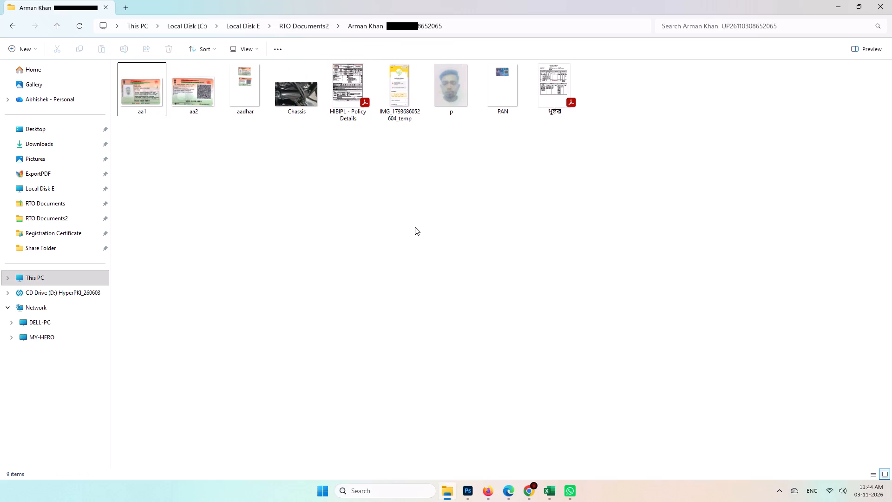
Switch to VAHAN in Firefox and open the Print-Form20-21/Disclaimer/Receipt form.
left_click(486, 493)
left_click(369, 249)
left_click(267, 265)
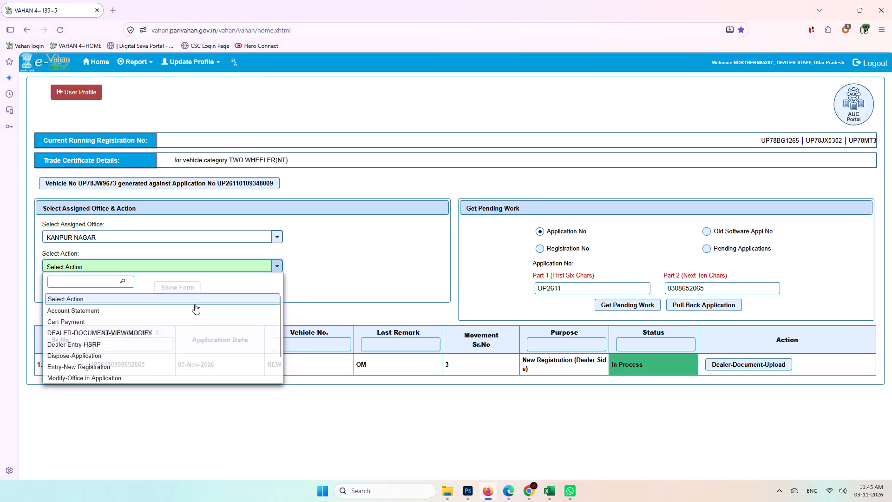
scroll(198, 303, "down", 2)
left_click(141, 364)
left_click(170, 294)
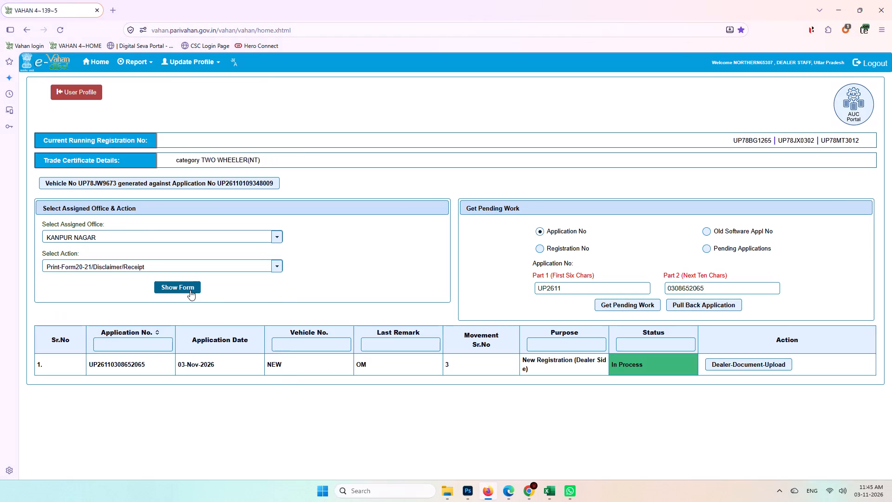
left_click(190, 290)
Set the report type to Form 20 And 21 and get the details for the preset dates.
left_click(377, 199)
left_click(361, 221)
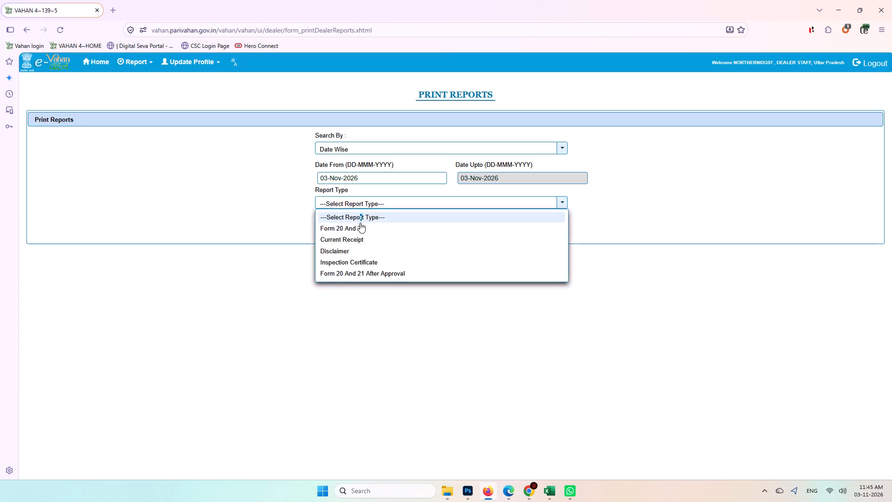
left_click(359, 223)
left_click(361, 229)
left_click(499, 222)
left_click(476, 224)
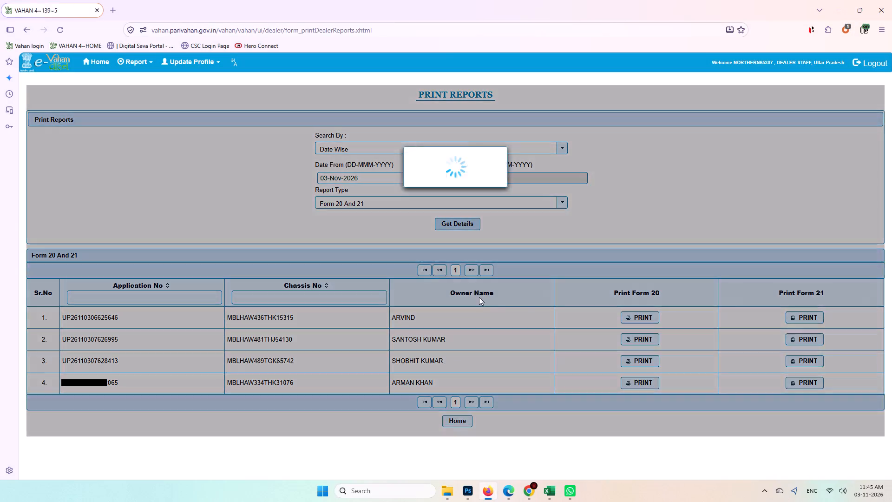
left_click(636, 376)
left_click(643, 382)
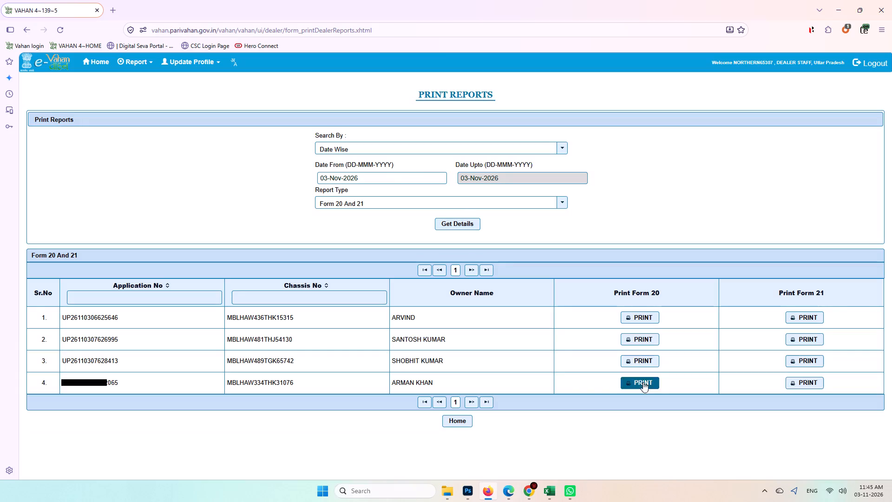
left_click(780, 426)
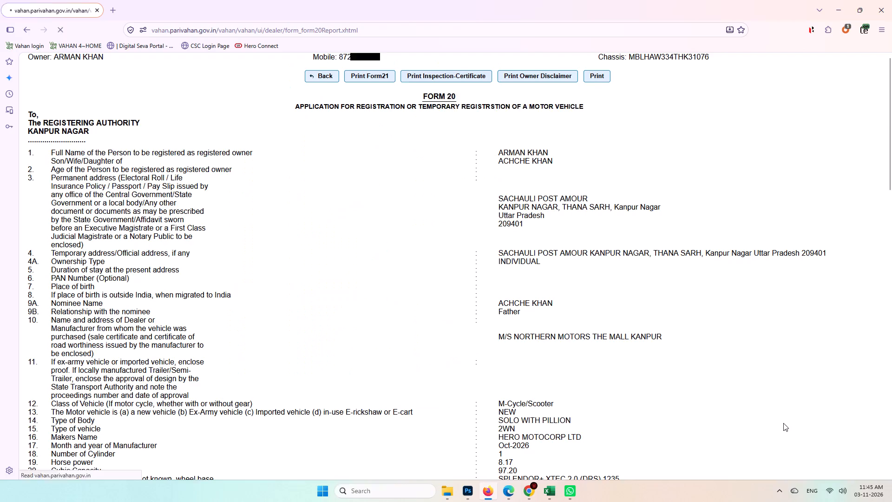
left_click(598, 74)
left_click(736, 422)
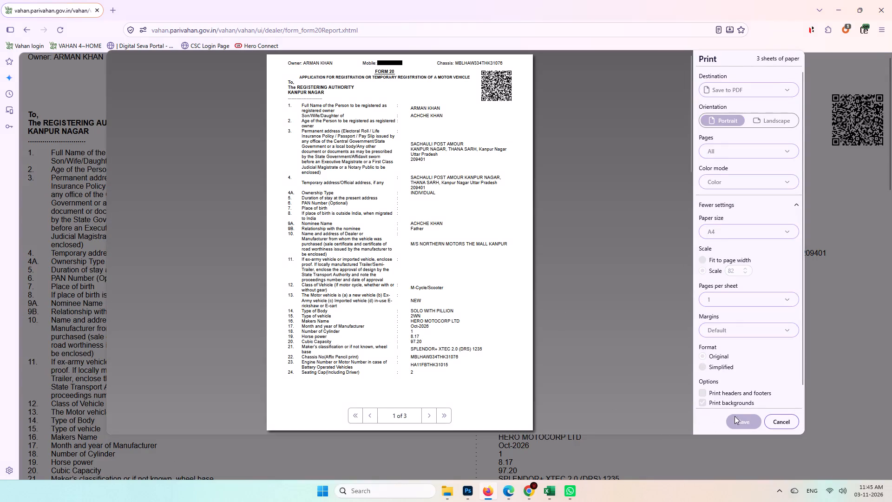
left_click(445, 25)
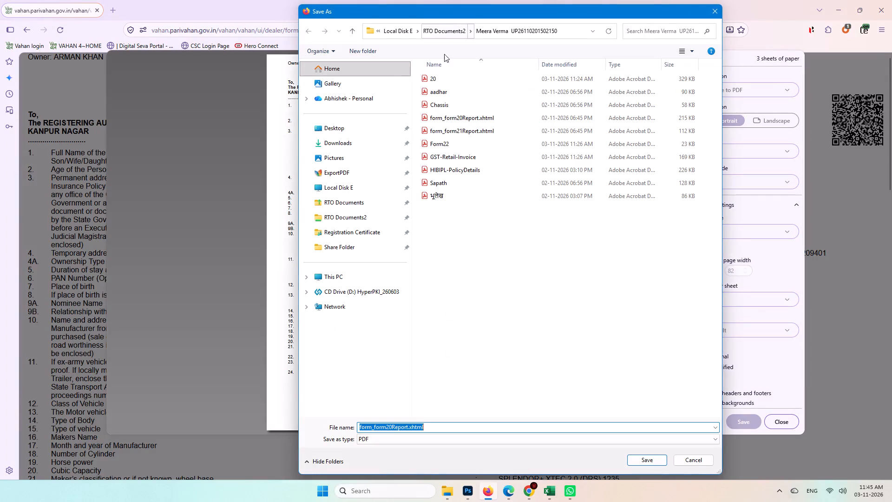
scroll(445, 99, "up", 5)
double_click(471, 78)
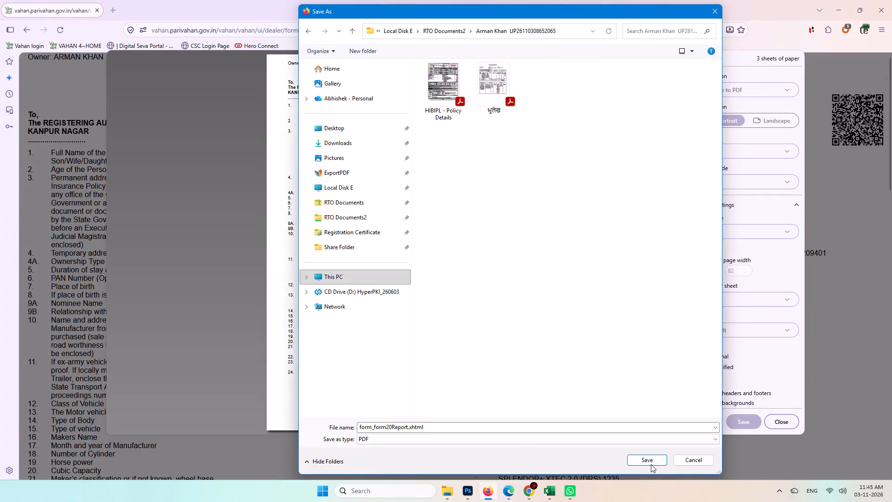
left_click(651, 464)
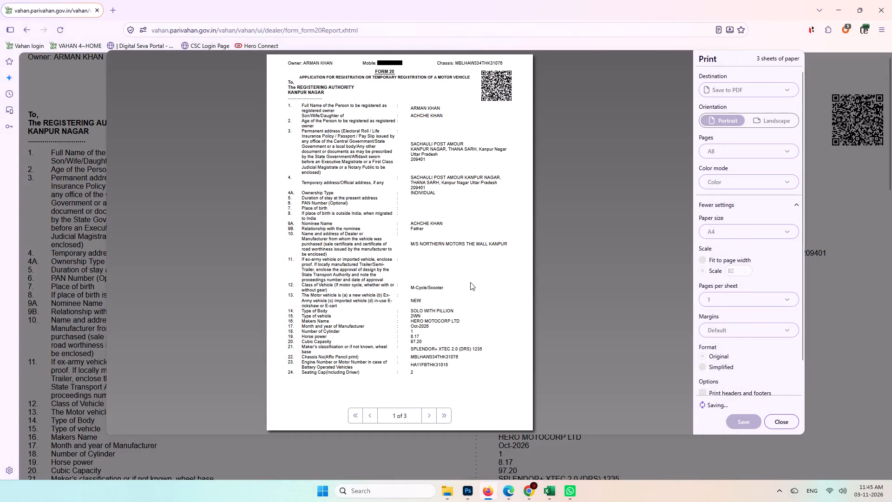
Open Form 21 for the same vehicle, save it as a PDF in the same folder, and return to the VAHAN home page.
left_click(387, 73)
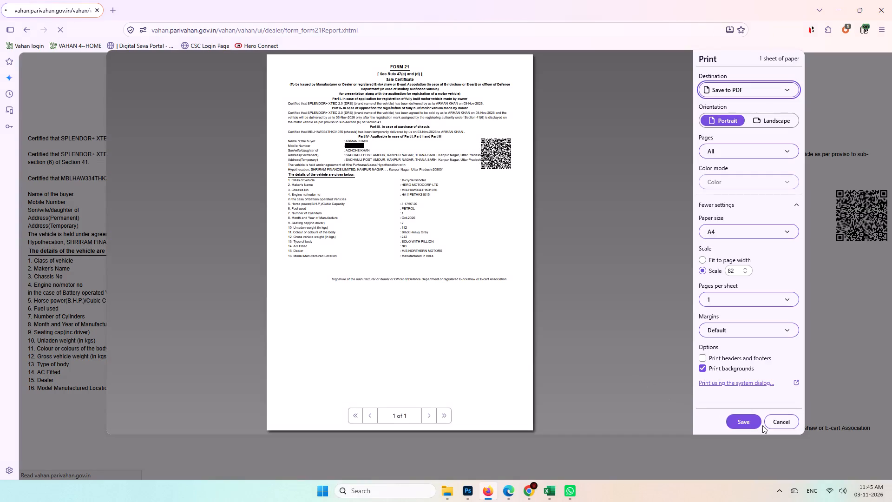
left_click(747, 420)
left_click(640, 456)
scroll(557, 371, "up", 4)
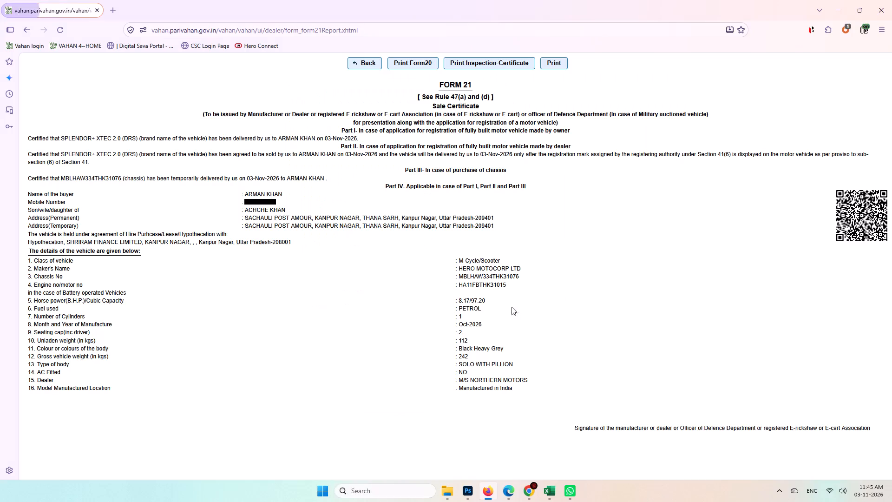
scroll(512, 307, "up", 2)
left_click(368, 63)
scroll(329, 239, "up", 6)
left_click(107, 64)
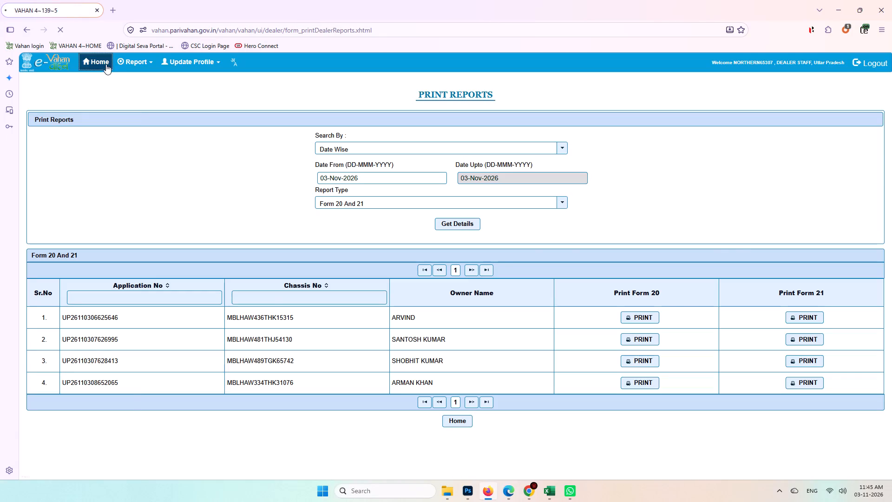
scroll(183, 231, "up", 5)
From the customer's folder in File Explorer, open the saved Form 20 PDF in Acrobat and start printing it.
left_click(455, 495)
scroll(419, 390, "up", 5)
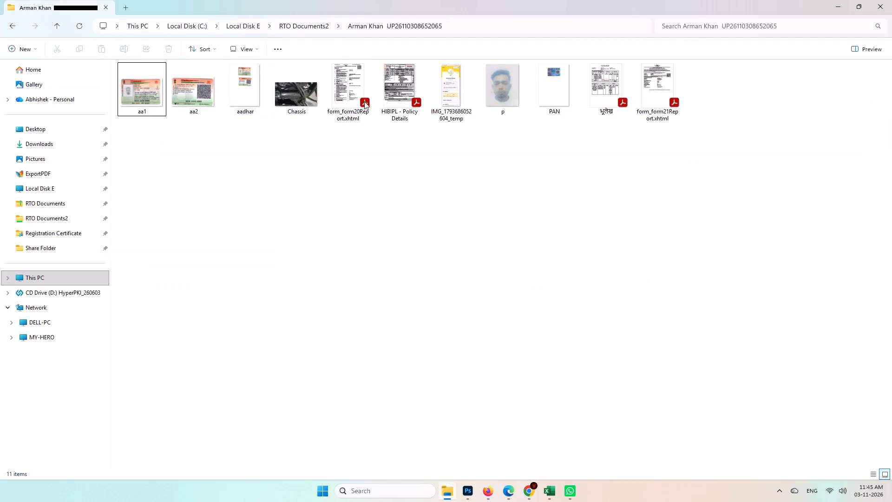
double_click(344, 91)
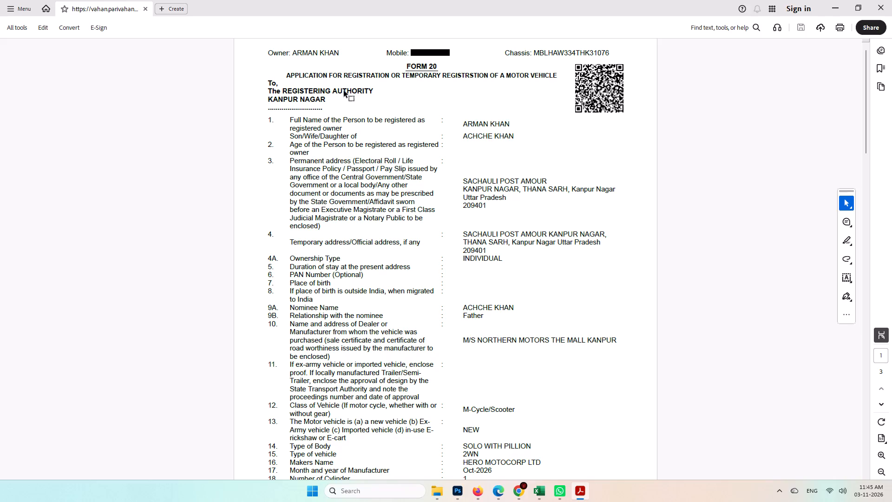
key("ctrl+p")
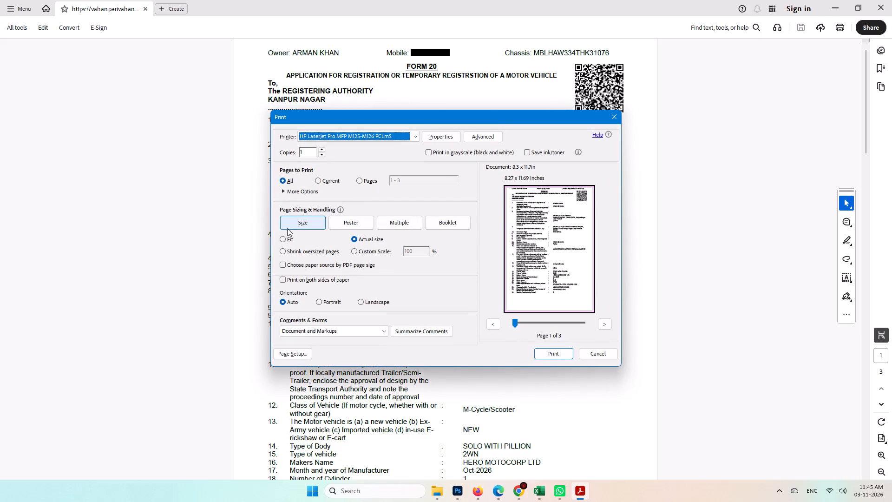
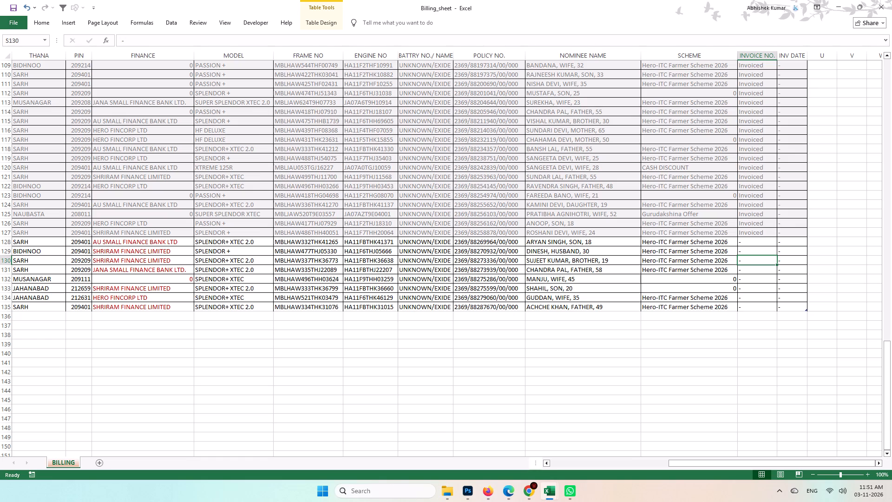
In the billing sheet's INVOICE NO. column, mark rows 128 to 131 and row 134 as Invoiced.
left_click_drag(755, 241, 755, 266)
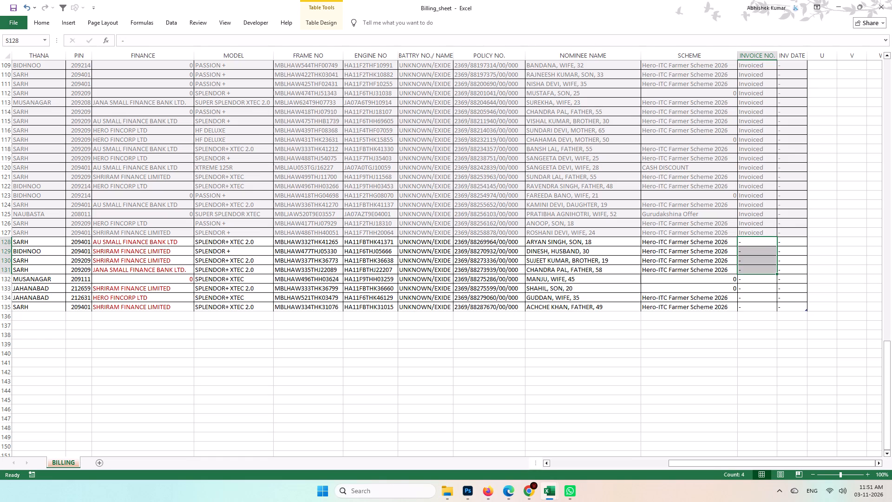
left_click(752, 296, "shift")
left_click(749, 275, "ctrl")
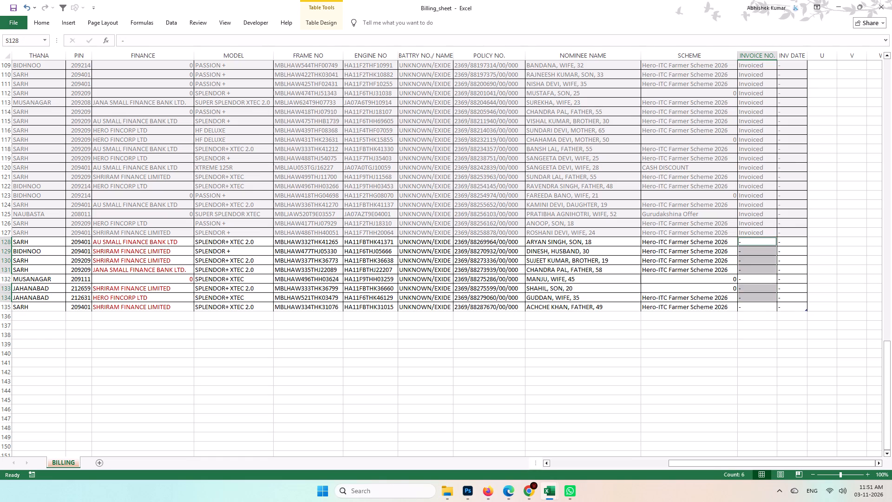
left_click(749, 287, "ctrl")
key("F2")
key("BackSpace")
key("BackSpace")
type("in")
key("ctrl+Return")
left_click(657, 242)
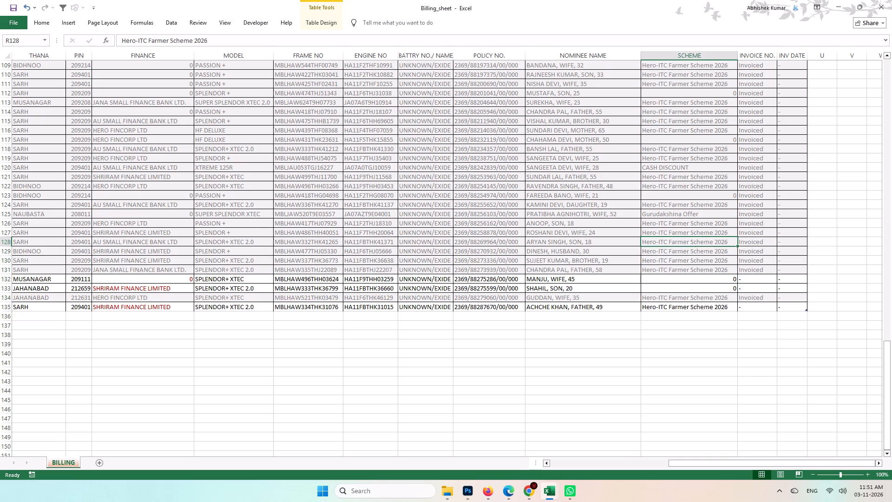
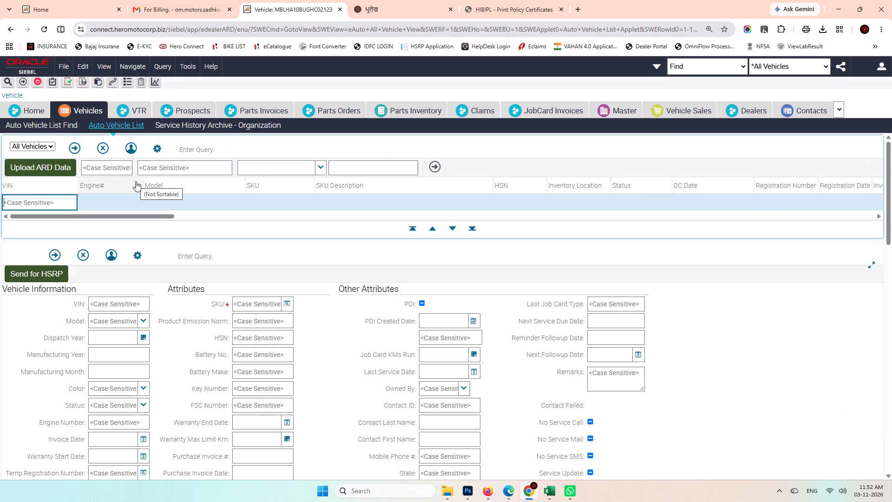
In the Siebel Auto Vehicle List query, open the Invoice Date criterion for entry.
left_click(103, 436)
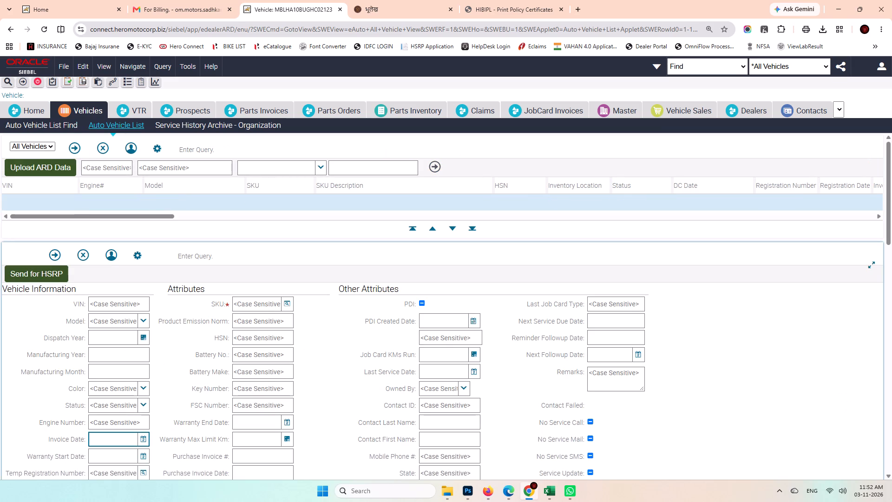
Query the vehicle list for invoice date 02/11/2026 and look over the columns of the returned vehicle records.
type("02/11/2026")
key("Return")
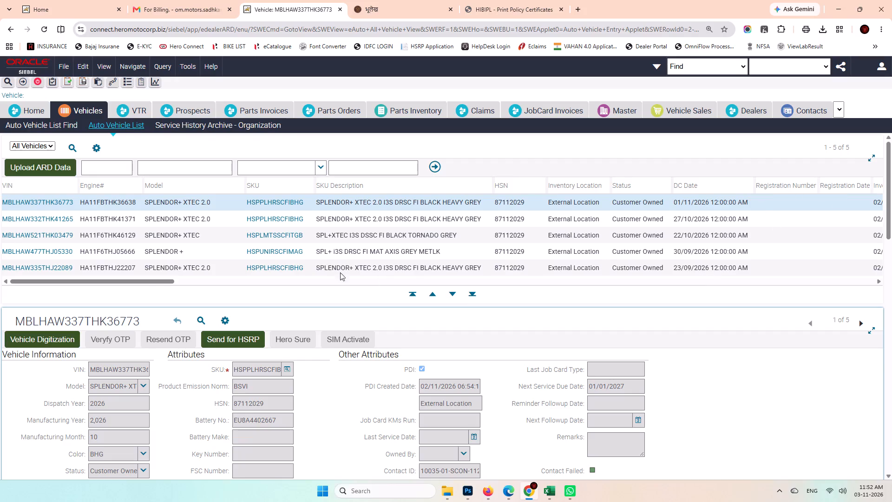
left_click_drag(151, 282, 289, 290)
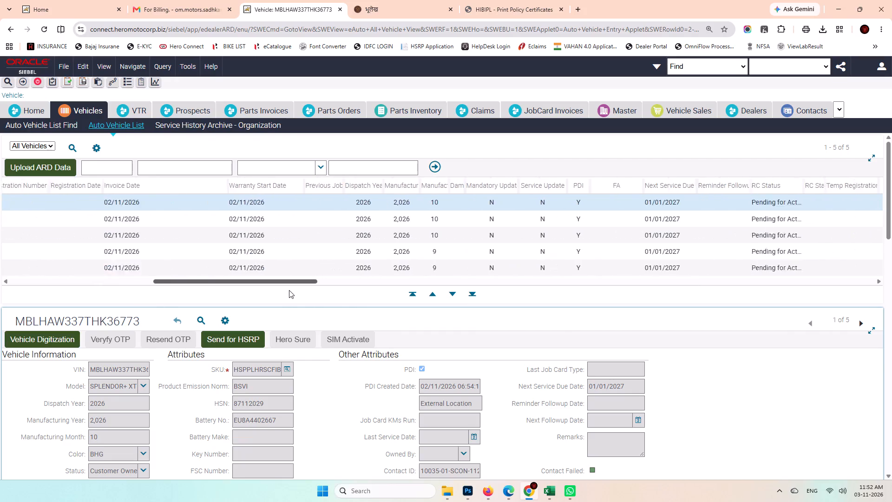
left_click_drag(289, 290, 85, 290)
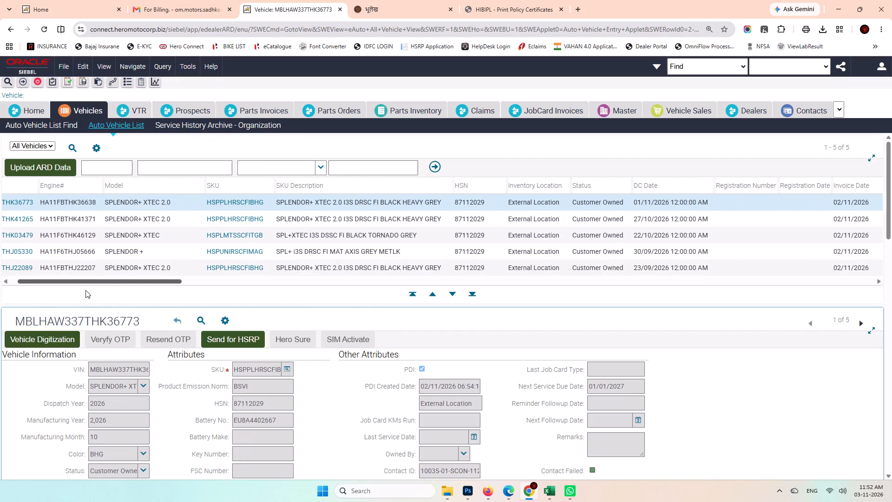
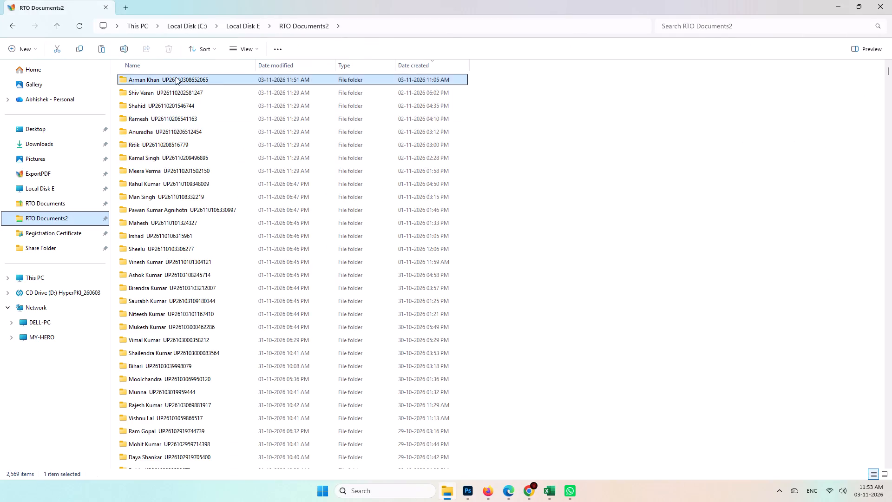
Paste the eight cut HELMET PDFs into the first-listed customer's folder in RTO Documents2.
key("ctrl+v")
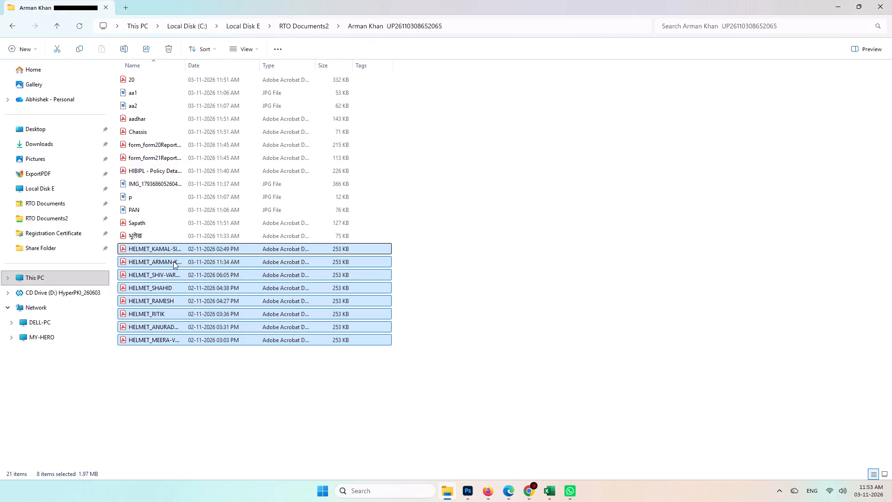
Leave that customer's own HELMET PDF in place and move the other seven into the second-listed customer's folder in RTO Documents2.
left_click(173, 261, "ctrl")
key("ctrl+x")
left_click(309, 29)
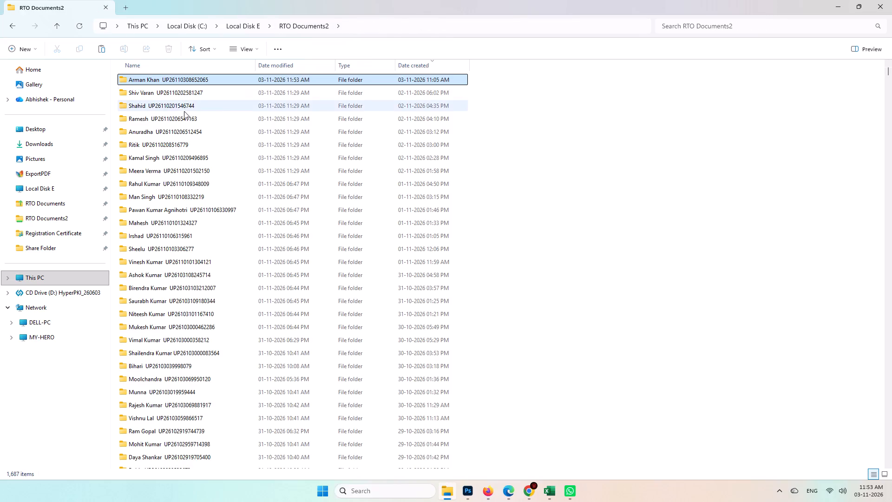
double_click(176, 96)
key("ctrl+v")
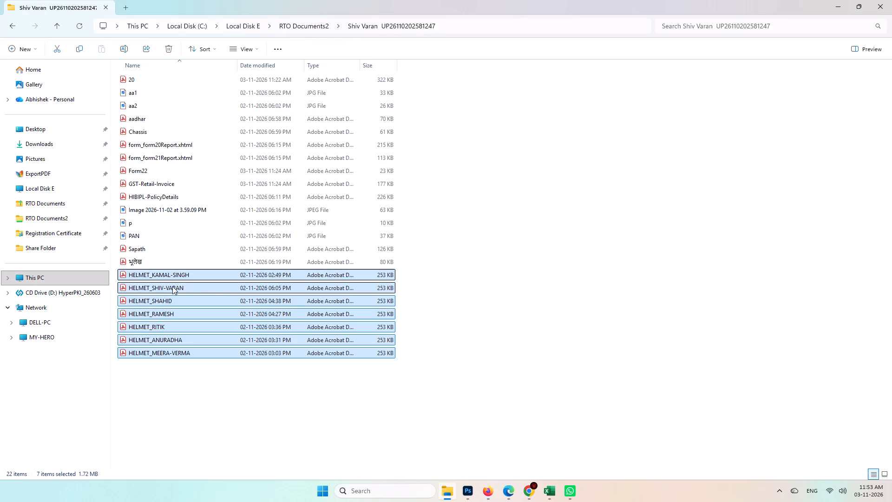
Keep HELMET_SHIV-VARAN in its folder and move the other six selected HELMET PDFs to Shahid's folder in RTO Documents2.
left_click(172, 286, "ctrl")
key("ctrl+x")
left_click(298, 22)
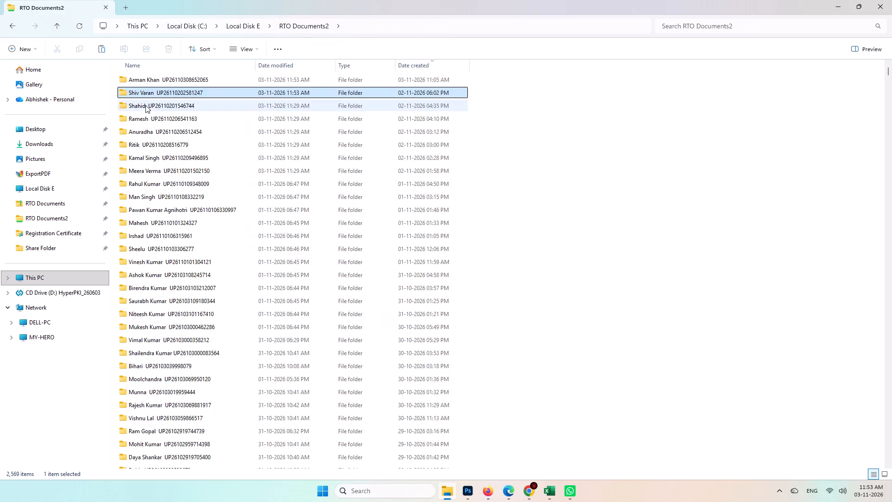
double_click(146, 106)
key("ctrl+v")
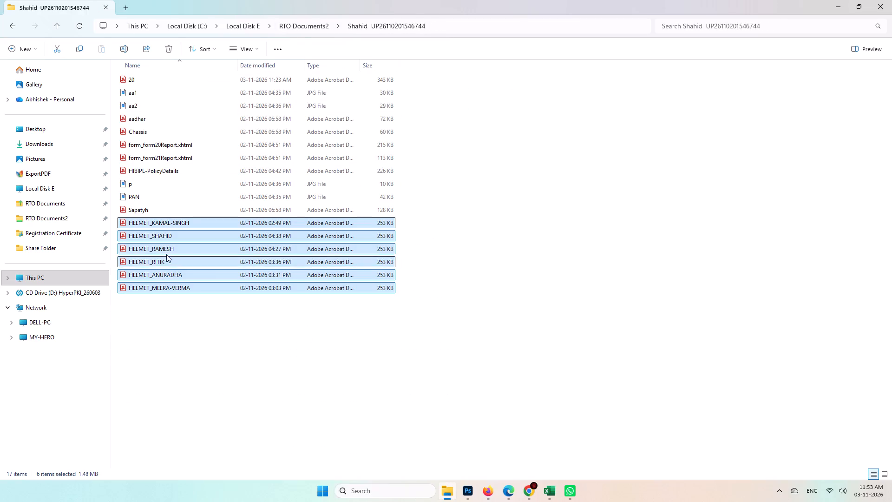
Leave HELMET_SHAHID in place and move the other five HELMET PDFs to Ramesh's folder in RTO Documents2.
left_click(171, 237, "ctrl")
key("ctrl+x")
left_click(297, 25)
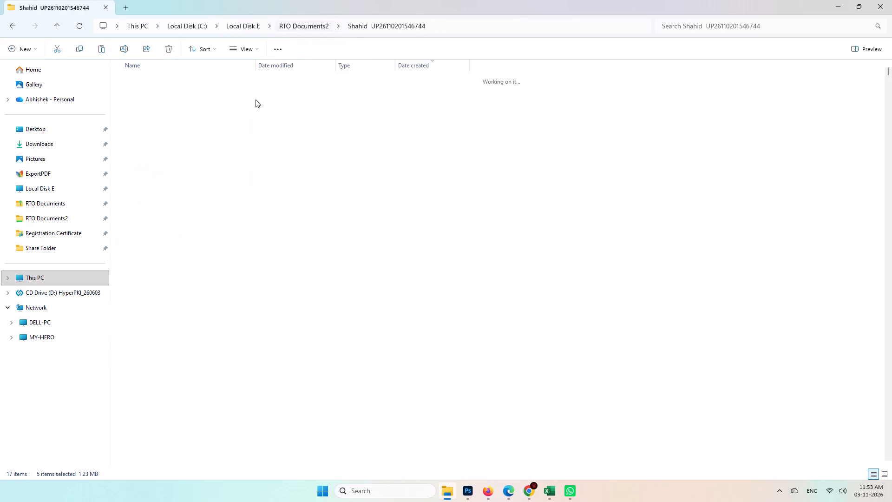
left_click(181, 131)
double_click(186, 119)
key("ctrl+v")
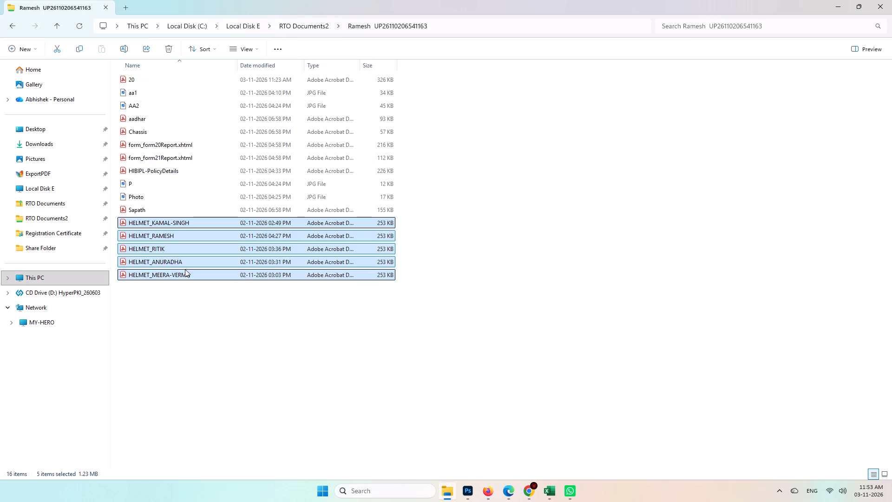
Leave HELMET_RAMESH in place and move the remaining four HELMET PDFs to Anuradha's folder in RTO Documents2.
left_click(178, 235, "ctrl")
key("ctrl+x")
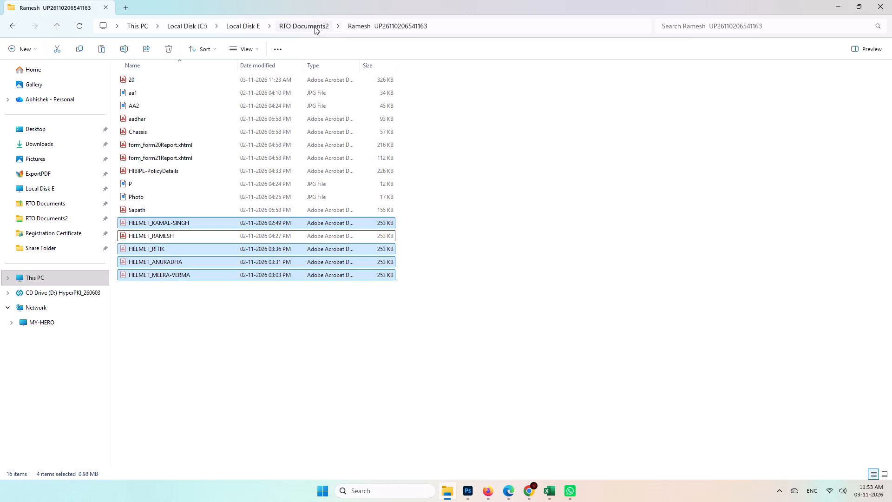
left_click(313, 23)
double_click(170, 130)
key("ctrl+v")
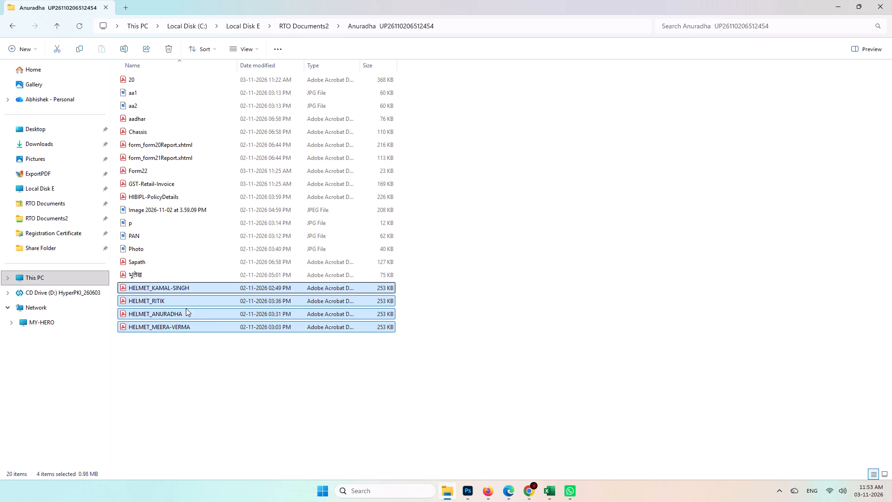
Leave HELMET_ANURADHA in place and move the other three HELMET PDFs to Ritik's folder in RTO Documents2.
left_click(184, 302, "ctrl")
left_click(186, 310, "ctrl")
left_click(192, 300, "ctrl")
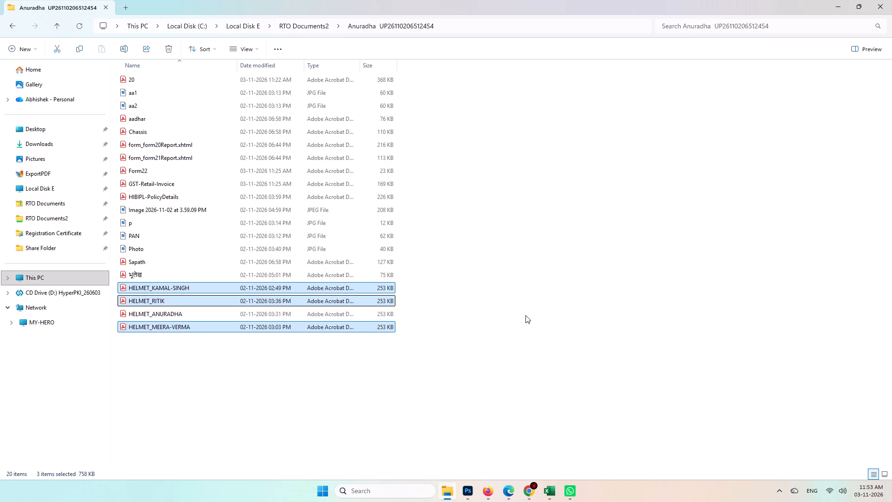
key("ctrl+x")
left_click(312, 26)
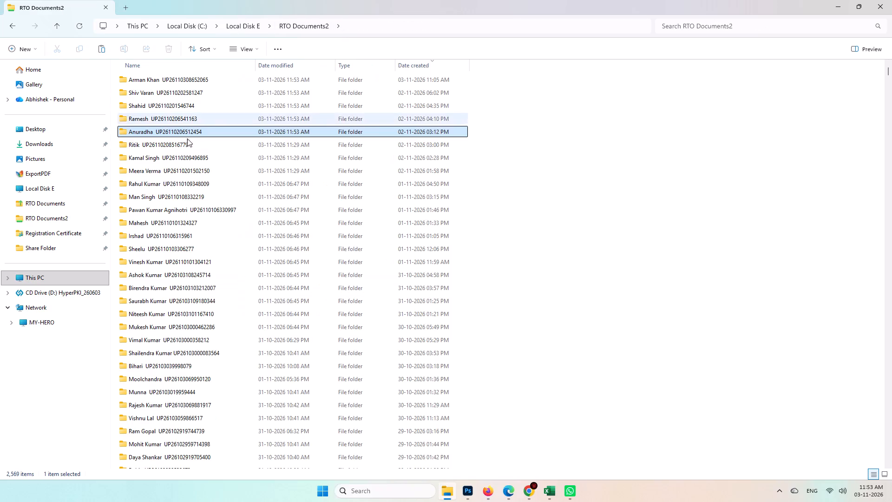
double_click(177, 142)
key("ctrl+v")
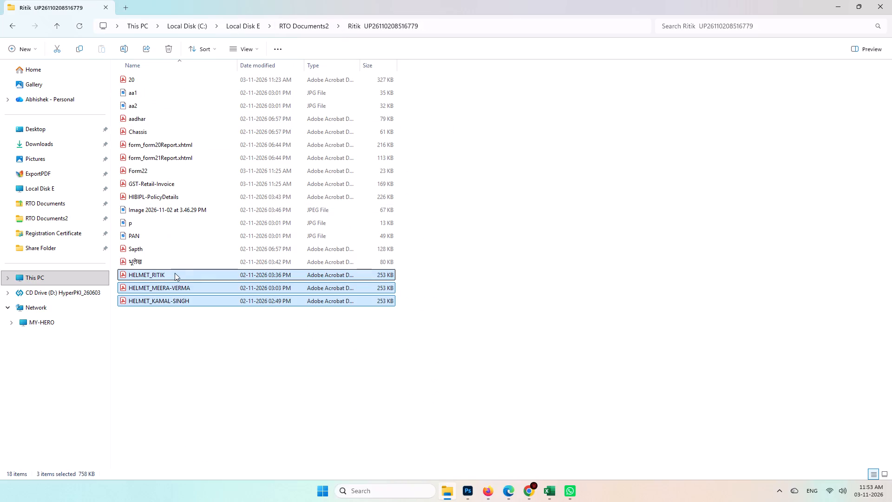
Leave HELMET_RITIK in place and move the other two HELMET PDFs to Kamal's folder in RTO Documents2.
left_click(175, 273, "ctrl")
key("ctrl+x")
left_click(303, 26)
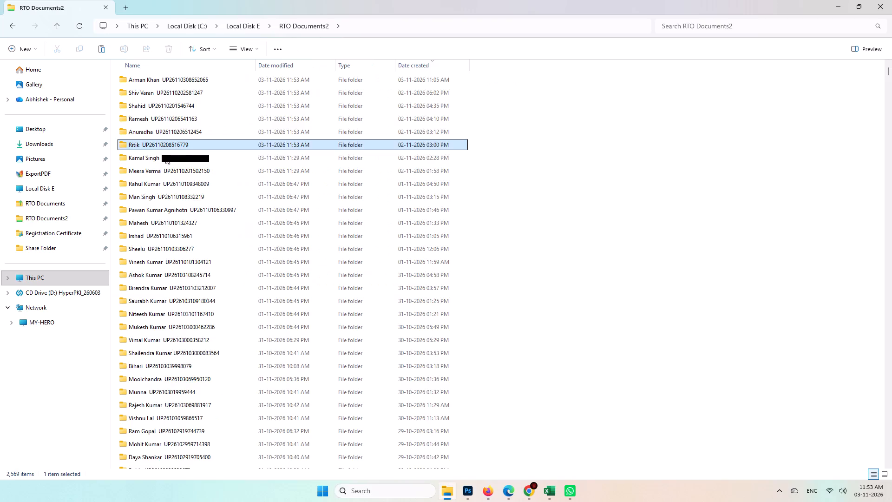
double_click(161, 156)
key("ctrl+v")
Move Meera's HELMET PDF out of Kamal's folder into her own RTO Documents2 folder and refresh the file list.
left_click(191, 263)
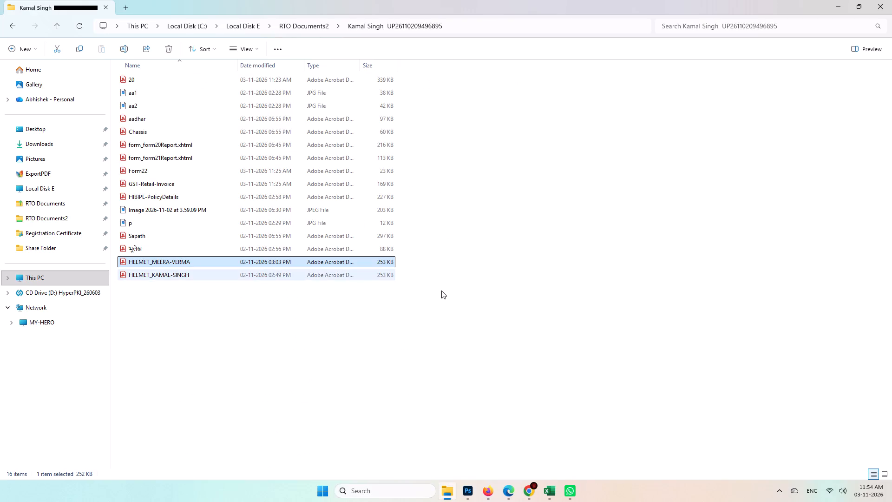
key("ctrl+x")
left_click(291, 29)
double_click(174, 173)
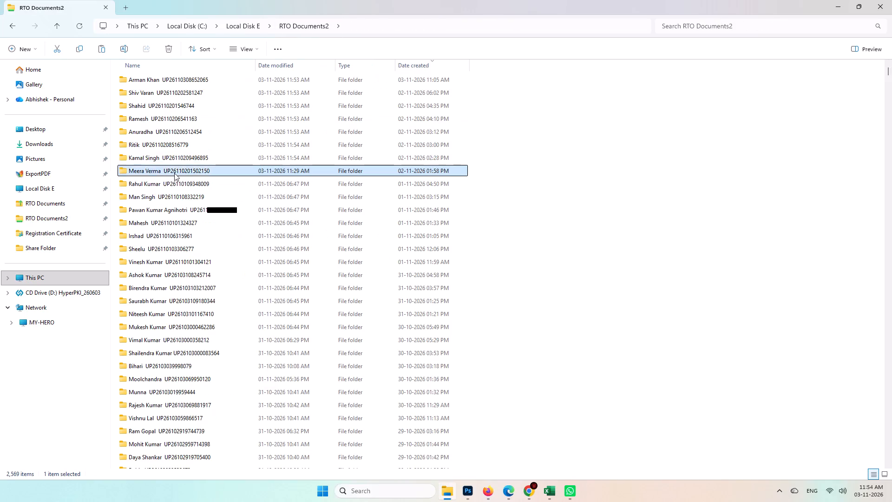
key("ctrl+v")
left_click(499, 145)
key("F5")
left_click(534, 191)
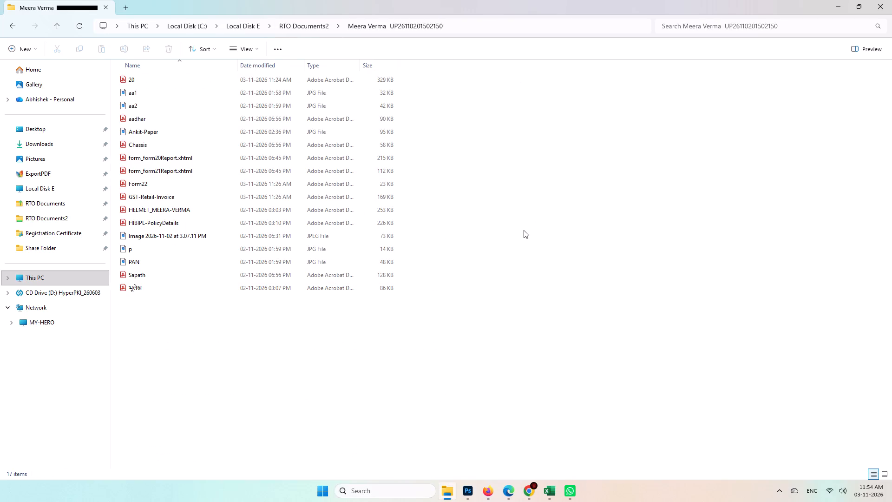
Switch to Excel and close the Northern Insurance and Billing_sheet workbooks.
left_click(552, 490)
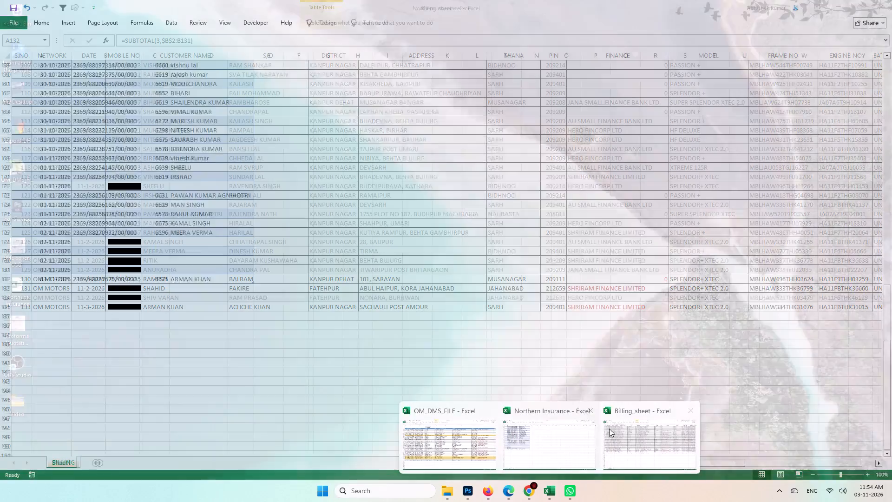
left_click(573, 434)
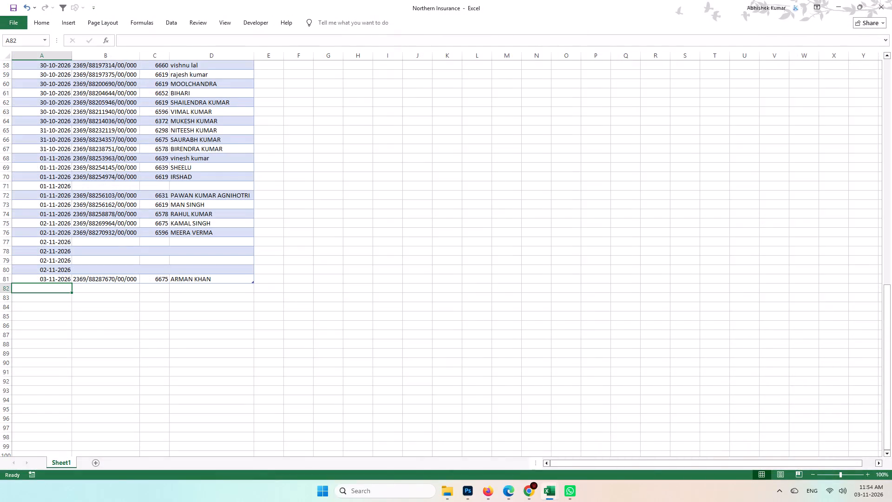
left_click(891, 0)
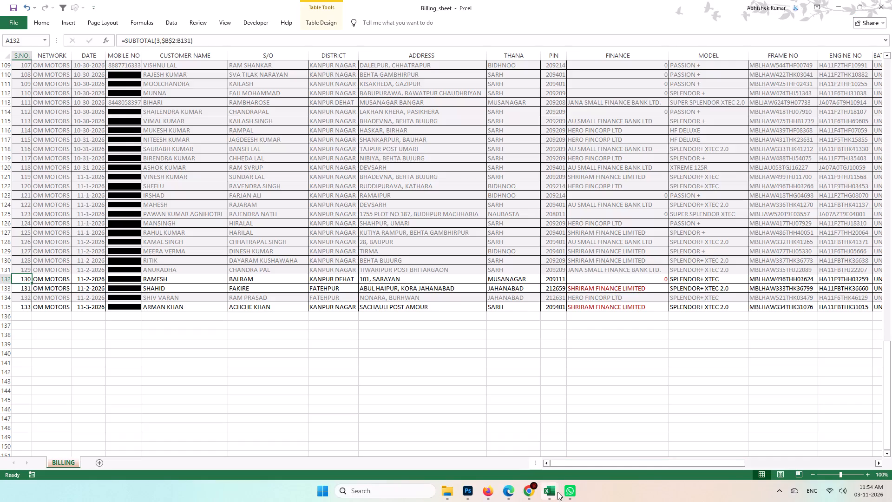
left_click(591, 451)
left_click(891, 0)
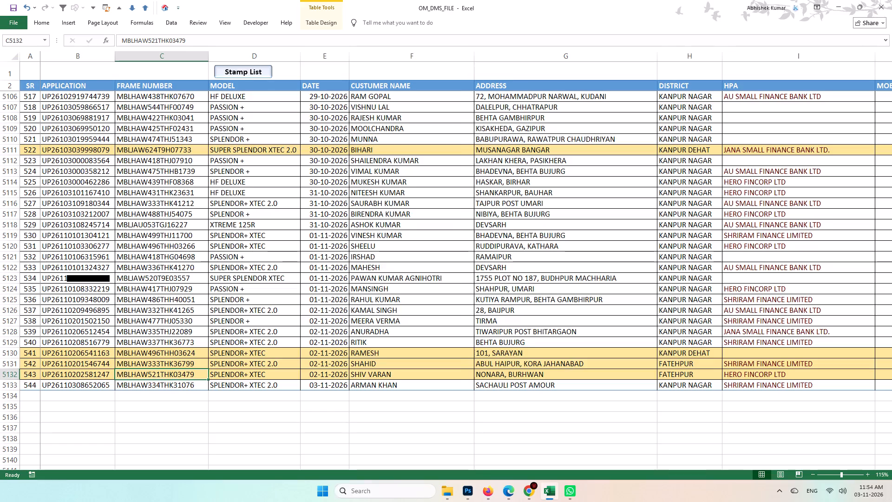
Return to the DMS Details dashboard of OM_DMS_FILE and save the workbook.
left_click(497, 443)
left_click(166, 0)
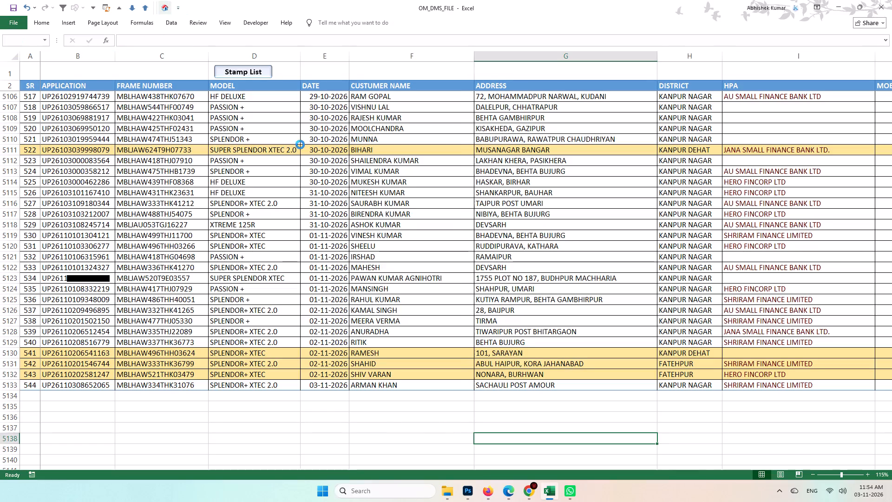
left_click(600, 121)
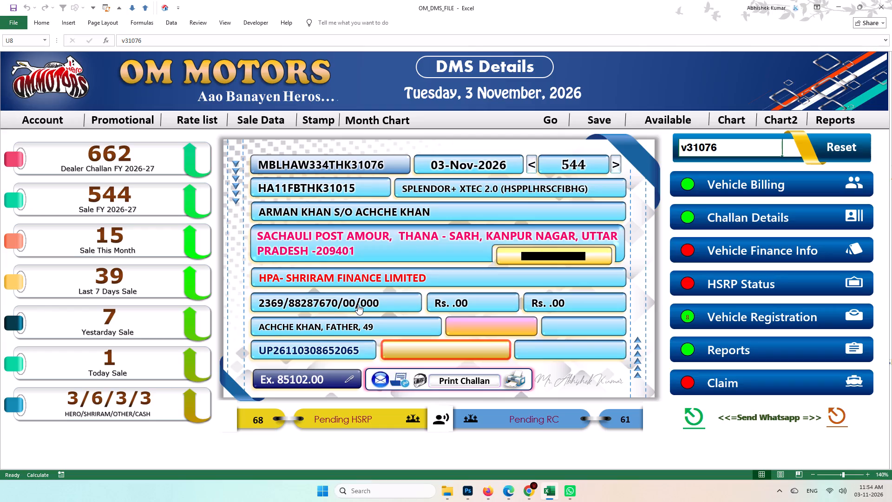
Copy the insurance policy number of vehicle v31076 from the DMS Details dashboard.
left_click(358, 304)
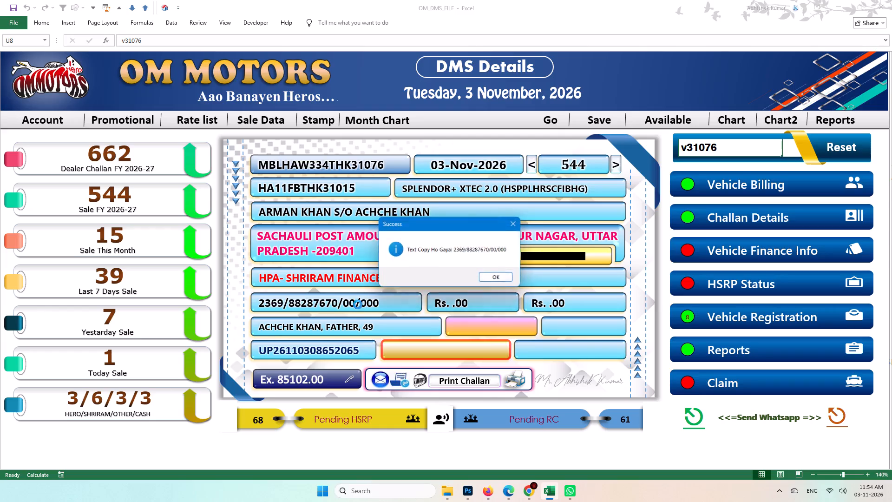
left_click(506, 277)
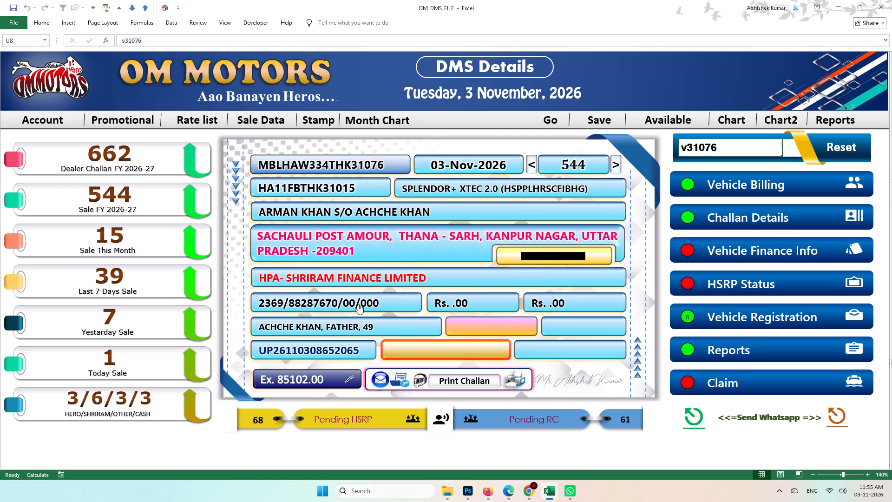
Show the OM_DMS_FILE sheet tabs and look through the LoanEMI, Ex Showroom Prize, Account and DMS_Invoice sheets.
left_click(149, 9)
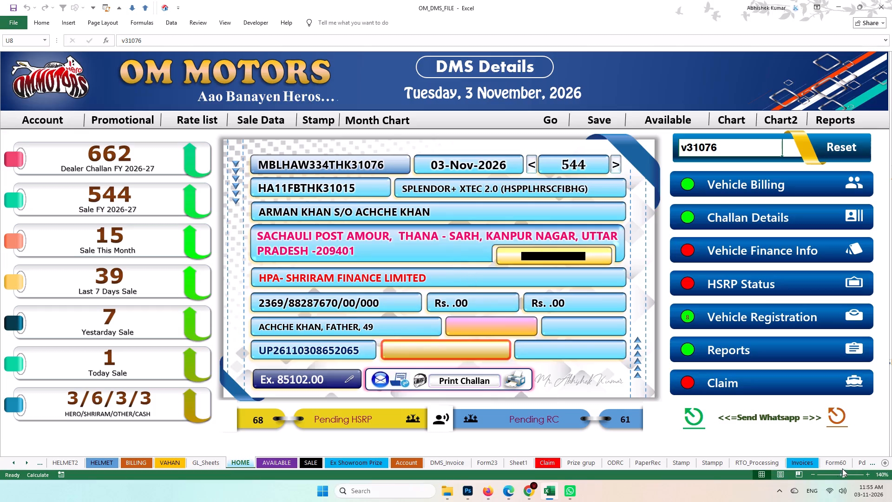
double_click(858, 462)
left_click(856, 462)
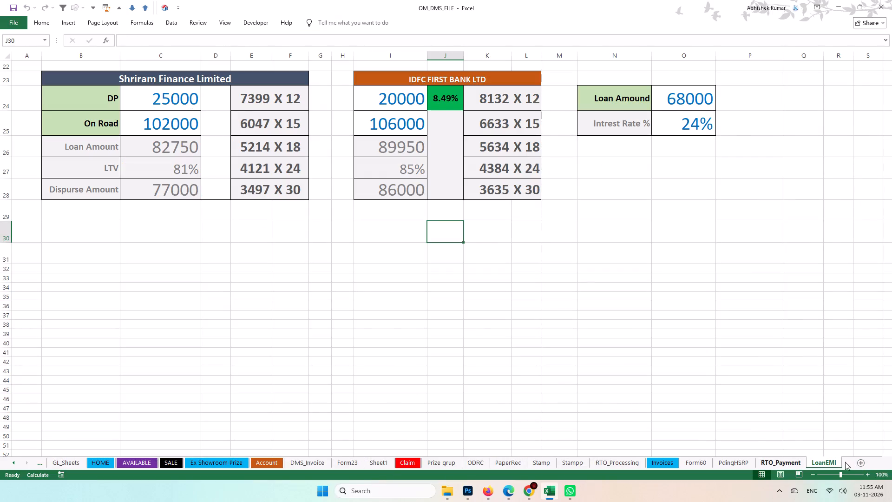
left_click(847, 462)
triple_click(11, 461)
triple_click(11, 461)
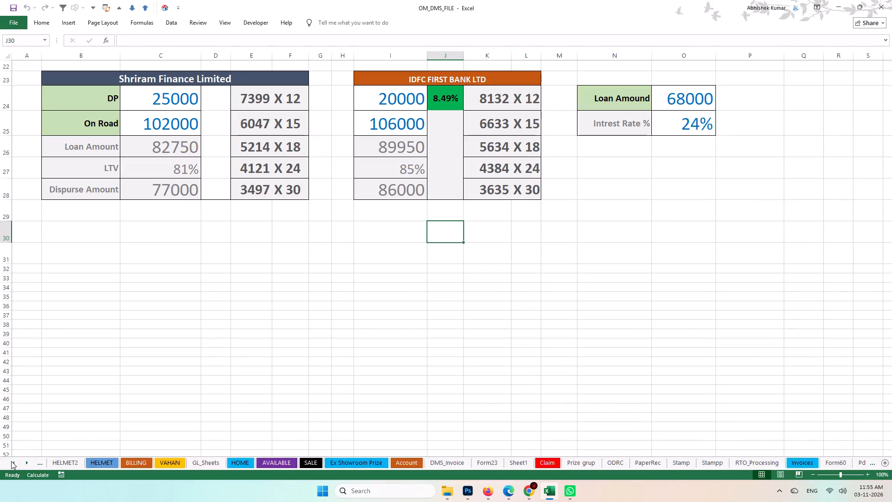
triple_click(11, 461)
triple_click(11, 460)
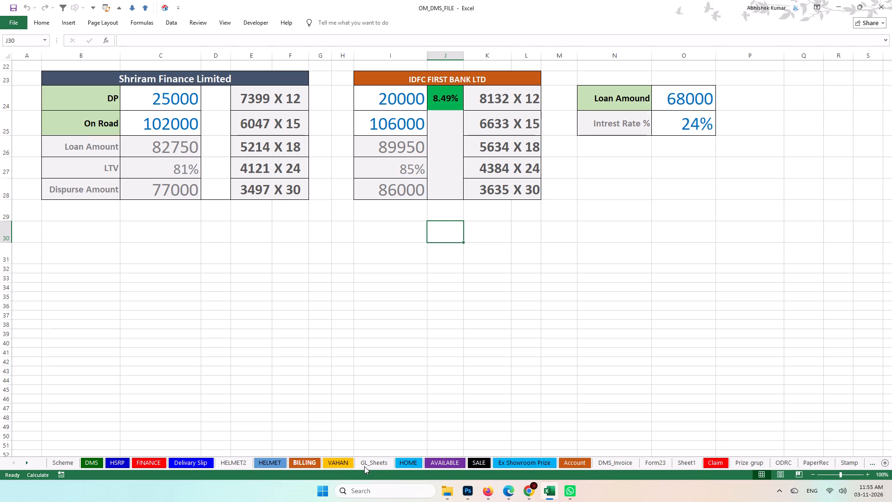
left_click(518, 466)
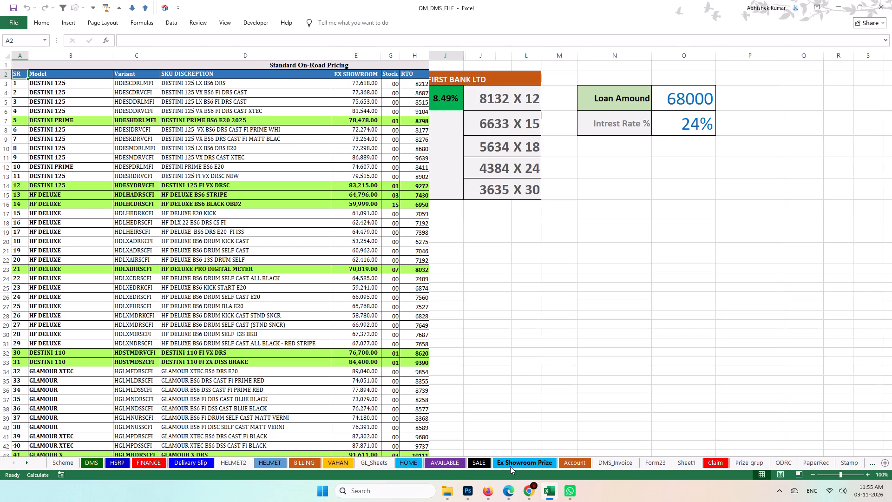
left_click(487, 466)
left_click(539, 465)
left_click(570, 464)
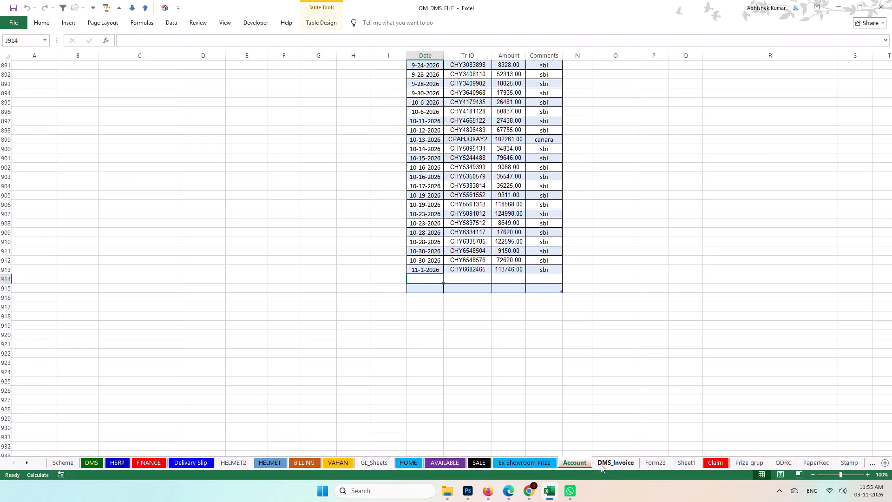
left_click(604, 464)
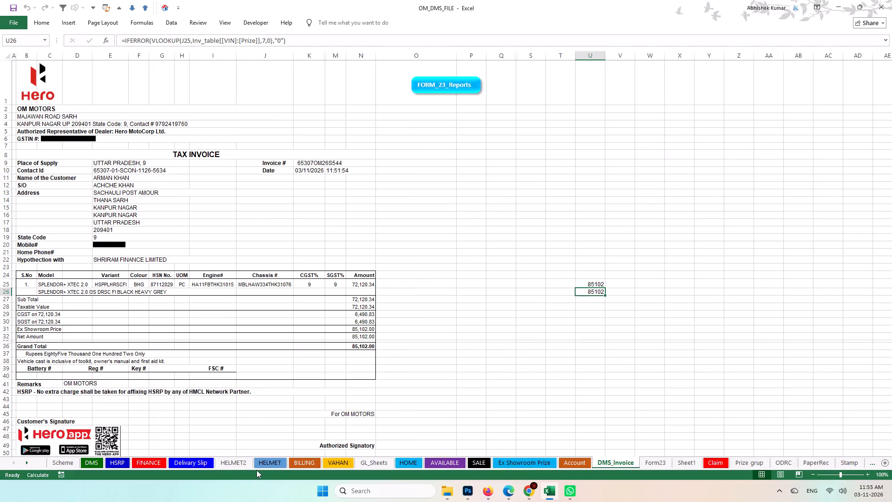
Examine Sheet1 of OM_DMS_FILE from its pivot and sale-date lists across to the empty columns beyond them.
left_click(688, 466)
scroll(161, 282, "up", 12)
scroll(163, 243, "down", 4)
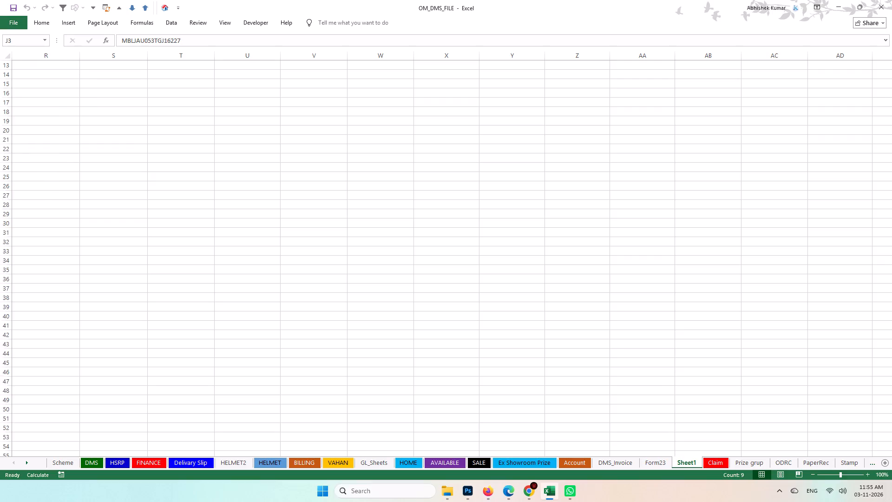
scroll(183, 245, "down", 10)
scroll(201, 292, "up", 20)
scroll(201, 292, "up", 9)
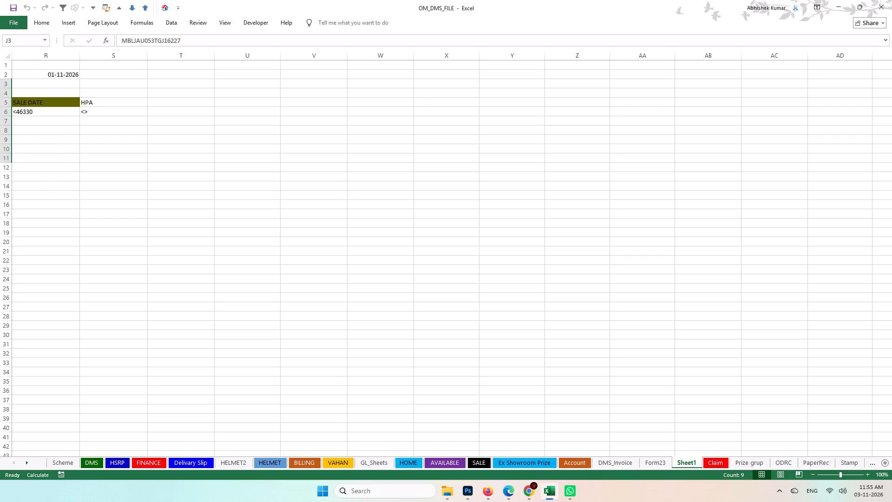
left_click(152, 165)
key("Left")
key("Left")
key("Left")
key("Left")
key("Left")
key("Left")
key("Left")
key("Left")
key("Left")
key("Left")
key("Left")
key("Left")
key("Left")
key("Left")
key("Left")
key("Left")
key("Left")
key("Left")
key("Left")
key("Left")
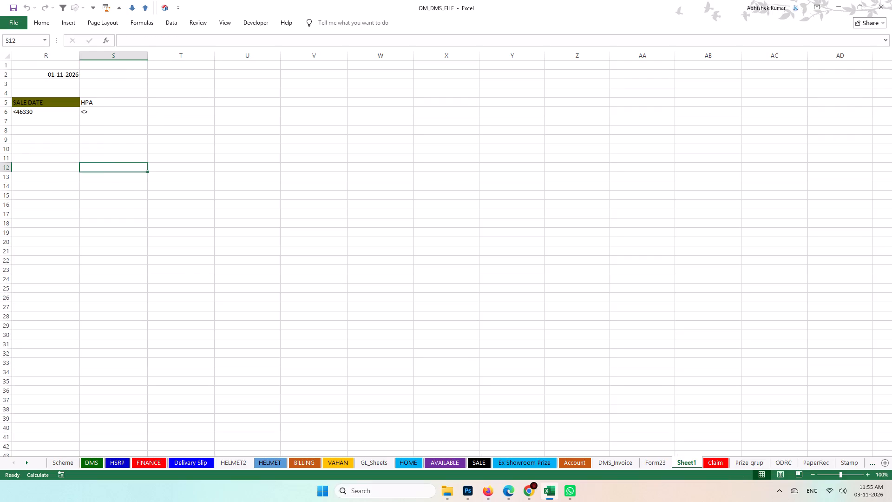
key("Right")
key("Right")
key("Right")
key("Right")
key("Right")
key("Right")
key("Right")
key("Right")
key("Right")
key("Right")
key("Right")
key("Right")
key("Right")
key("Right")
key("Right")
key("Right")
key("Right")
key("Right")
key("Right")
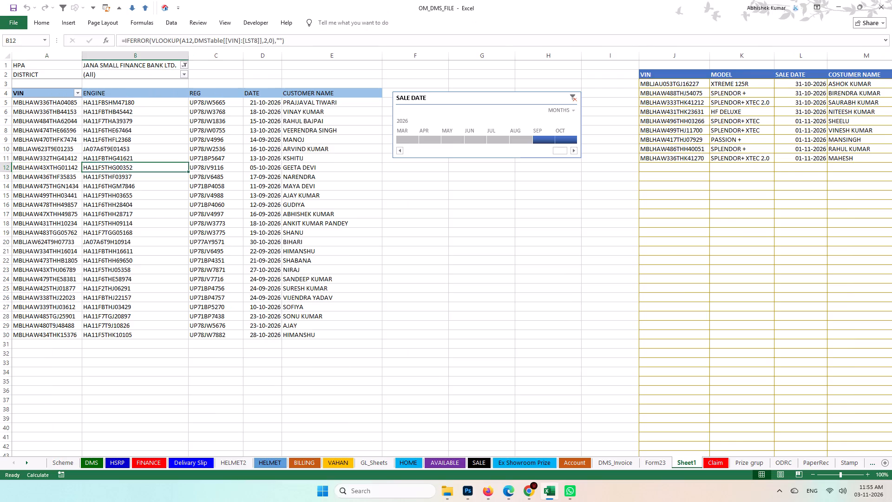
key("Right")
key("Right")
key("Right")
key("Right")
key("Right")
key("Right")
key("Right")
key("Right")
key("Right")
key("Right")
key("Right")
key("Right")
key("Right")
key("Right")
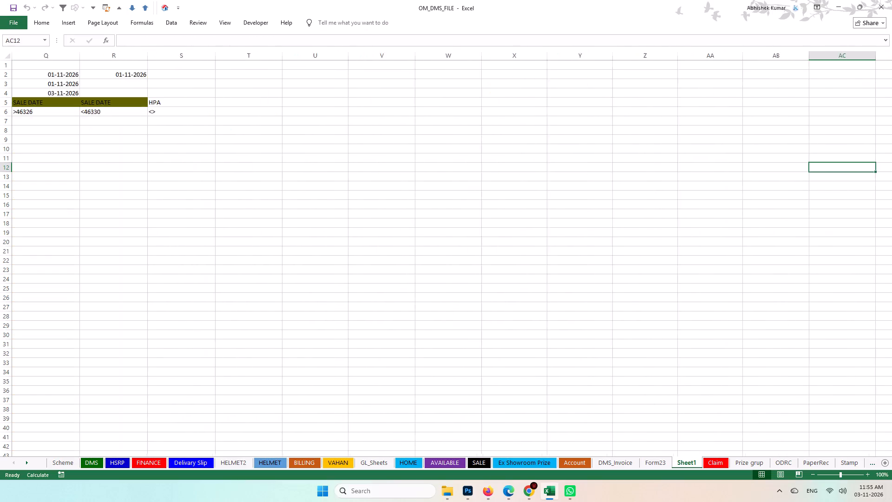
Enter the heading "Northern Insurance" in cell AA1 of Sheet1.
key("Left")
key("Left")
key("Left")
key("Left")
key("Left")
key("Left")
key("Left")
key("Left")
key("Up")
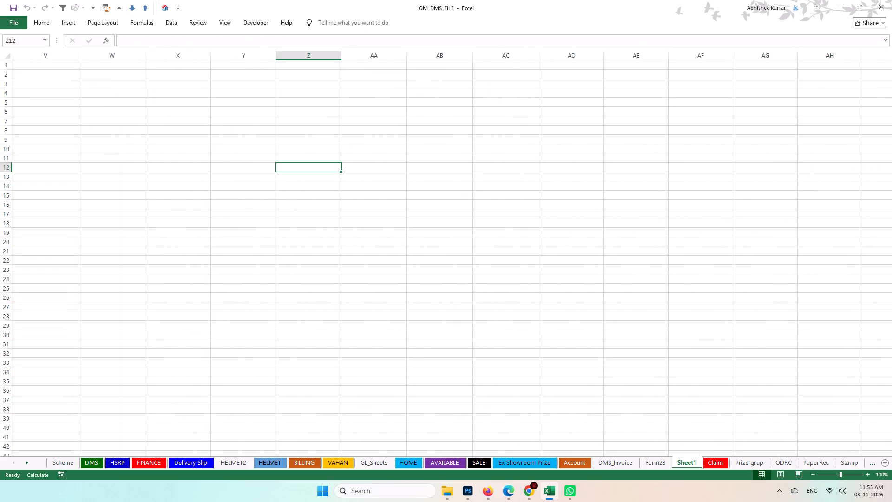
key("Right")
key("Up")
key("Up")
key("Up")
key("Up")
key("Up")
key("Up")
key("Up")
key("Up")
key("Up")
key("Up")
key("Up")
key("Up")
key("Up")
key("Up")
key("Up")
key("Up")
key("Up")
key("Up")
key("Up")
key("Up")
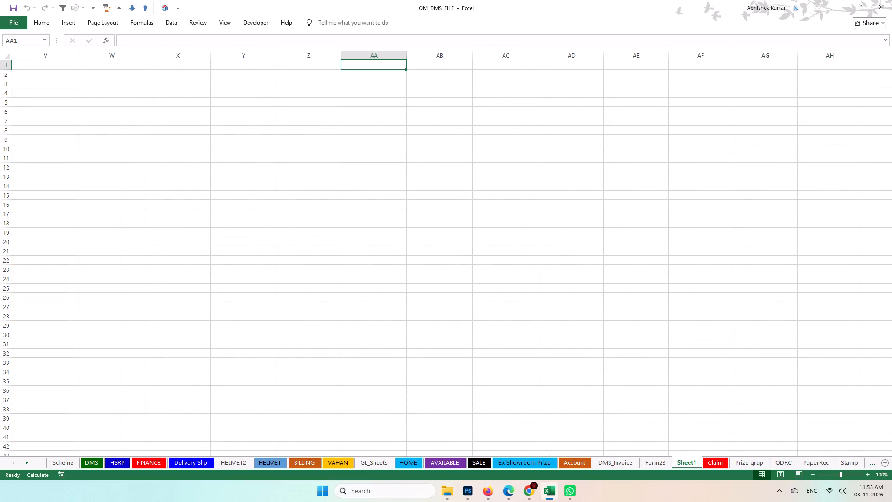
key("shift+Right")
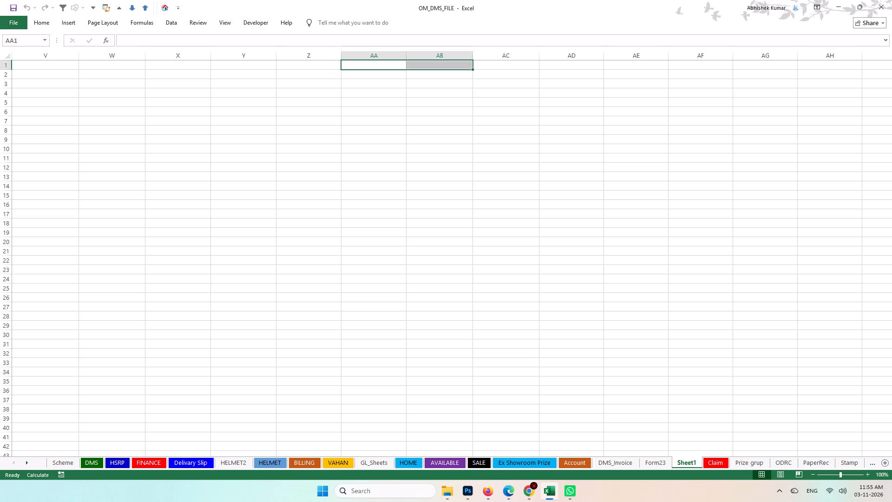
key("shift+Right")
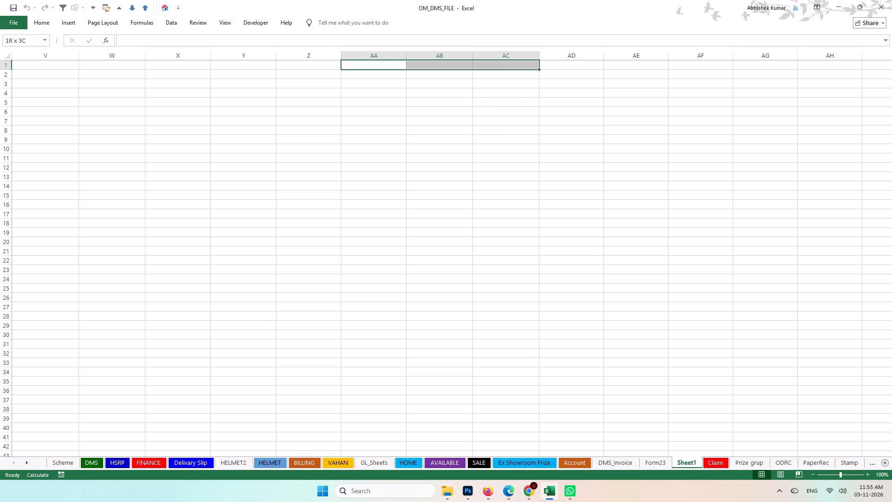
key("F2")
type("Northern")
key("space")
type("Insurence")
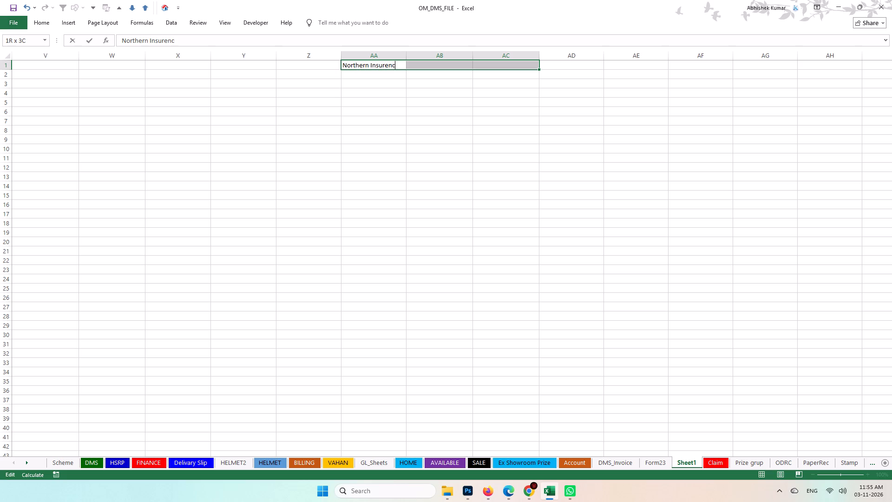
scroll(152, 165, "up", 1)
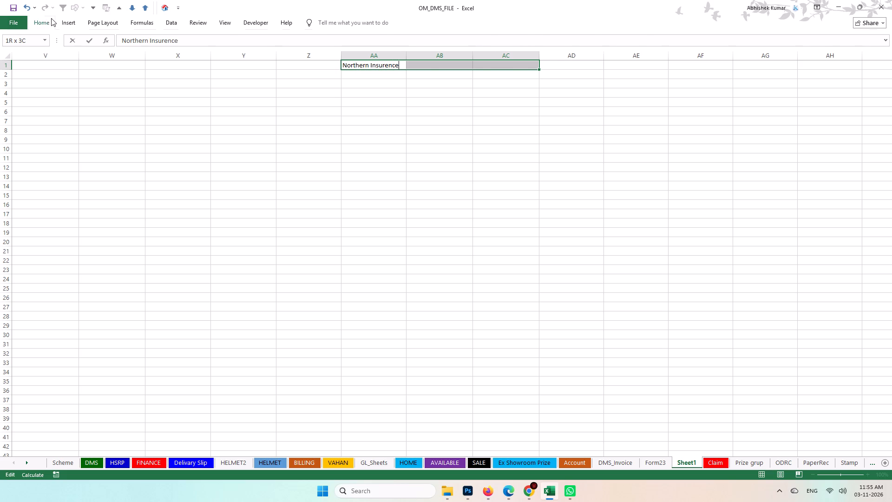
left_click(51, 18)
left_click(342, 133)
left_click(449, 147)
left_click(411, 115)
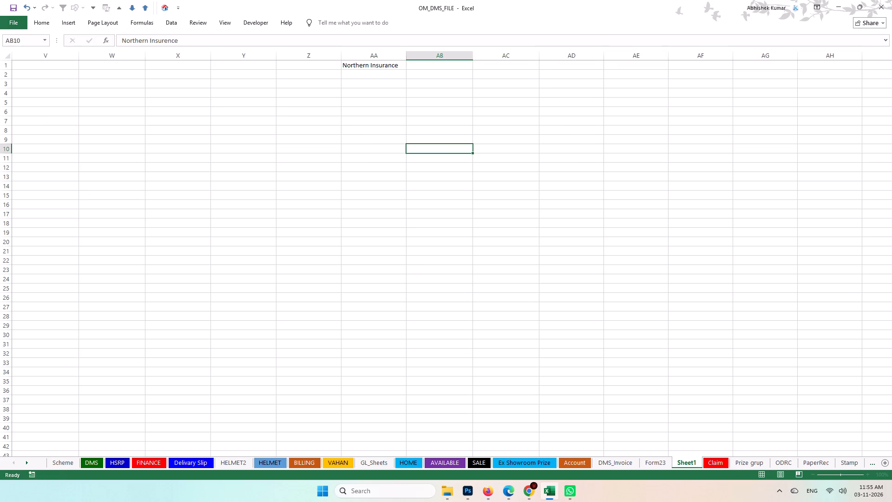
Merge and centre the Northern Insurance heading across AA1:AC1 and make it bold.
left_click_drag(393, 65, 526, 65)
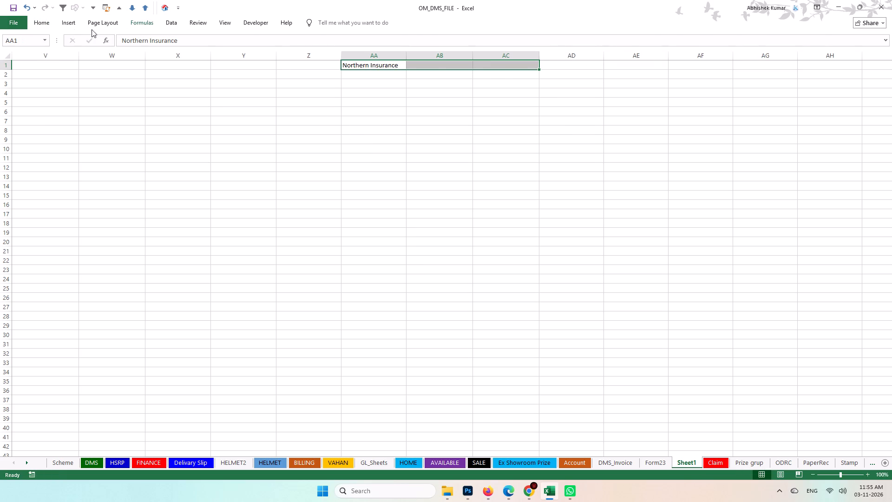
left_click(42, 24)
left_click(275, 53)
left_click(431, 111)
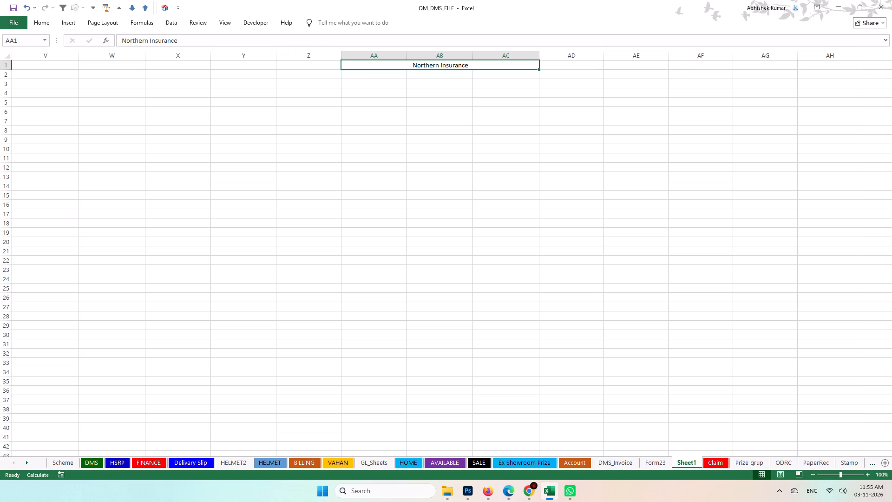
left_click(52, 20)
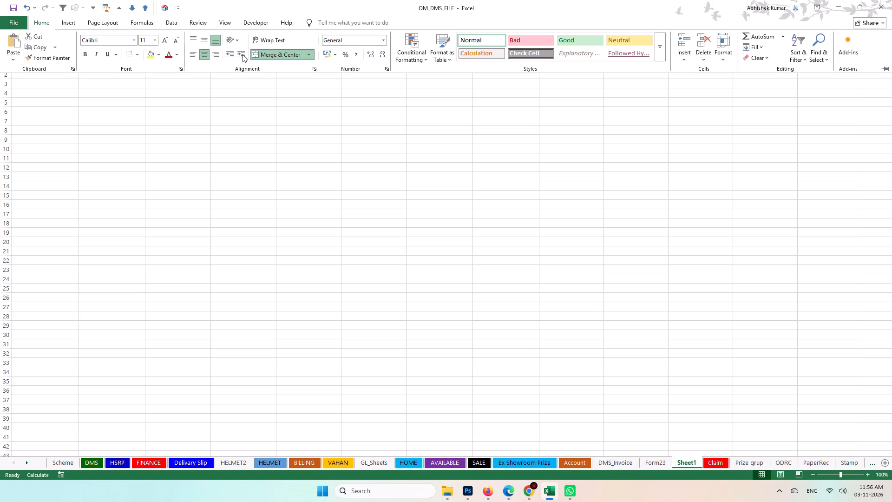
left_click(84, 54)
left_click(406, 142)
left_click(539, 165)
Enter the column headers Date, Name, Insurance Number and Amount in cells AA2 to AD2.
left_click(367, 74)
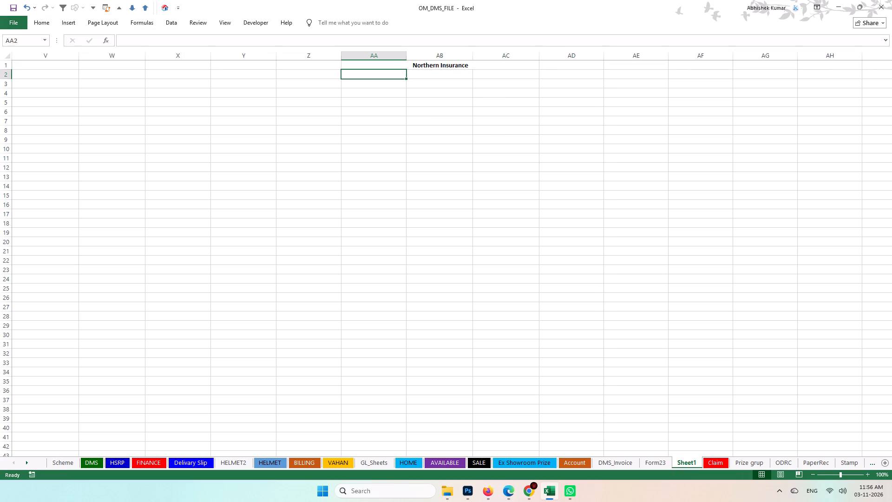
type("Date")
key("Tab")
type("Name")
key("Tab")
key("shift+i")
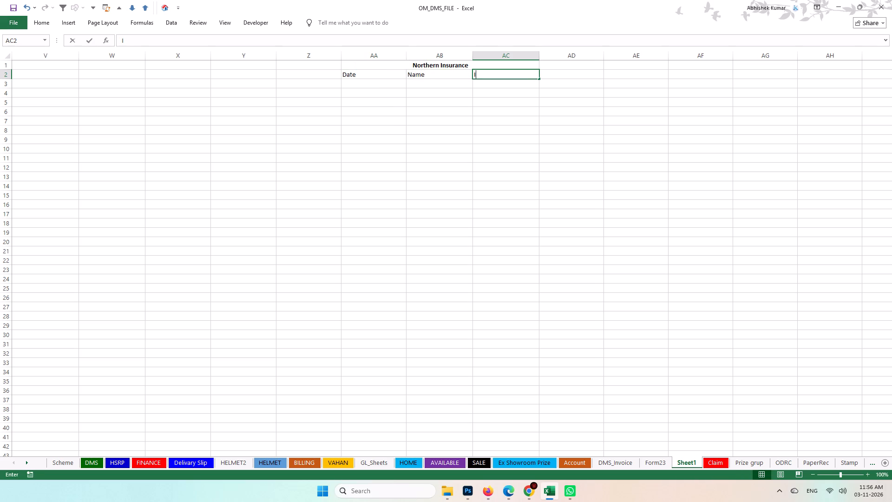
key("BackSpace")
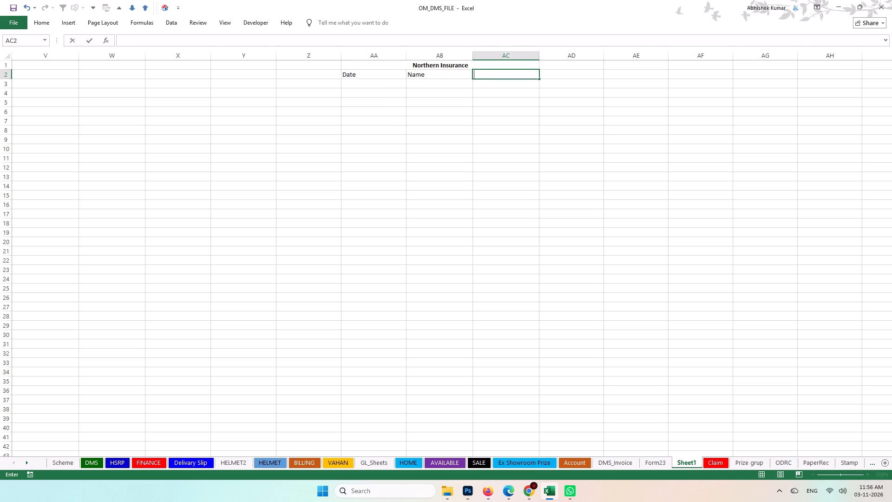
key("shift+i")
type("ns")
type("urance Number")
key("Tab")
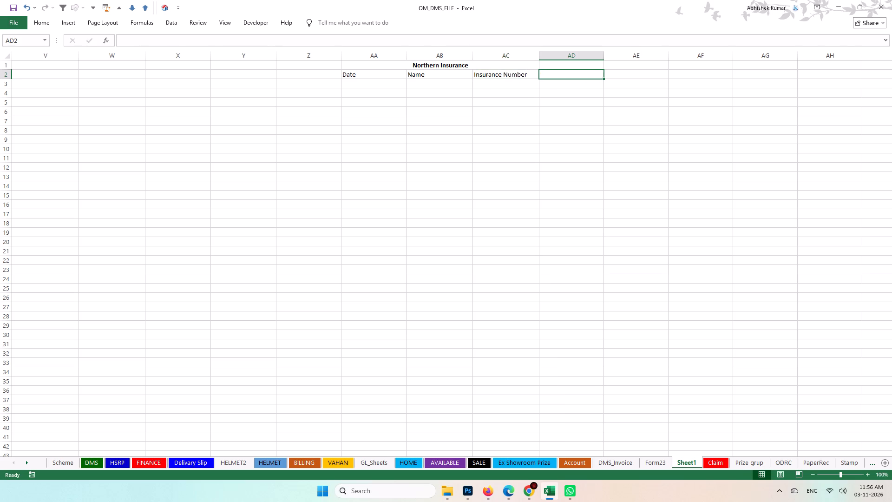
type("Amount")
key("Tab")
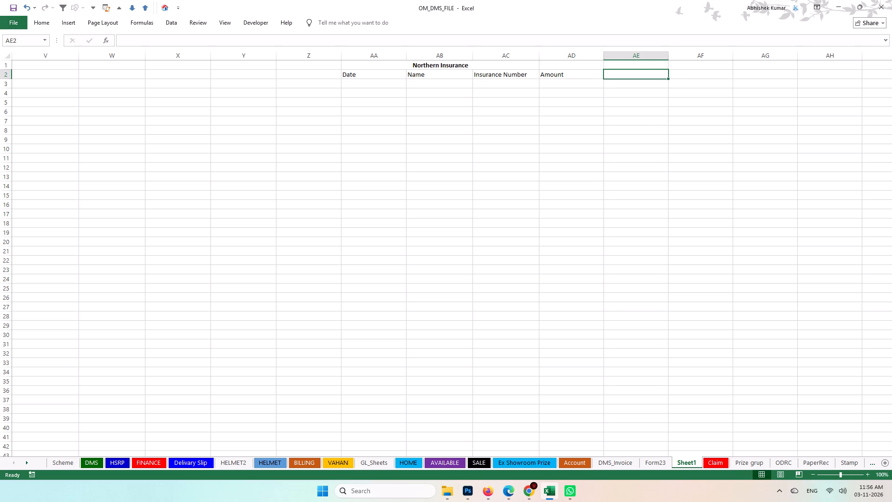
Extend the merged, centred Northern Insurance heading across AA1:AD1.
left_click_drag(371, 64, 549, 63)
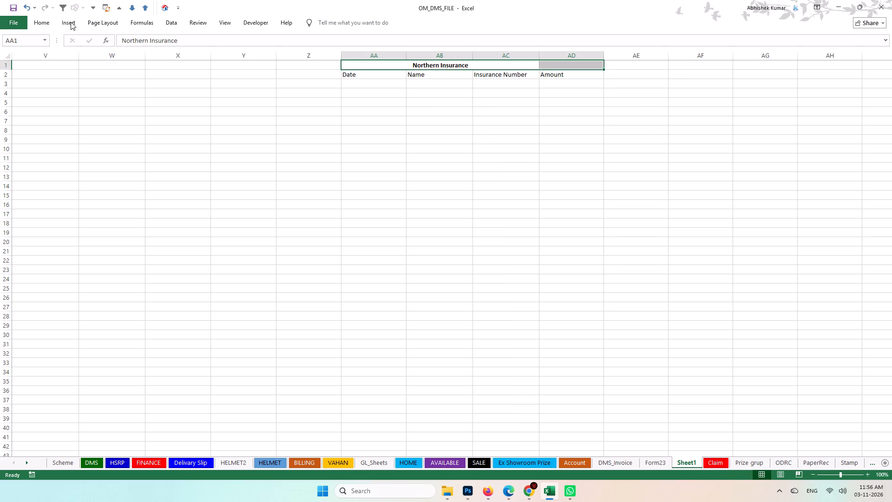
left_click(46, 20)
left_click(275, 54)
left_click(278, 54)
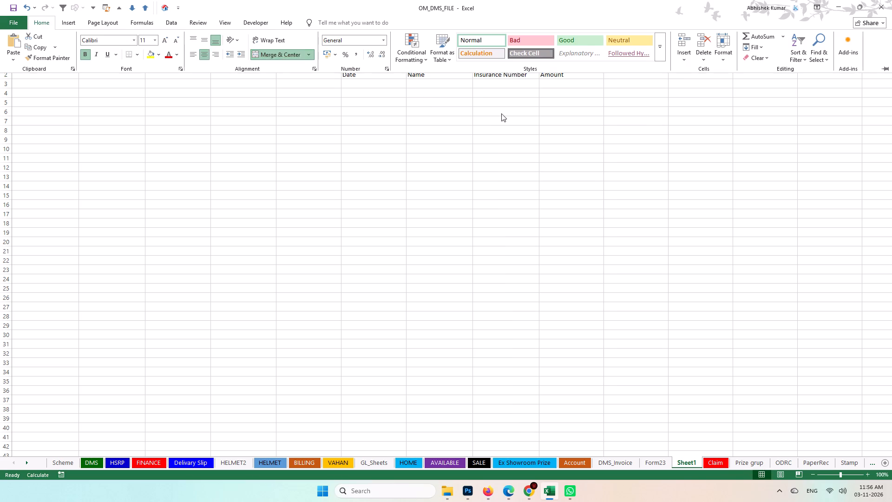
left_click(513, 114)
left_click(589, 125)
Fill the header cells AA2:AD2 with grey.
left_click_drag(361, 76, 554, 76)
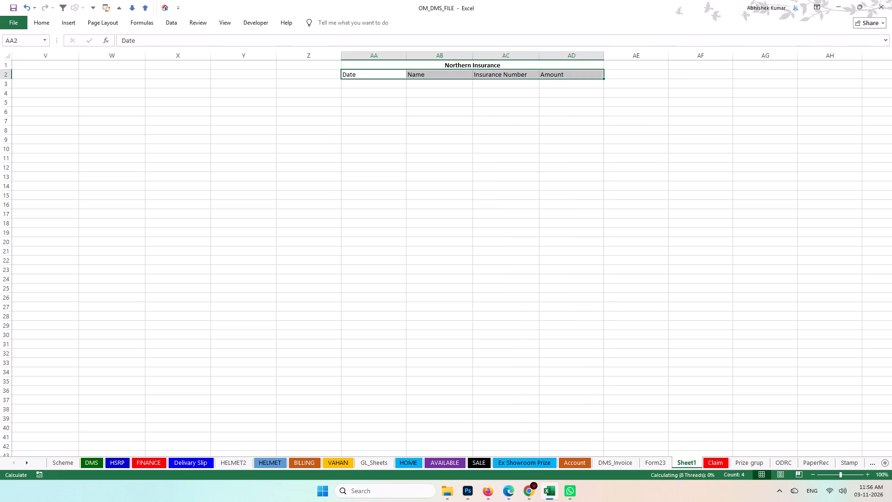
left_click(41, 19)
left_click(161, 53)
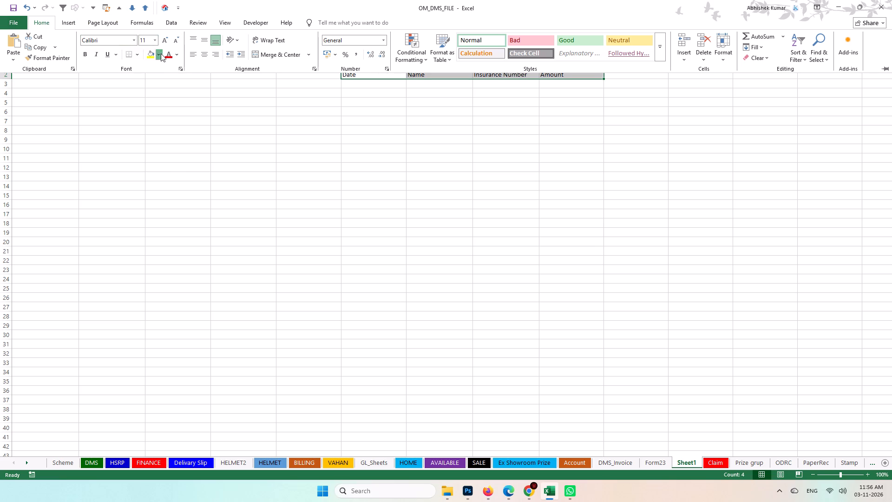
left_click(164, 112)
left_click(426, 118)
left_click(444, 116)
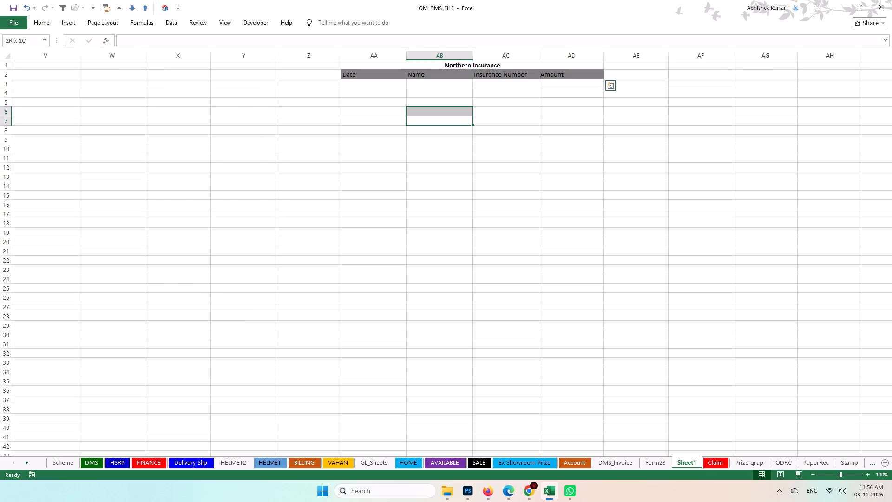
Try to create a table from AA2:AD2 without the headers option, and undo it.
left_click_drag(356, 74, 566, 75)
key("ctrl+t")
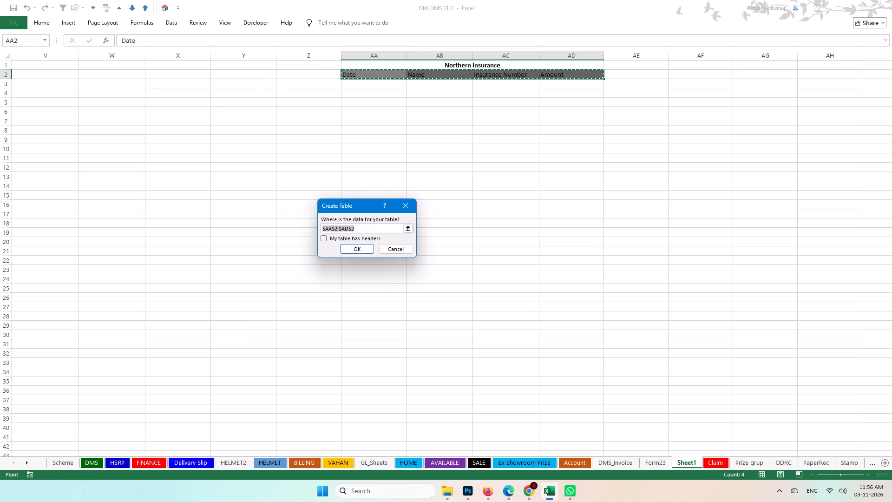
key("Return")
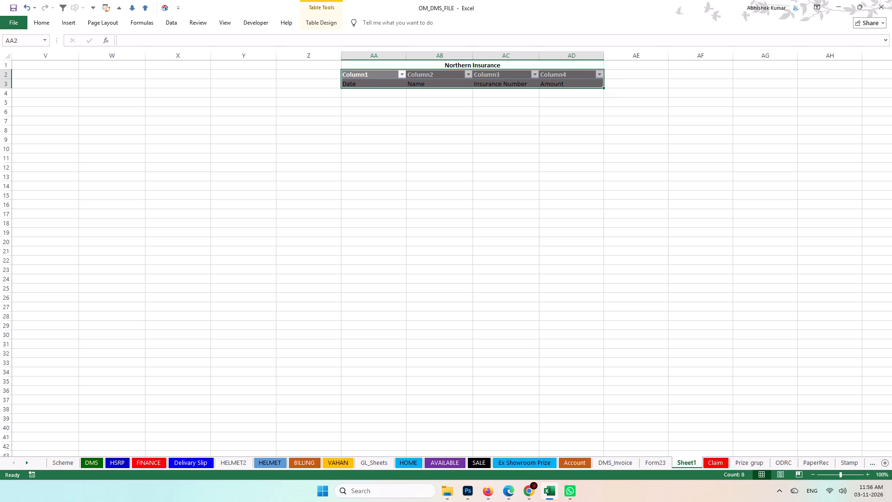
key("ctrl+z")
Create a table from AA2:AD2 with the option that the table has headers.
key("ctrl+t")
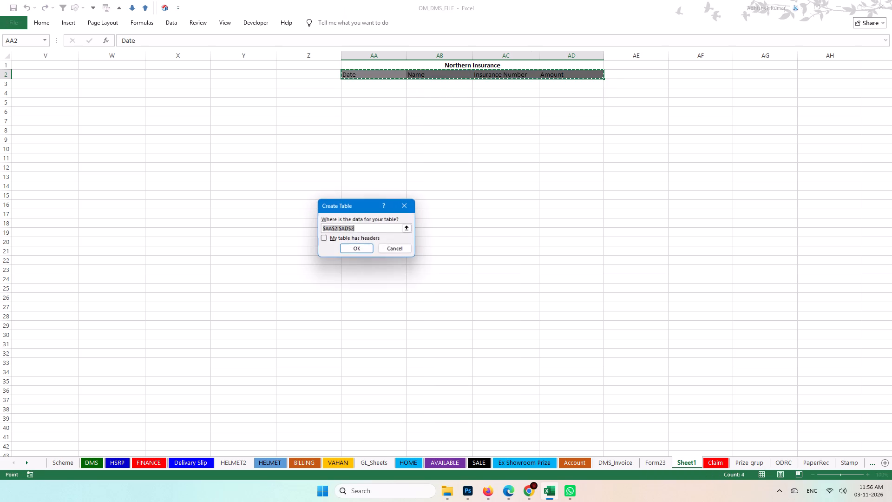
left_click(321, 239)
left_click(349, 250)
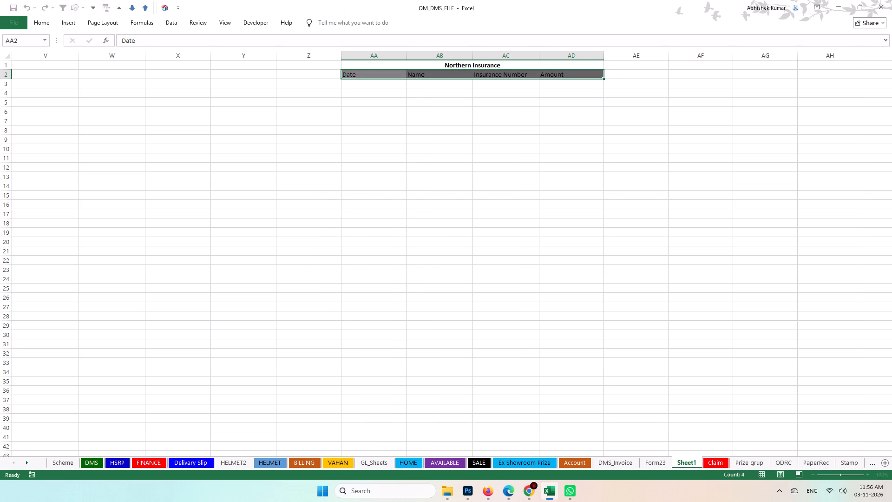
Enter today's date, 03-11-2026, in the Date column of the table's first row.
left_click(395, 86)
left_click(355, 81)
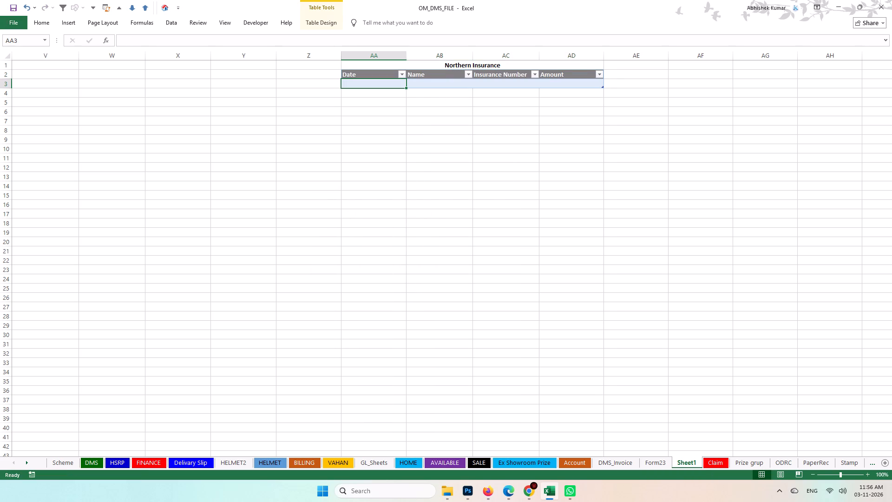
key("ctrl+semicolon")
key("Tab")
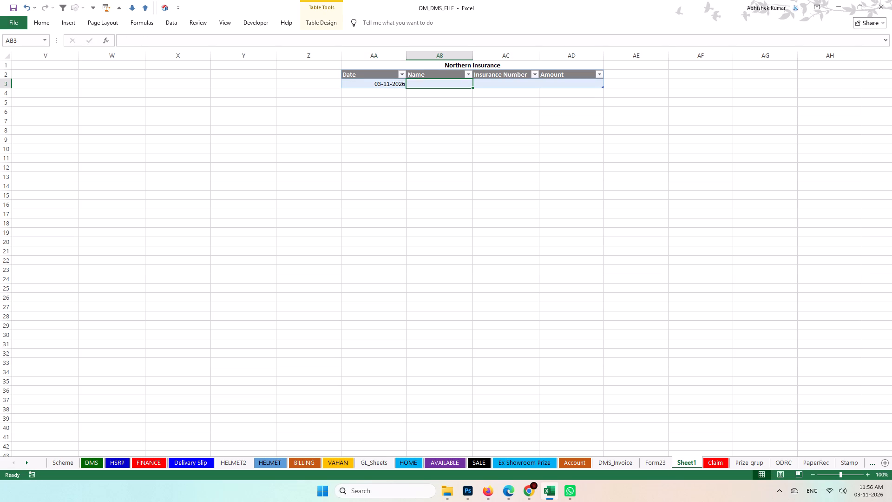
Turn off the filter buttons on the Northern Insurance table's headers.
key("ctrl+shift+l")
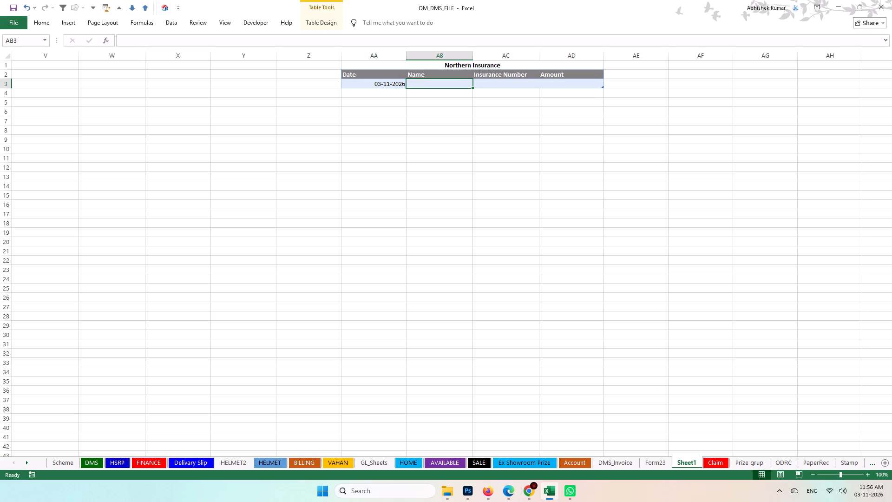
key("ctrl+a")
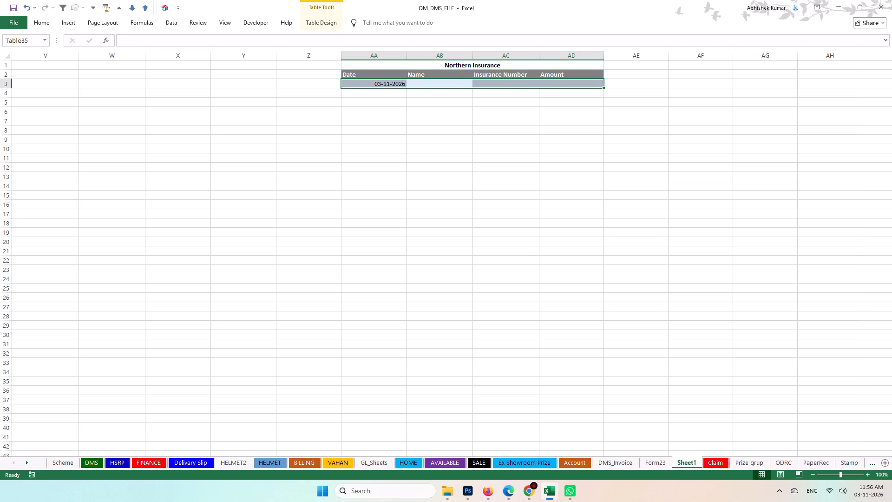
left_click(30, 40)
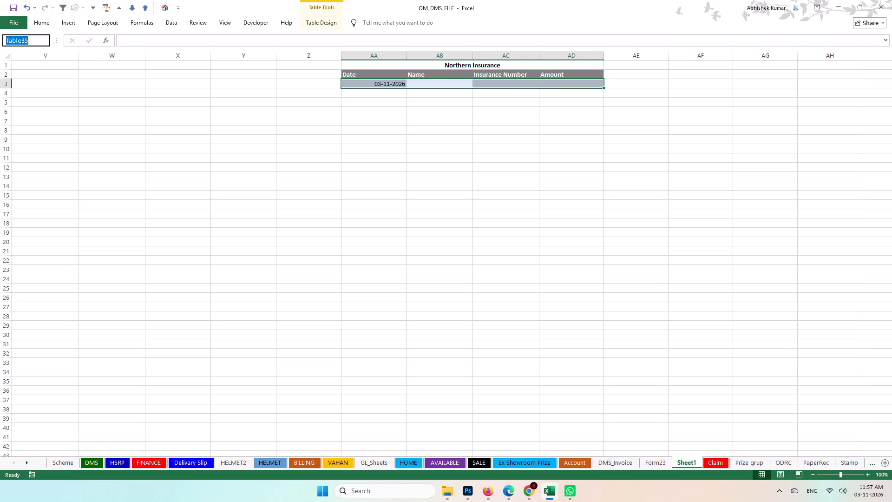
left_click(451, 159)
Rename Table35, the Northern Insurance table on Sheet1, as Northern_INS in the Name Manager.
left_click(43, 23)
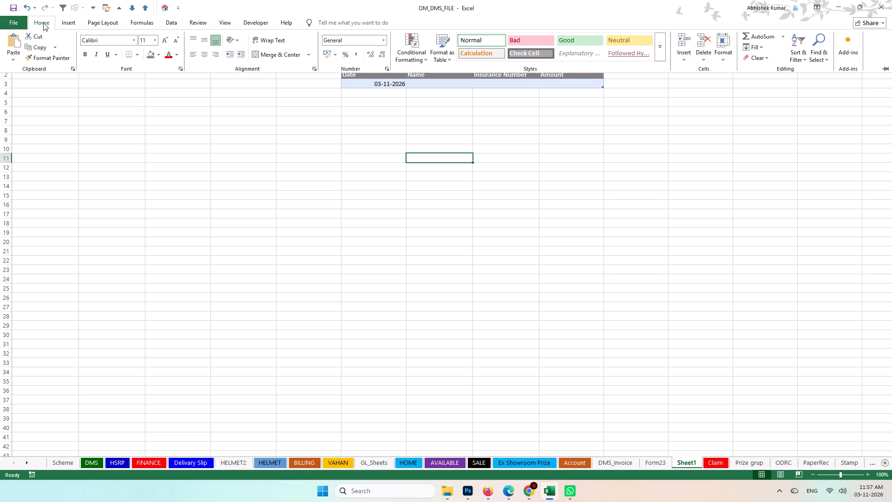
left_click(111, 23)
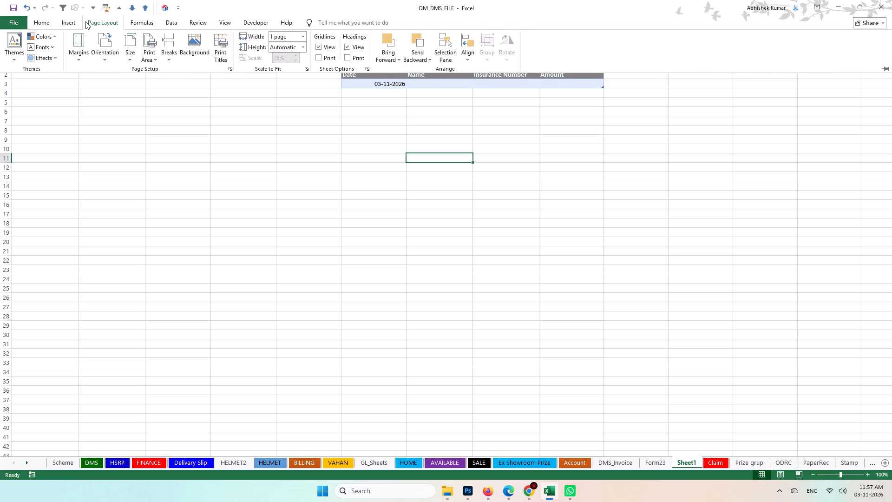
left_click(125, 22)
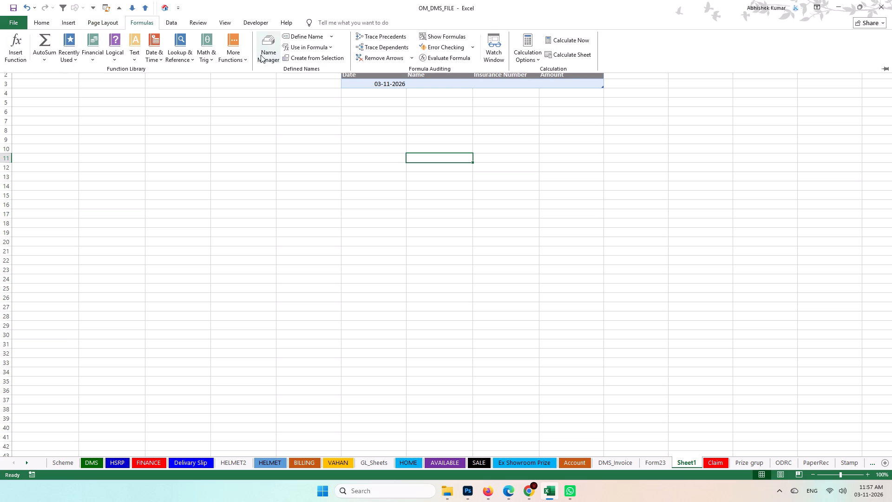
left_click(265, 57)
scroll(278, 213, "down", 13)
scroll(277, 231, "up", 4)
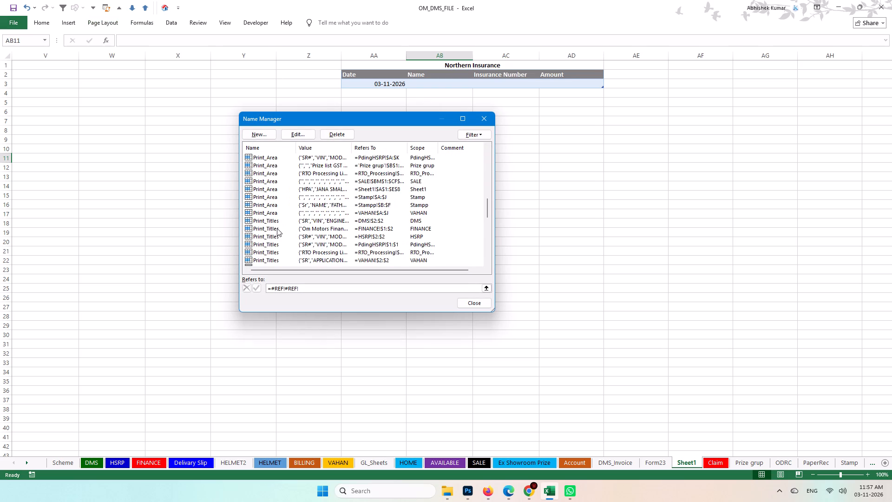
scroll(277, 228, "up", 4)
scroll(277, 228, "down", 8)
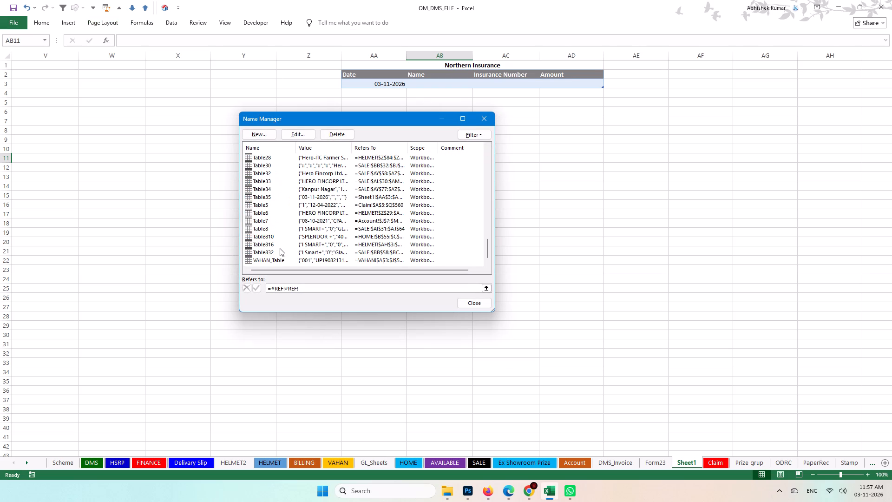
left_click(268, 197)
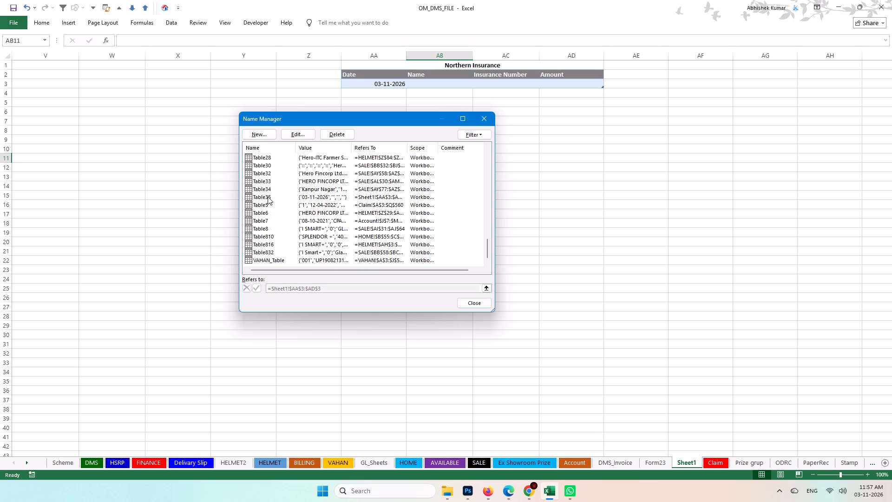
left_click(298, 134)
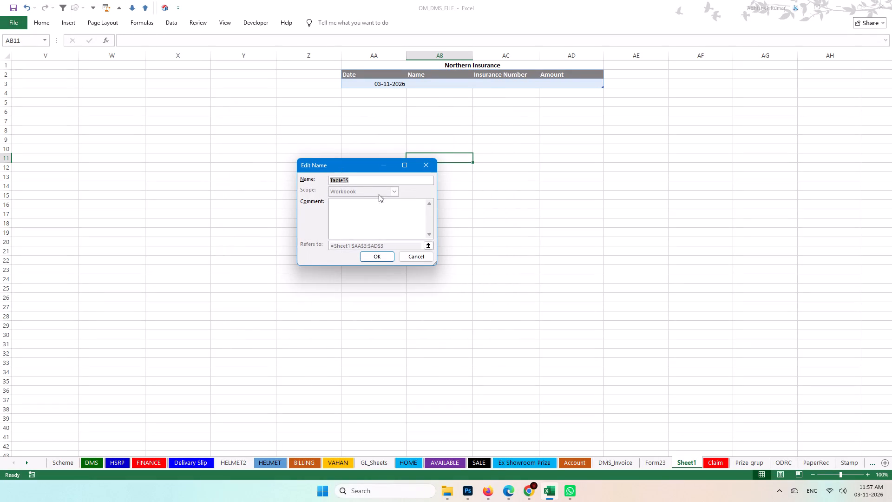
type("NO")
key("BackSpace")
type("or")
type("thern")
type("_INS")
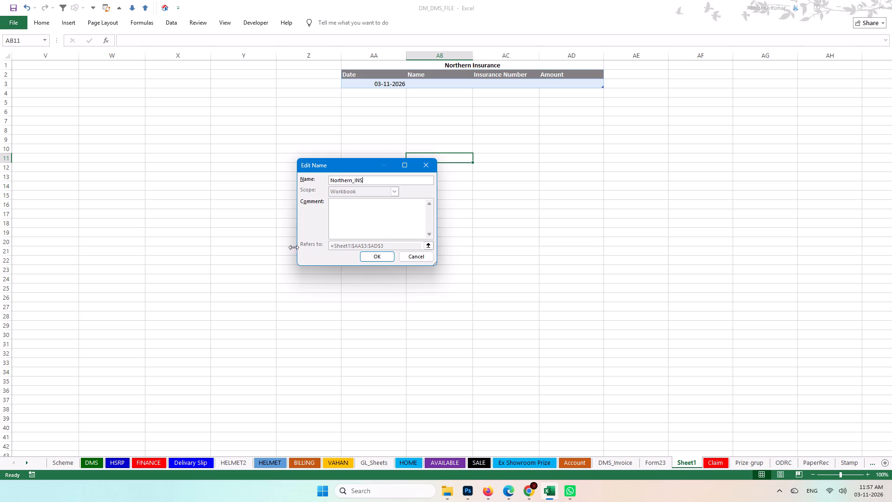
left_click(378, 258)
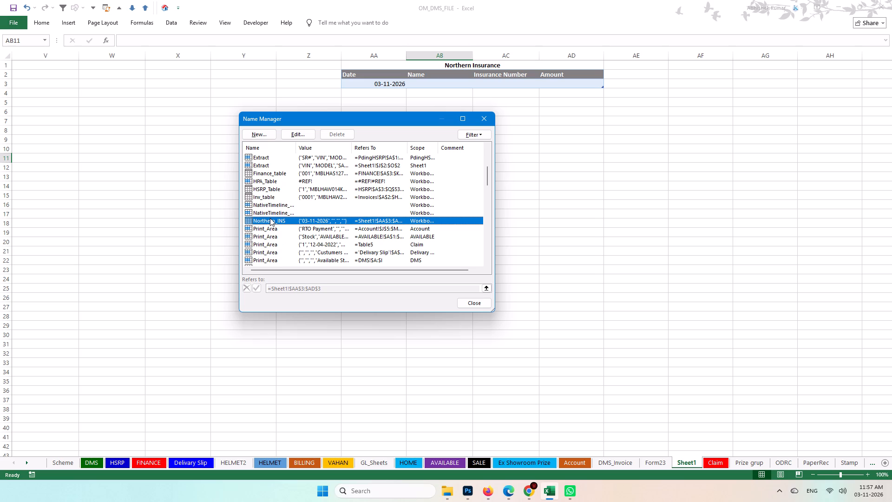
Try to rename the Northern_INS table as Table-Northern_INS.
left_click(303, 132)
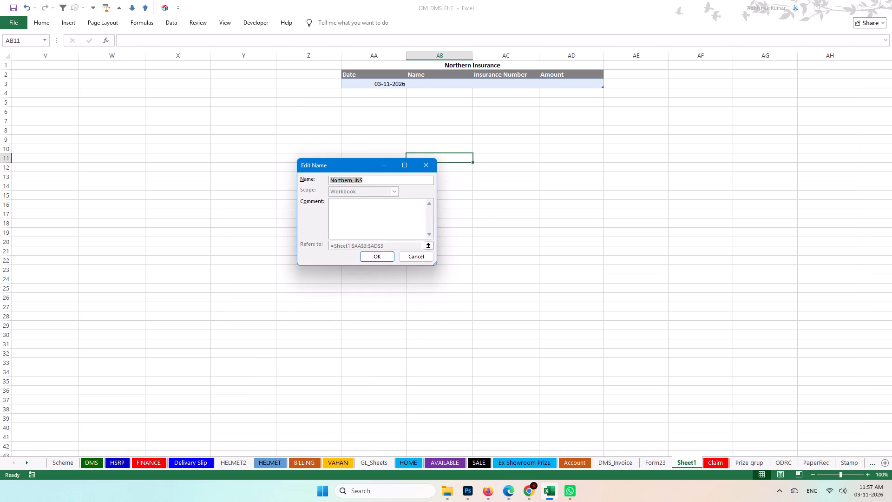
left_click(334, 179)
key("Left")
key("shift+t")
type("able")
key("minus")
left_click(373, 256)
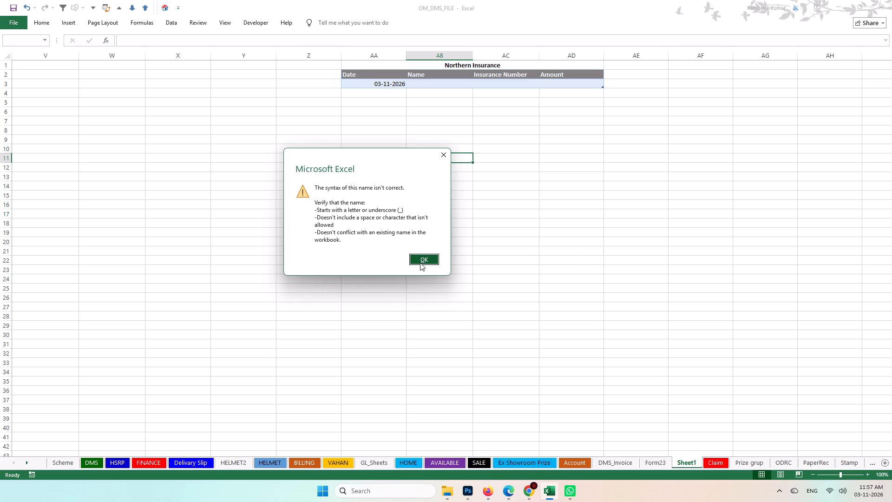
left_click(420, 263)
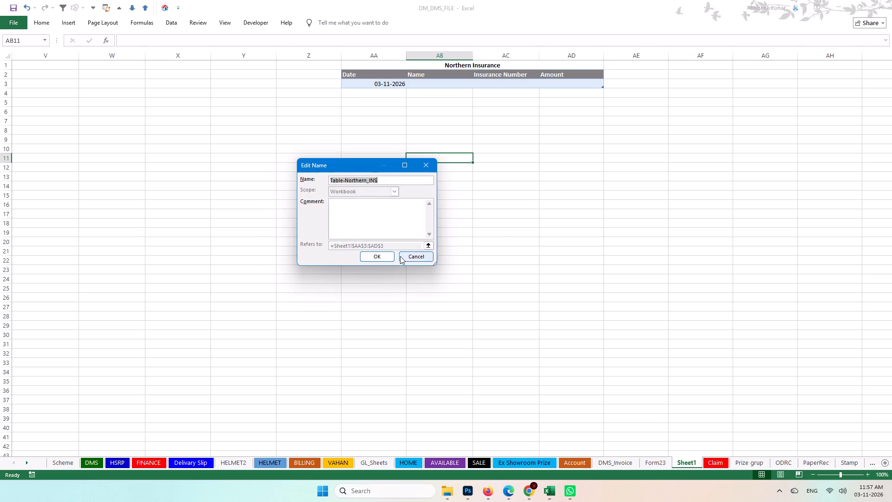
Set the Northern Insurance table's name to Table_Nor_INS and close the Name Manager.
left_click(343, 178)
key("shift+Delete")
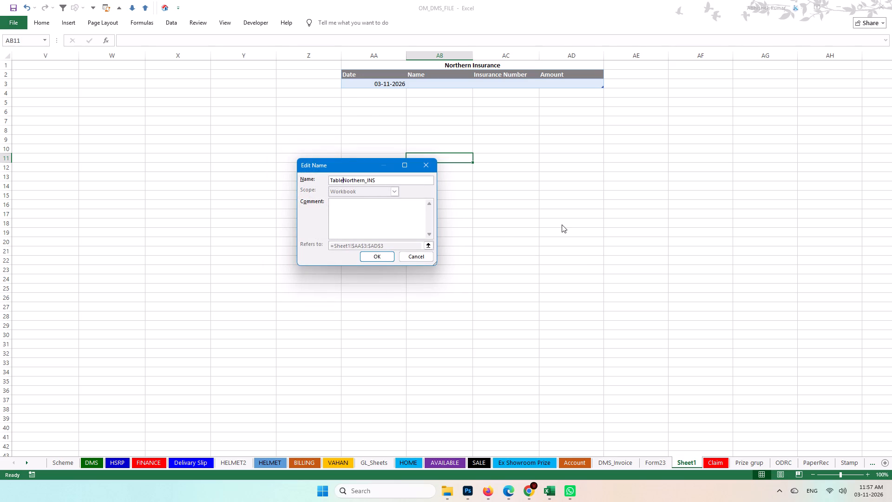
key("shift+underscore")
left_click(366, 178)
key("BackSpace")
key("BackSpace")
key("BackSpace")
key("BackSpace")
key("BackSpace")
left_click(375, 256)
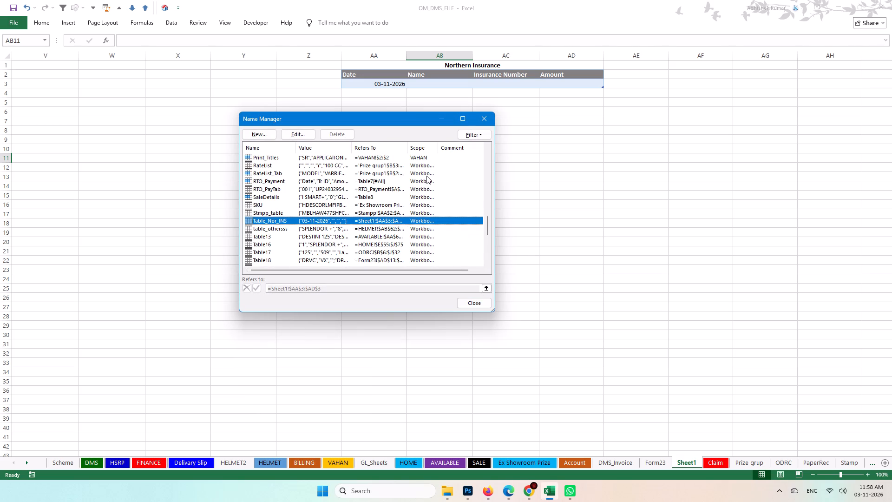
left_click(487, 122)
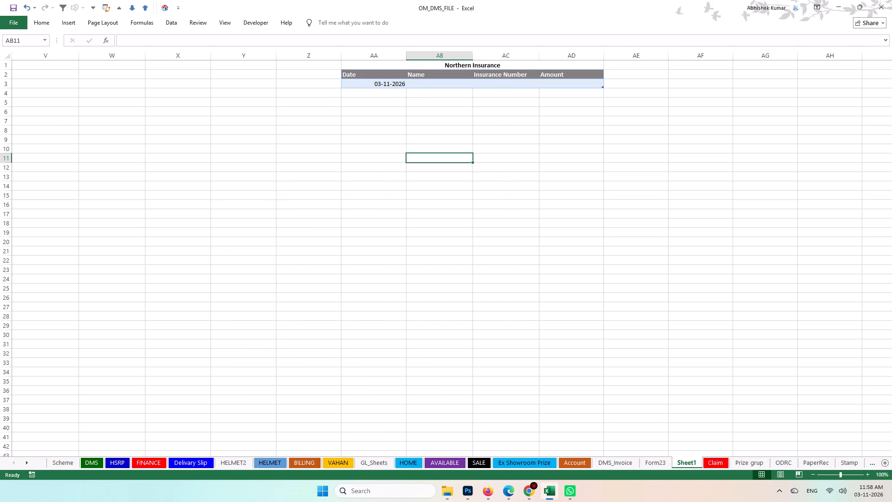
Examine the Northern Insurance table's name and extent by selecting its header, its data row and the block AA1:AD3.
left_click(369, 75)
key("Down")
key("Right")
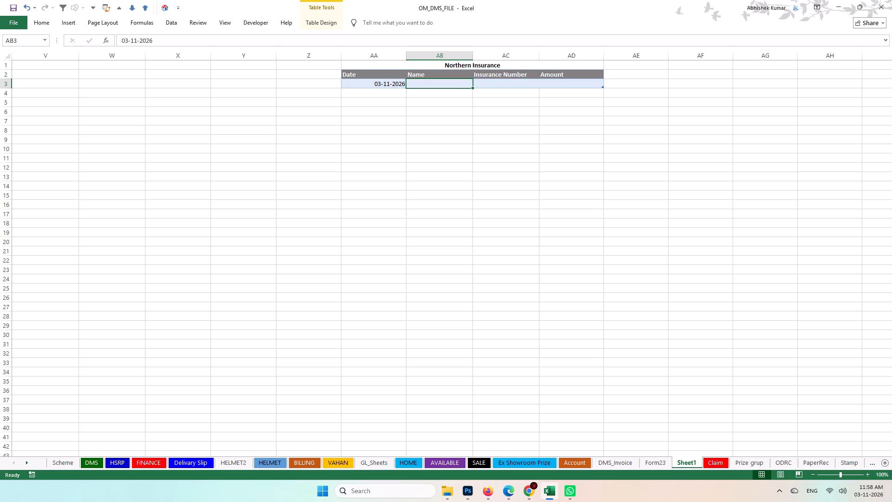
left_click(365, 76)
key("ctrl+a")
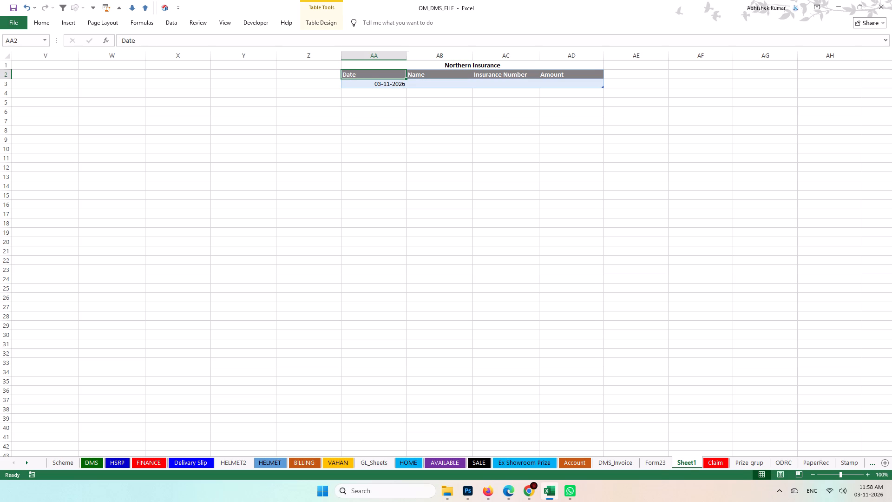
left_click(395, 84)
key("ctrl+a")
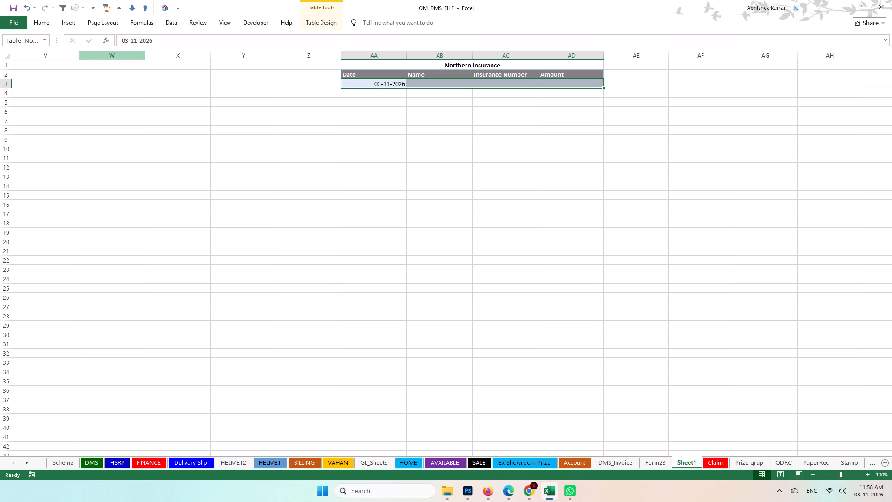
left_click(418, 86)
left_click(384, 81)
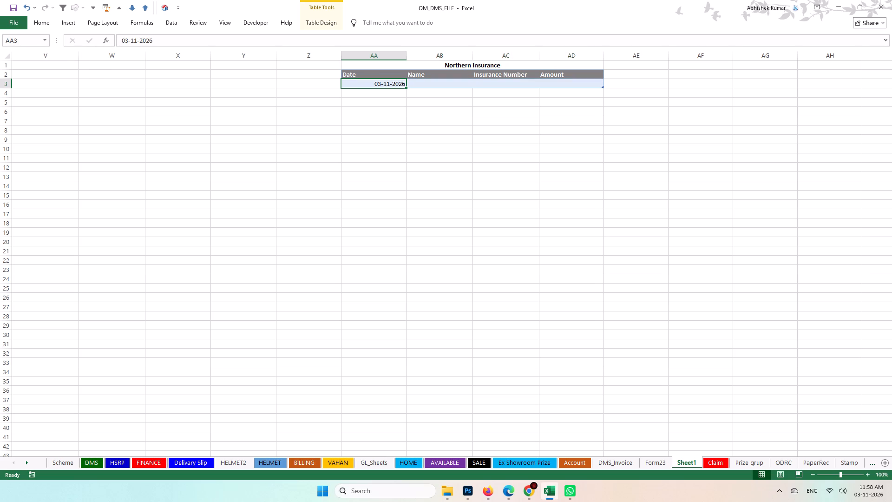
left_click_drag(382, 62, 551, 91)
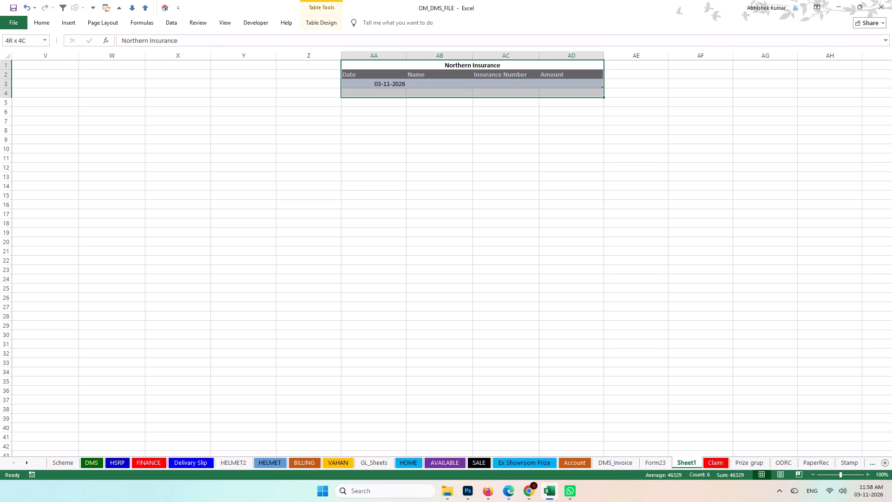
left_click_drag(551, 91, 551, 84)
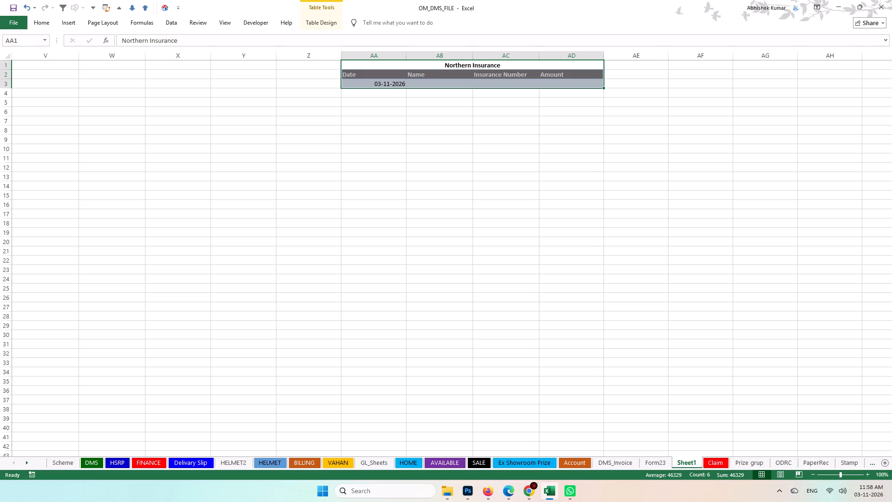
left_click(433, 88)
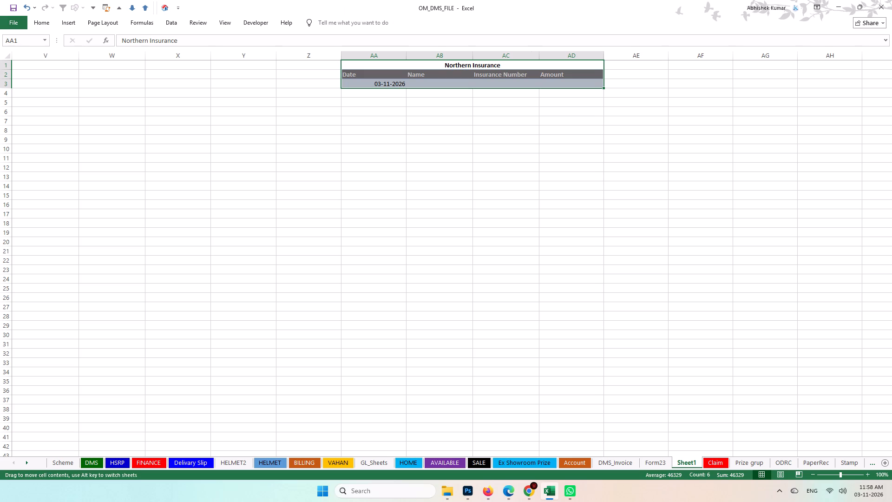
left_click(439, 84)
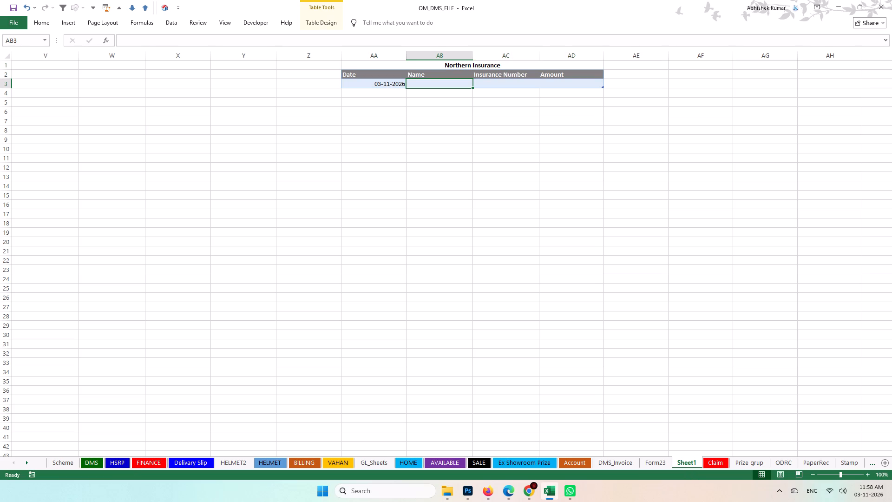
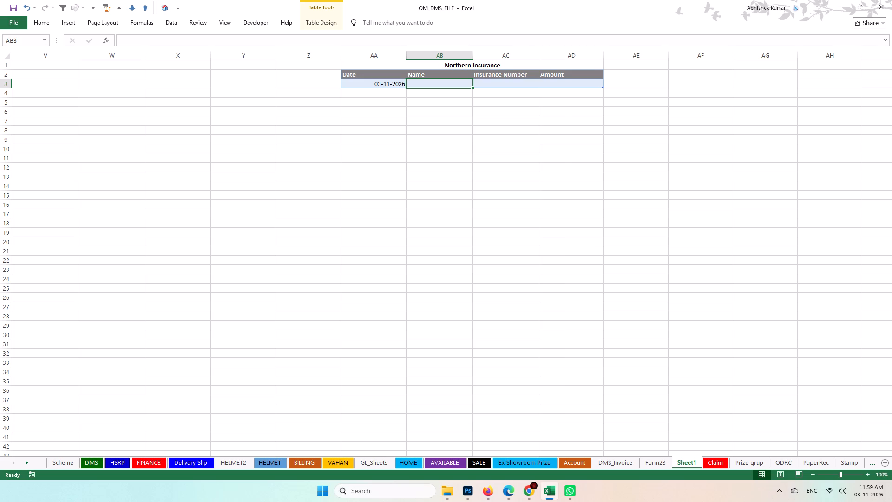
Widen the Insurance Number column (AC) of the Northern Insurance table to about one and a half times its width.
left_click_drag(539, 53, 569, 59)
left_click(554, 113)
left_click(529, 157)
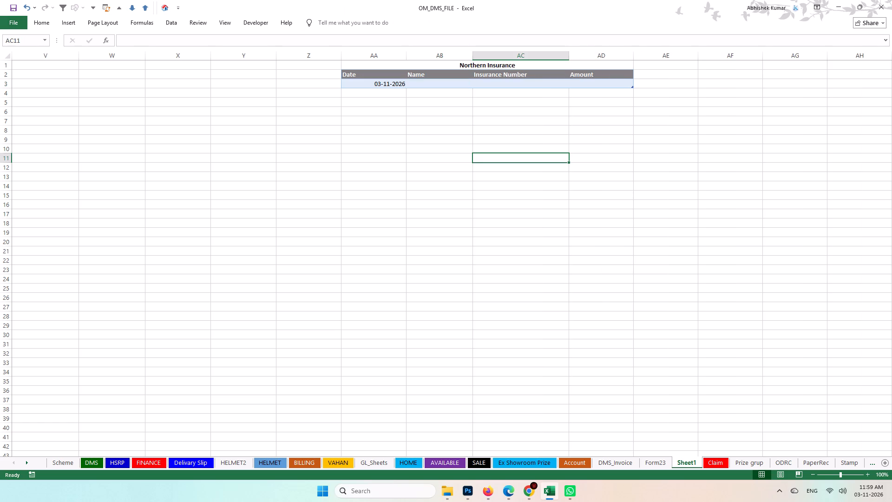
Clear the date from cell AA3 in the Northern Insurance table's data row.
left_click(394, 79)
key("BackSpace")
key("Return")
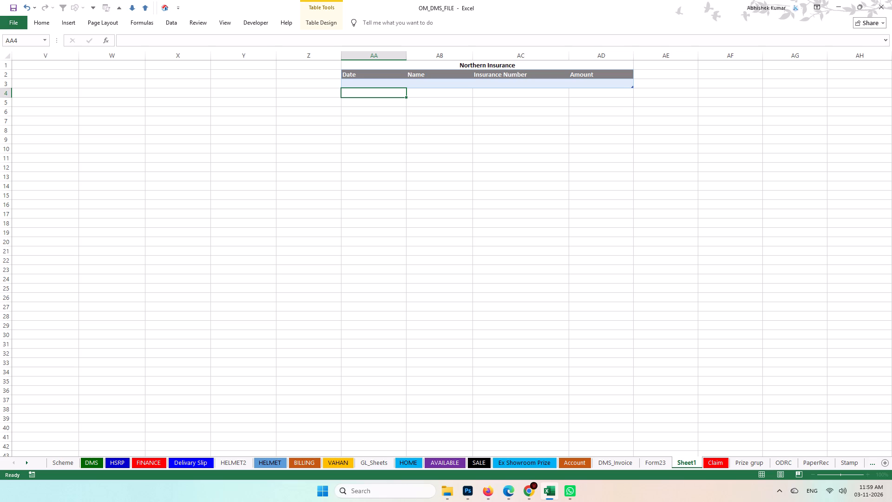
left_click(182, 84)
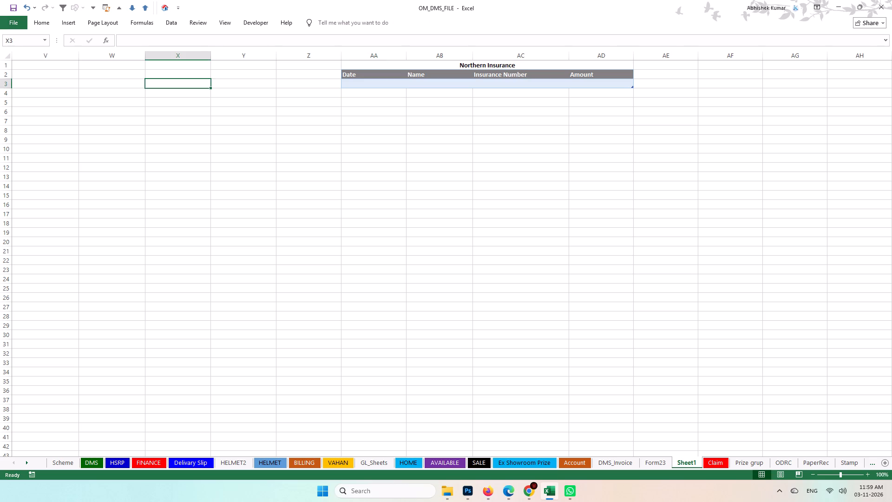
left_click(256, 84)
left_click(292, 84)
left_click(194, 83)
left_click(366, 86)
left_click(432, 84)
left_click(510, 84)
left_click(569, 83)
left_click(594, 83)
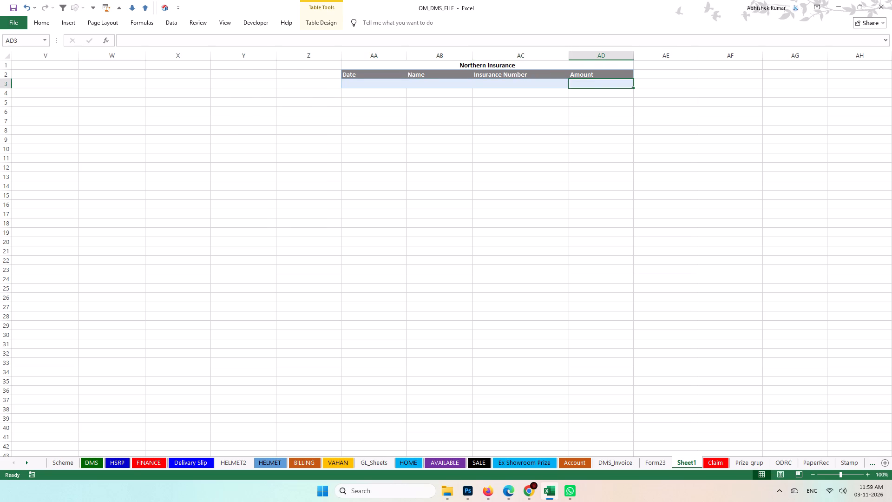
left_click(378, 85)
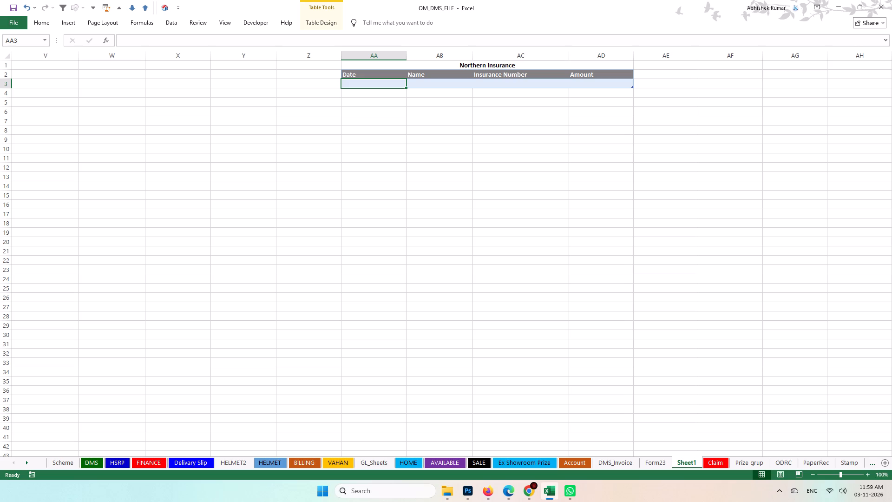
Narrow the Date column (AA) and slightly widen the Name column (AB) of the Northern Insurance table.
left_click_drag(406, 56, 400, 56)
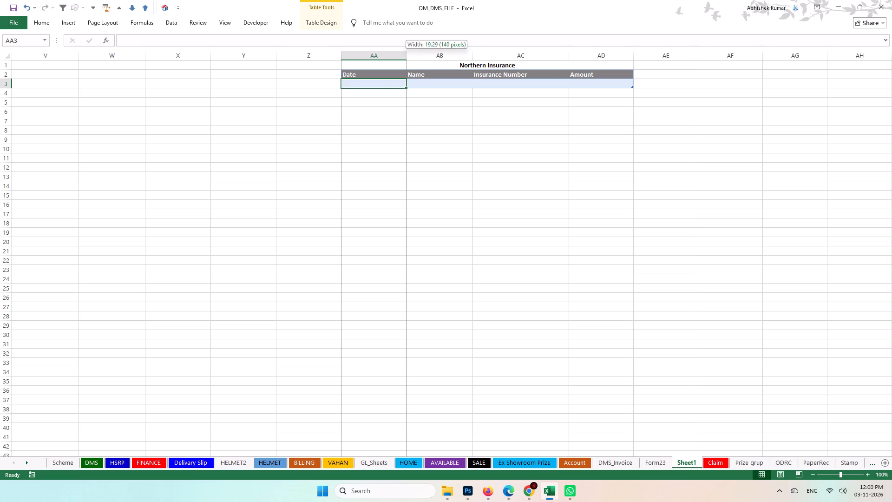
left_click_drag(400, 56, 393, 56)
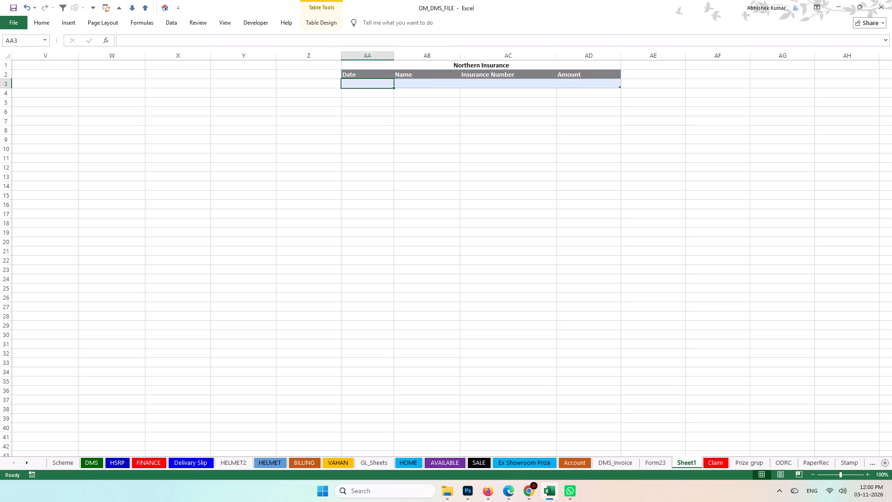
left_click_drag(458, 56, 466, 57)
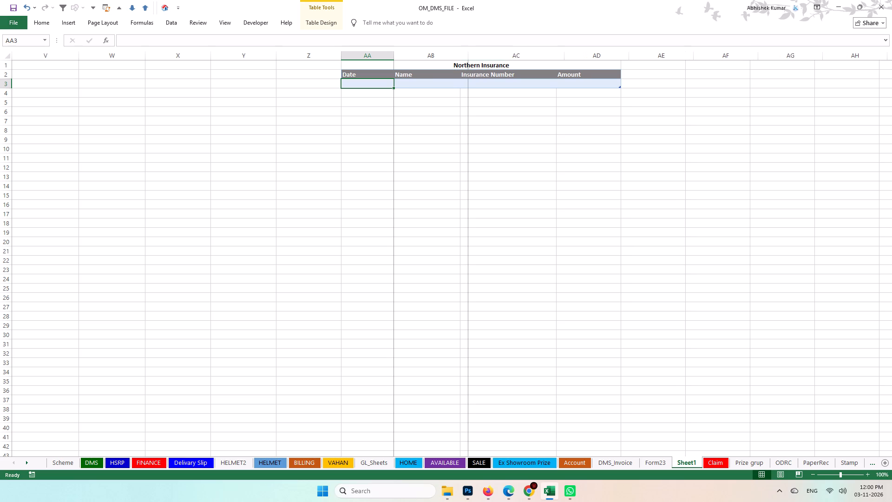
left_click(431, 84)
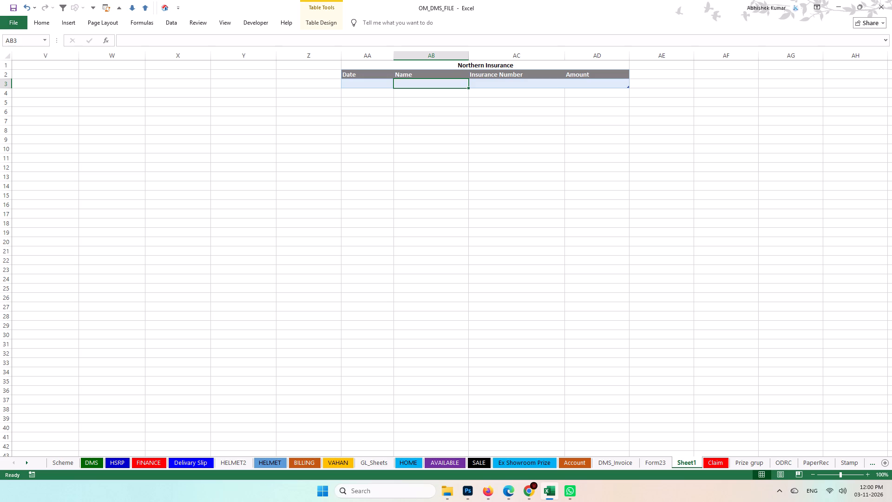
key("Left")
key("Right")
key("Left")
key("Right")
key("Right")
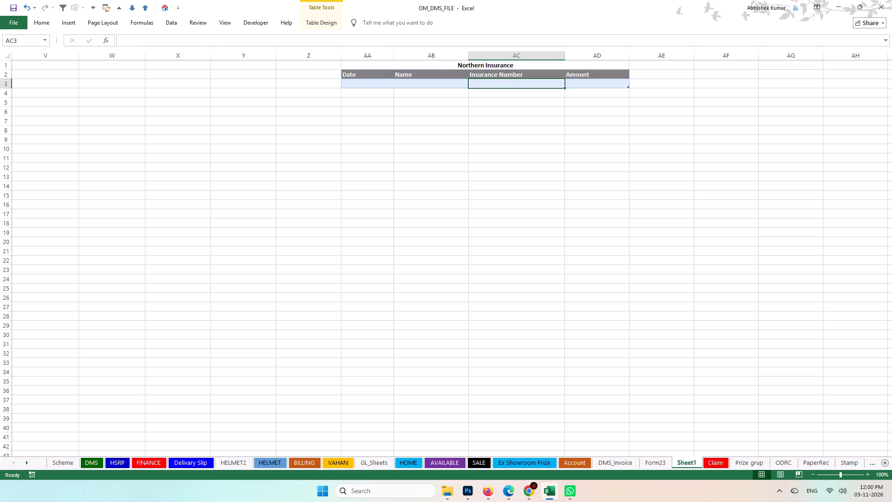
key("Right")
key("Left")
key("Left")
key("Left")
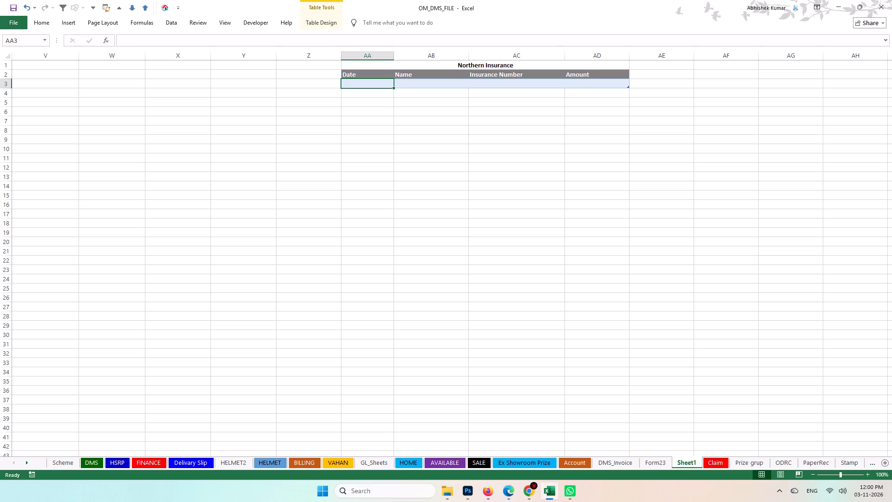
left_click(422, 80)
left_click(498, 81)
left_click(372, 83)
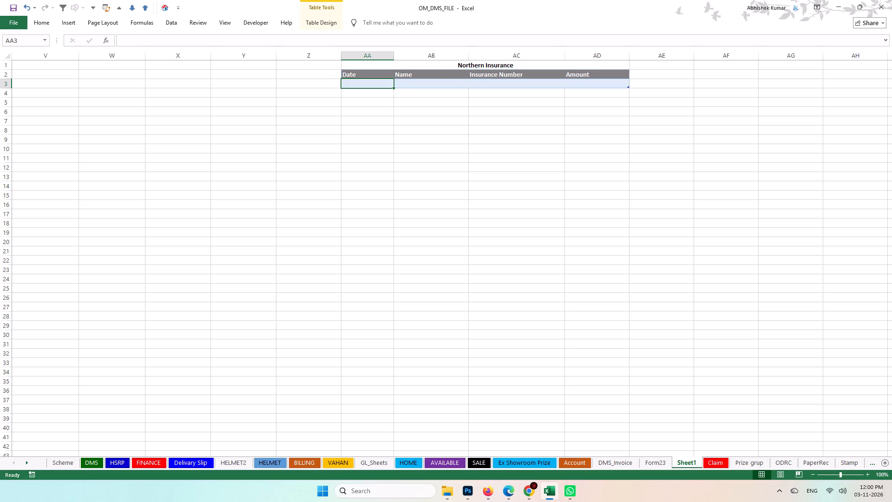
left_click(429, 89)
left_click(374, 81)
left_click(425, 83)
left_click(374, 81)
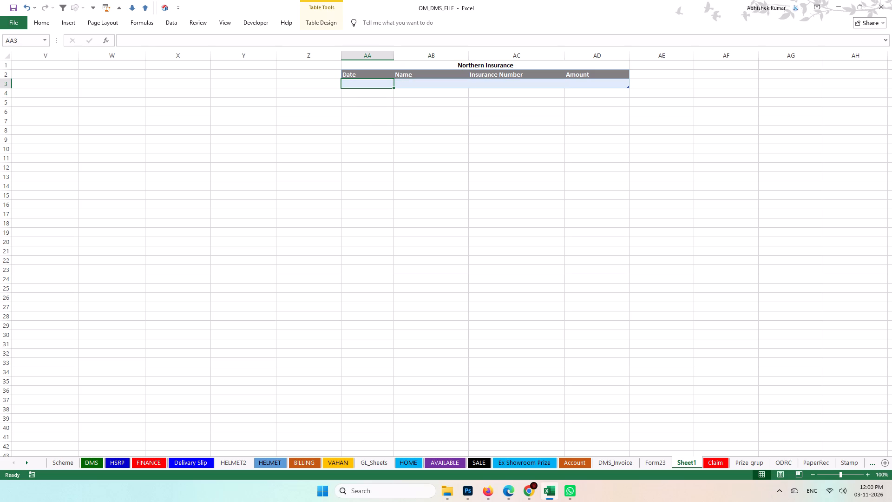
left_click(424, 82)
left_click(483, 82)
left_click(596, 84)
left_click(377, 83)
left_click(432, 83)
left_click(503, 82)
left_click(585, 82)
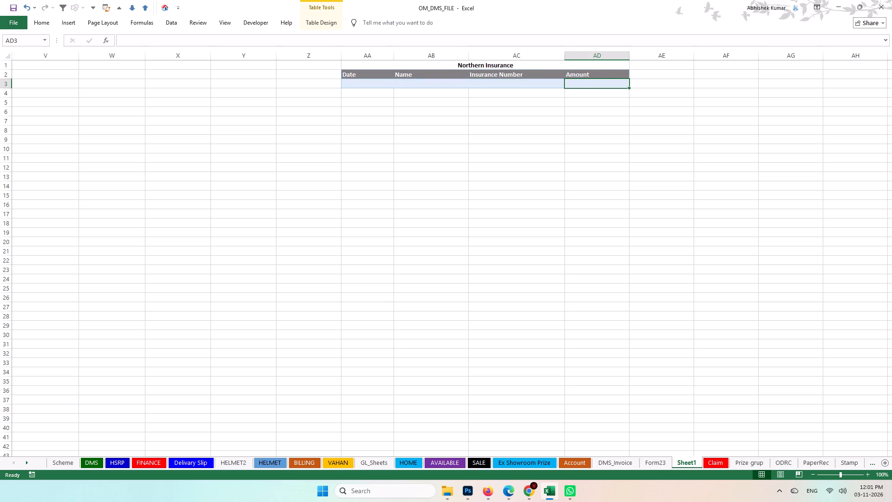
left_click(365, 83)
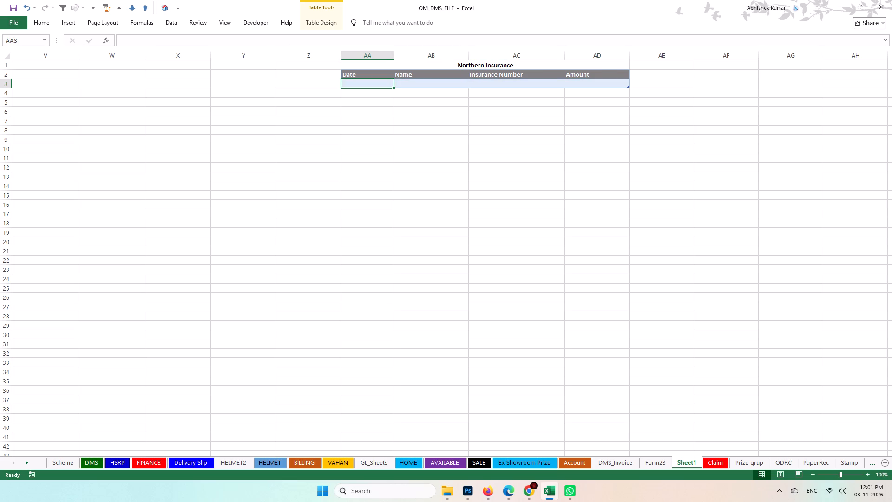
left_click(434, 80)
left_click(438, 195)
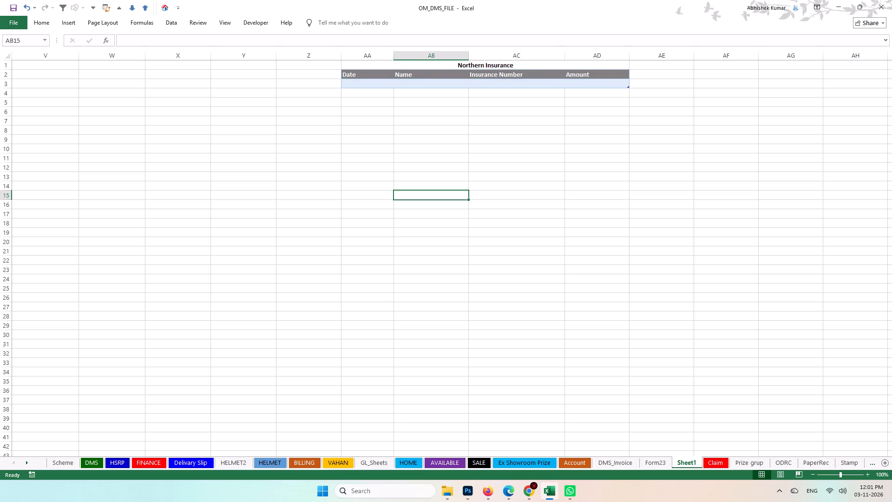
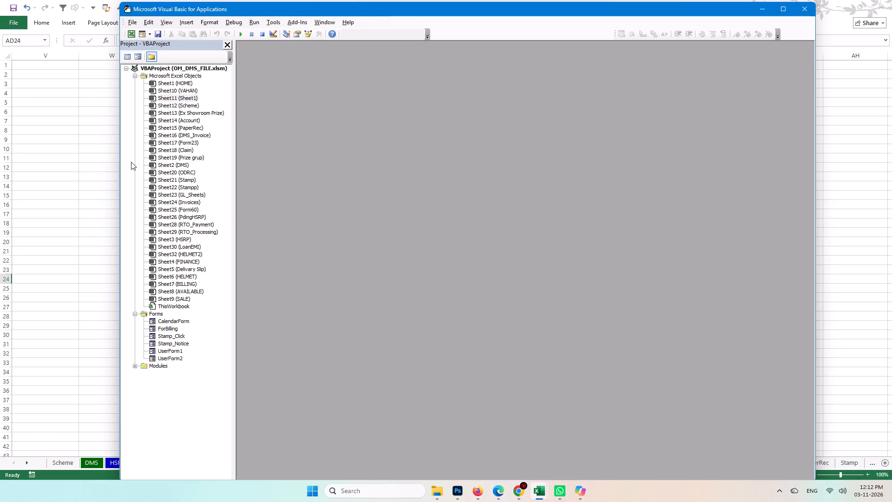
left_click(135, 76)
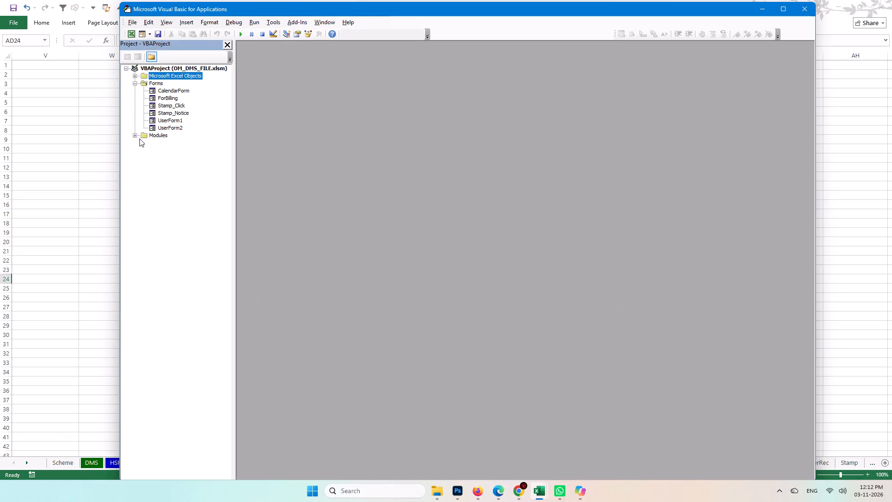
left_click(137, 135)
left_click(137, 135)
left_click(132, 83)
left_click(134, 83)
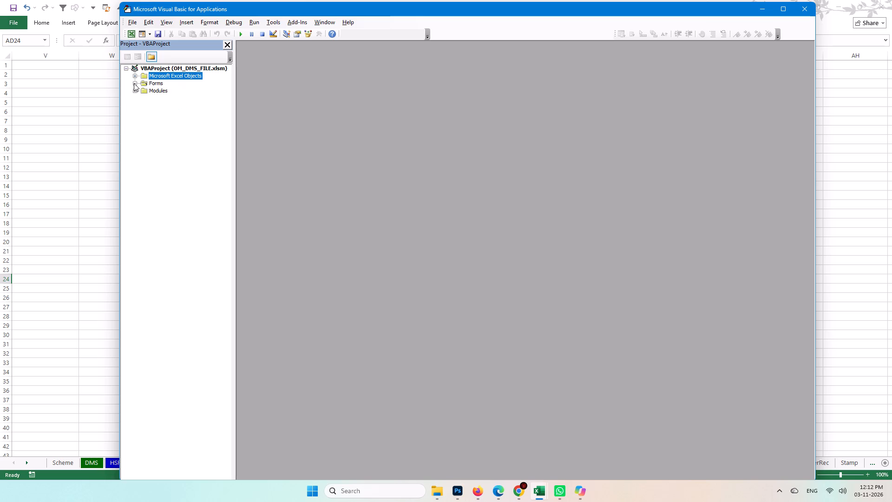
left_click(132, 73)
left_click(136, 74)
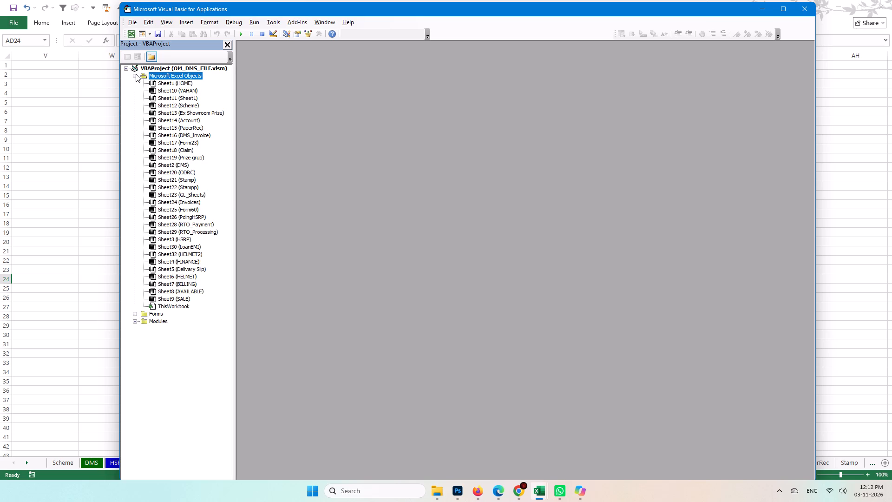
left_click(136, 74)
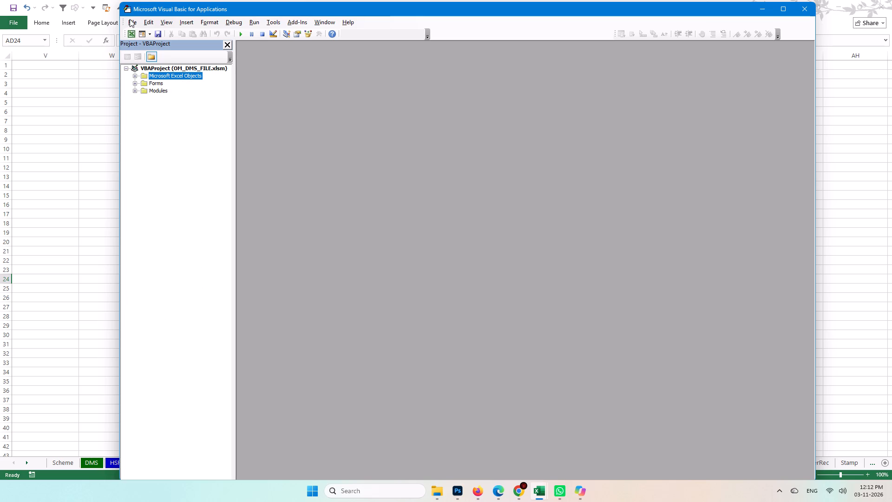
Insert a new UserForm into the OM_DMS_FILE VBA project.
left_click(130, 19)
left_click(130, 19)
left_click(148, 18)
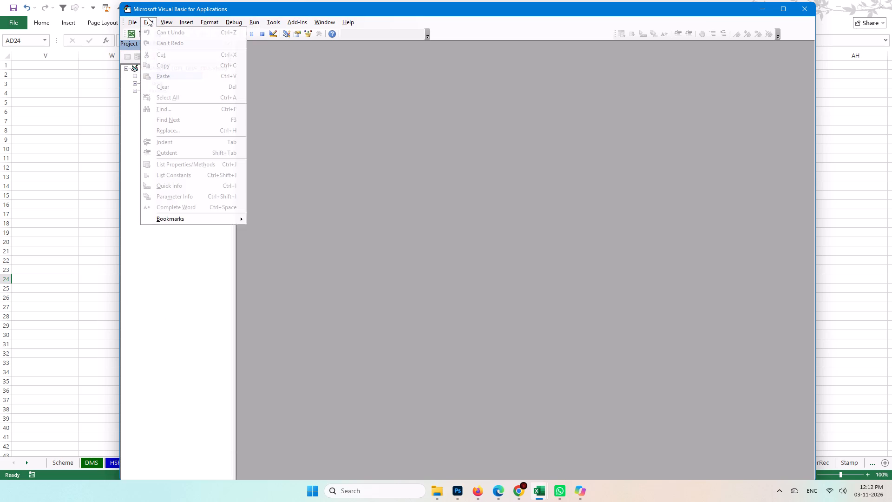
left_click(148, 18)
left_click(165, 18)
left_click(165, 18)
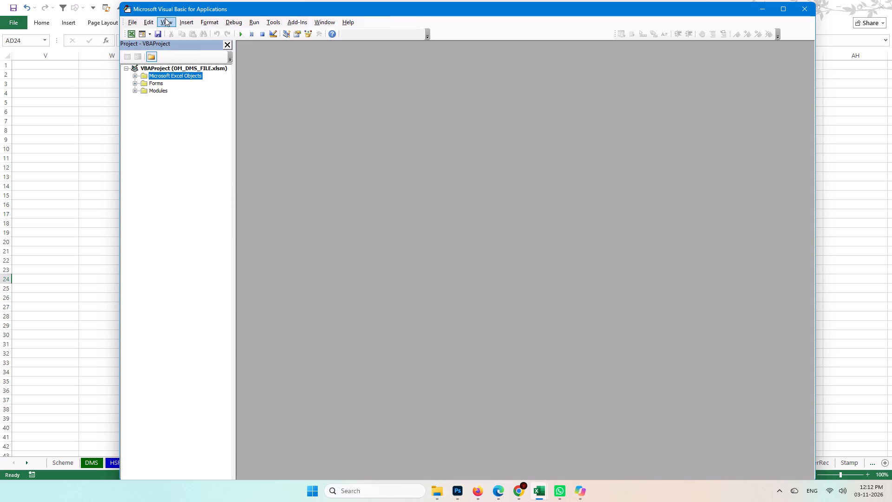
left_click(165, 18)
left_click(186, 20)
left_click(201, 44)
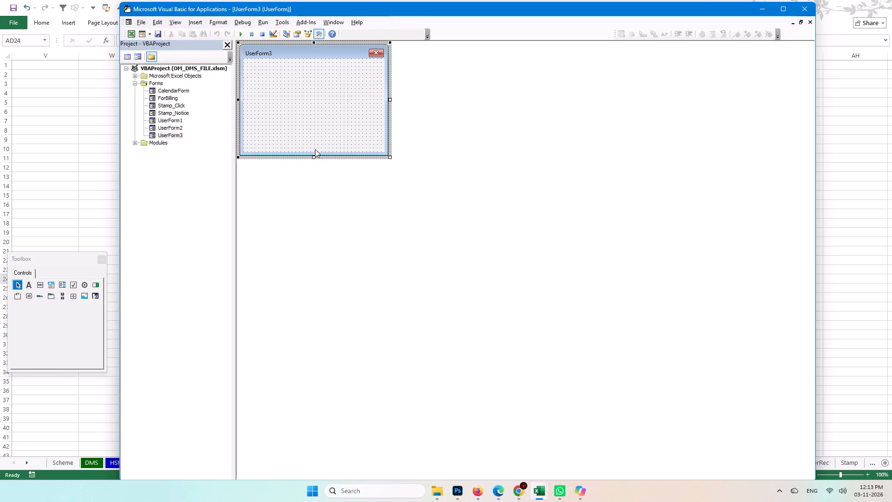
Bring the Toolbox beside the new form and draw a label about 126 by 30 near the form's top.
left_click(298, 53)
left_click(287, 121)
left_click_drag(46, 259, 485, 180)
left_click_drag(488, 174, 492, 162)
left_click_drag(493, 150, 479, 105)
left_click_drag(484, 165, 463, 122)
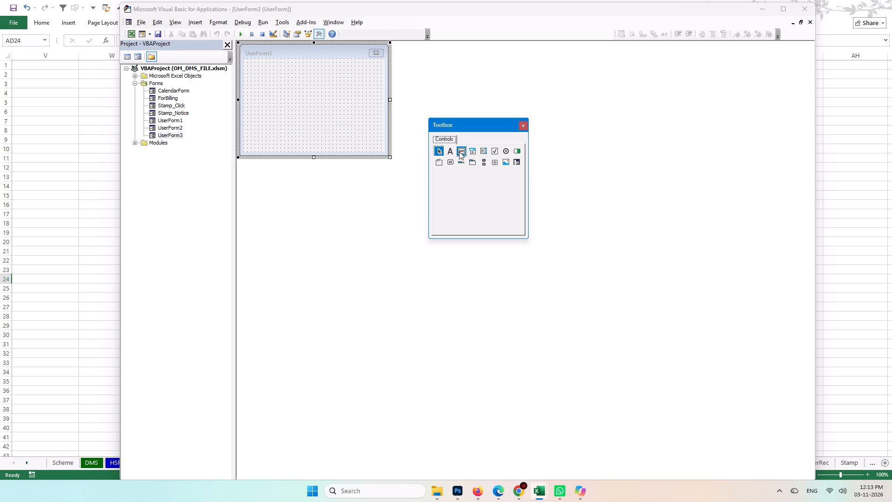
left_click(449, 150)
left_click_drag(261, 69, 339, 87)
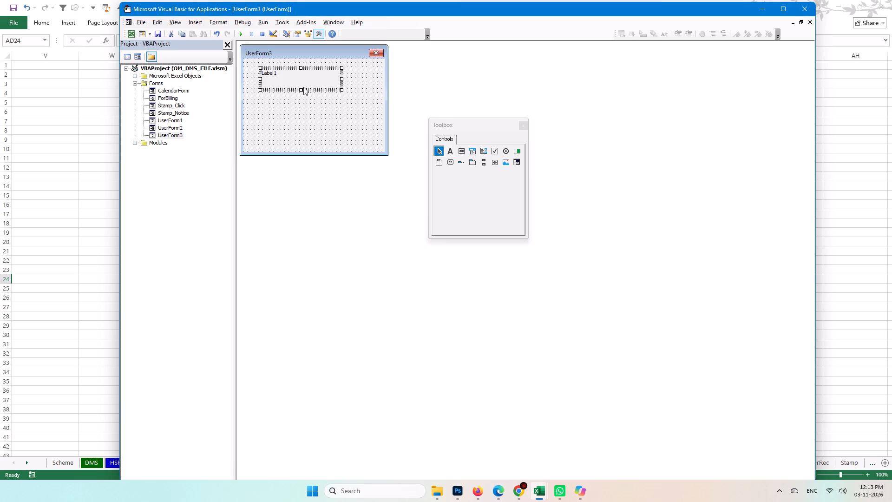
double_click(272, 73)
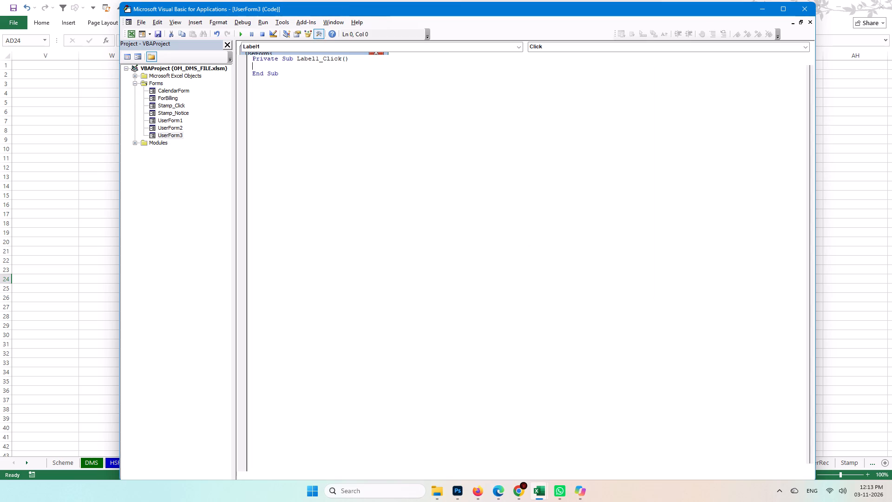
left_click(809, 20)
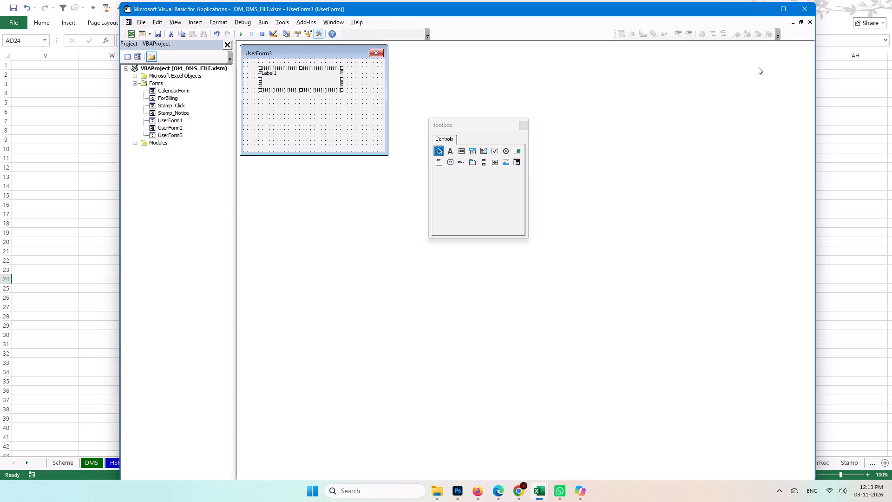
Set the label's Caption property to "Insurance Amount".
left_click(291, 69)
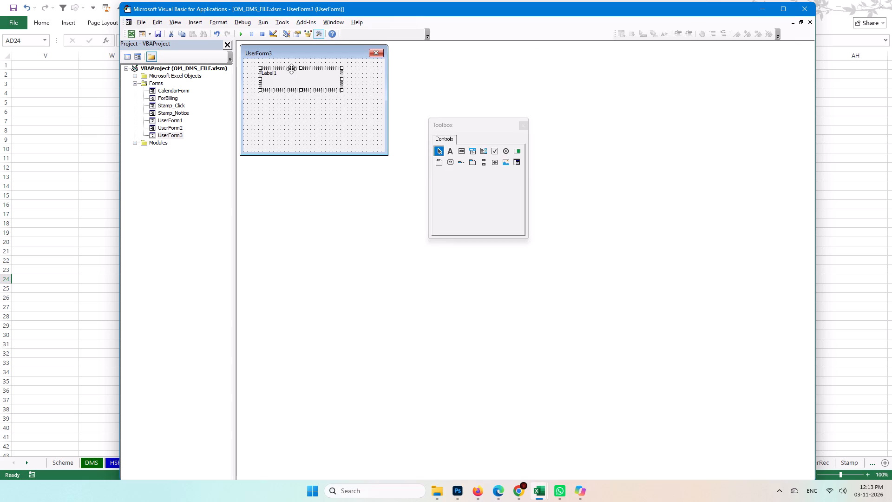
right_click(291, 69)
left_click(330, 121)
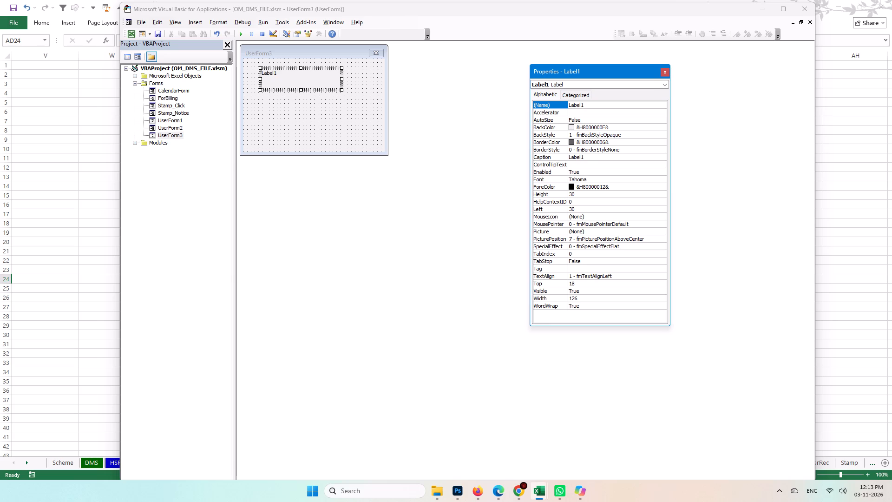
left_click(600, 105)
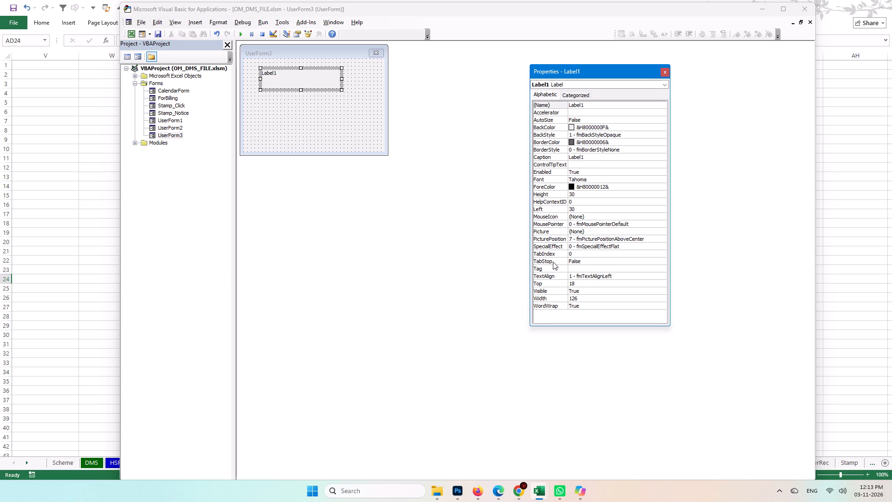
scroll(564, 202, "down", 1)
left_click(599, 152)
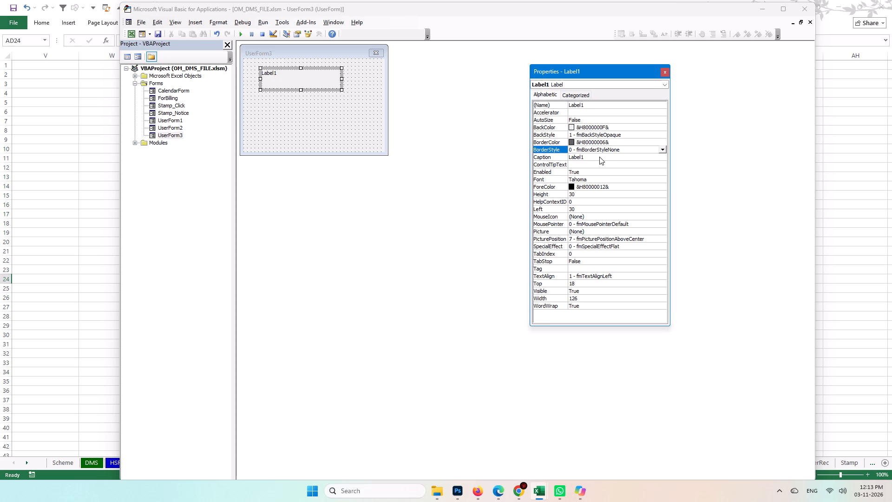
left_click(601, 157)
left_click_drag(599, 157, 561, 157)
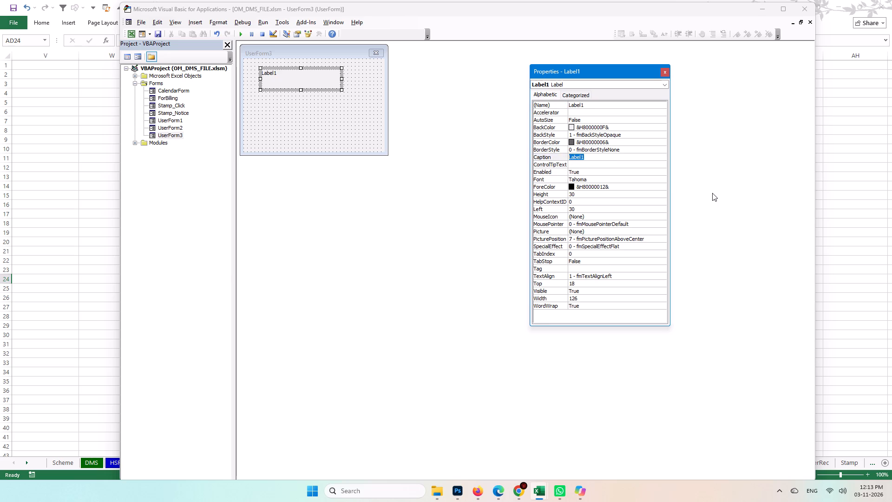
type("Insuren")
type("ce Amount")
left_click(581, 158)
key("Delete")
key("a")
left_click(292, 105)
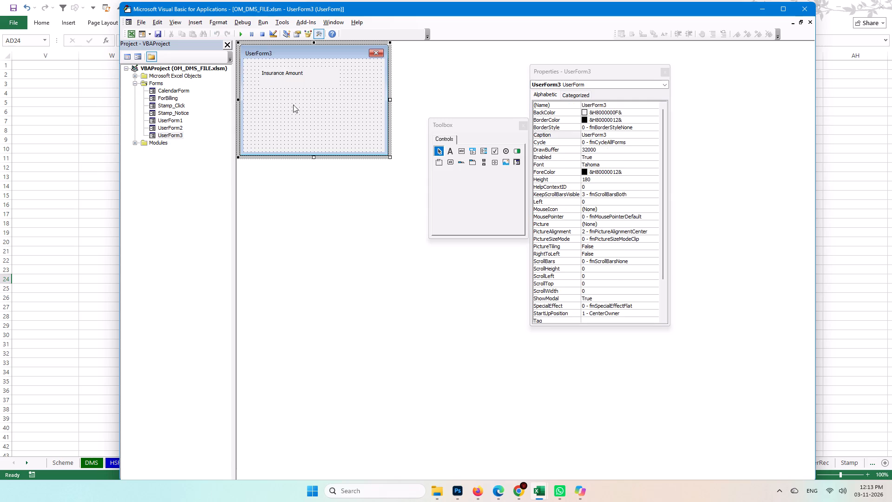
Shrink the Insurance Amount label to about 78 by 12 and move it across the form to Left about 66.
left_click(302, 78)
left_click_drag(341, 91, 310, 80)
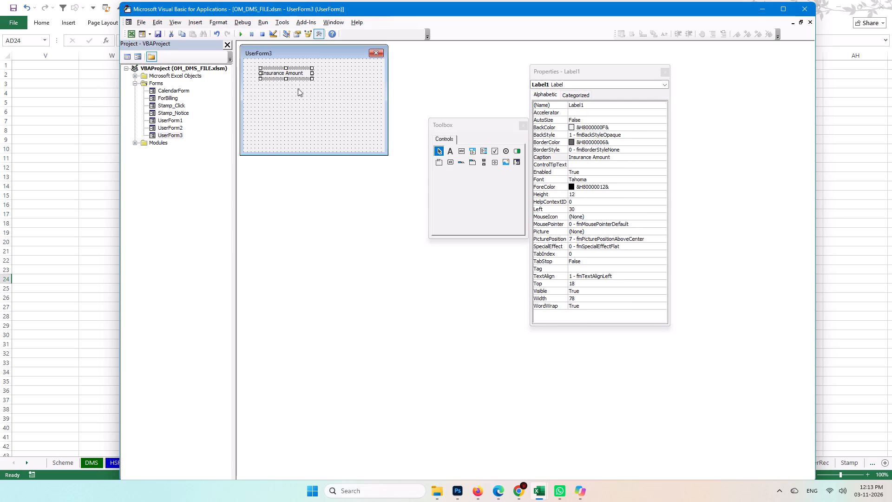
left_click_drag(299, 67, 287, 62)
left_click_drag(287, 62, 320, 68)
left_click(317, 96)
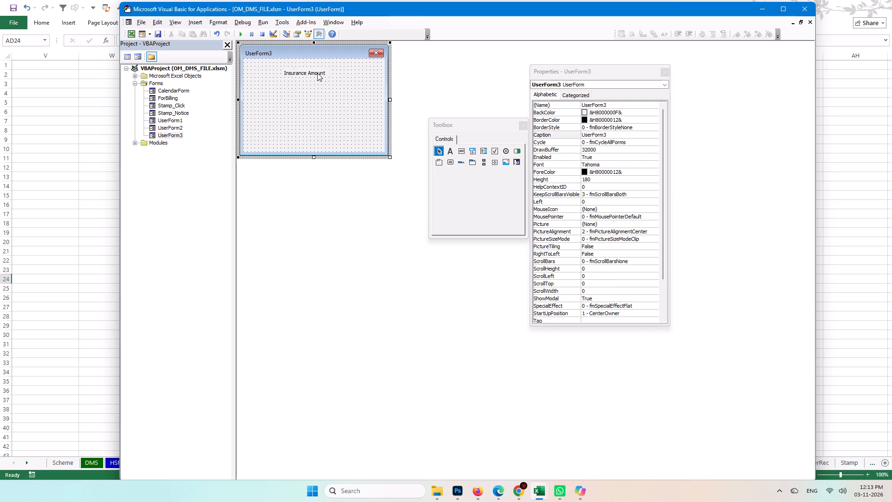
left_click(317, 73)
left_click(459, 151)
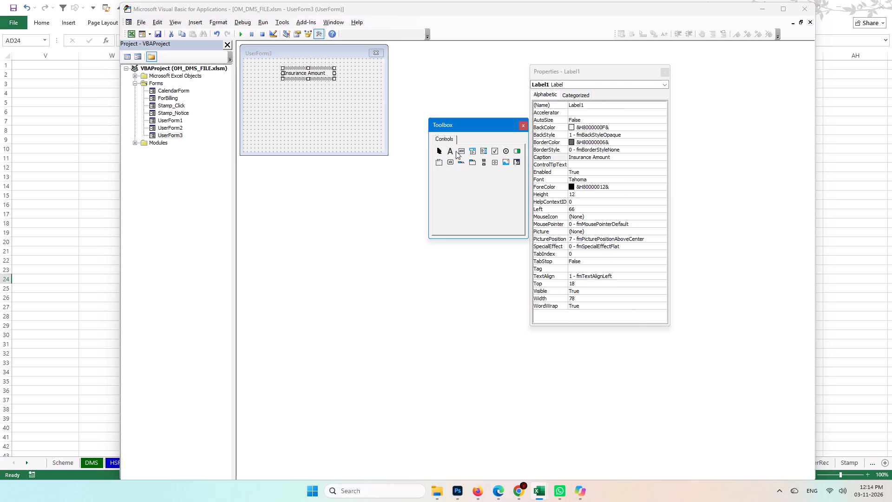
left_click_drag(280, 83, 287, 87)
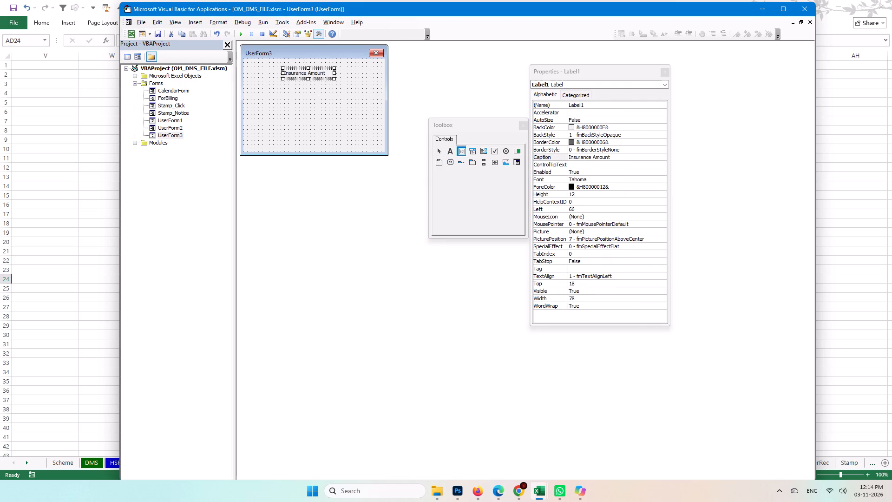
left_click_drag(287, 87, 337, 99)
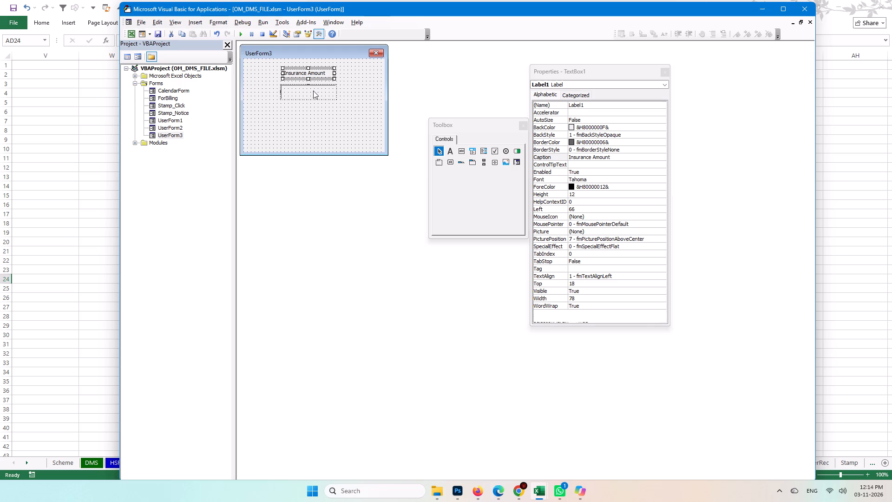
left_click(320, 90)
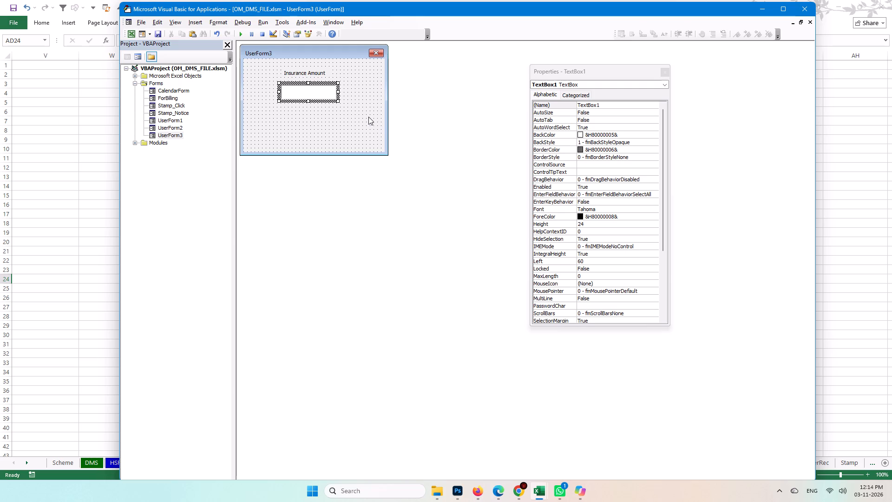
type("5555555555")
Try font size 12 on the text box, then set its font size to 20.
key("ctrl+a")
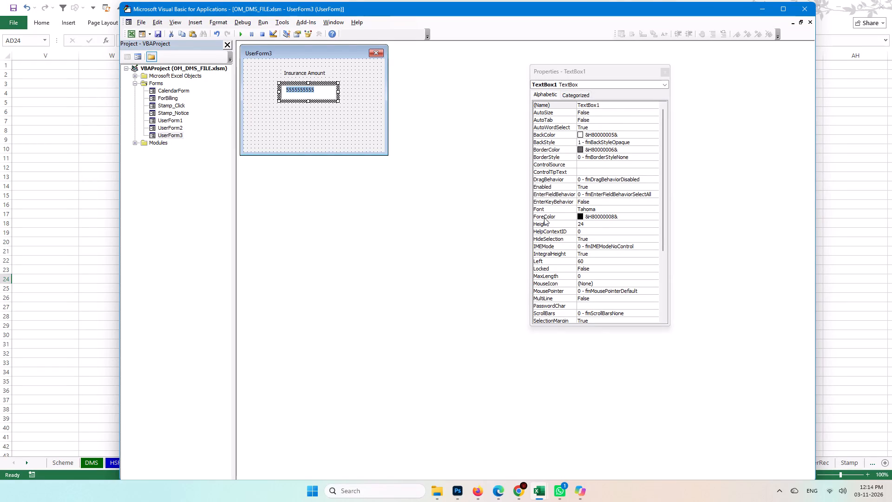
left_click(599, 208)
left_click(653, 209)
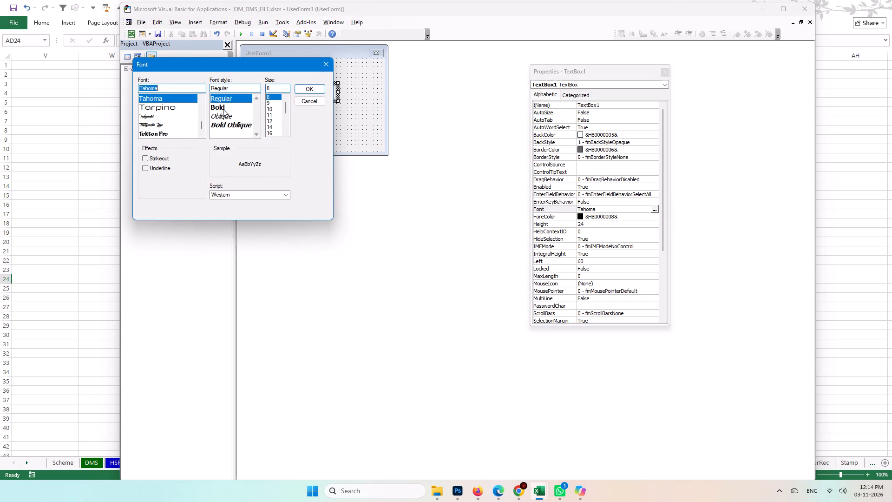
left_click(272, 119)
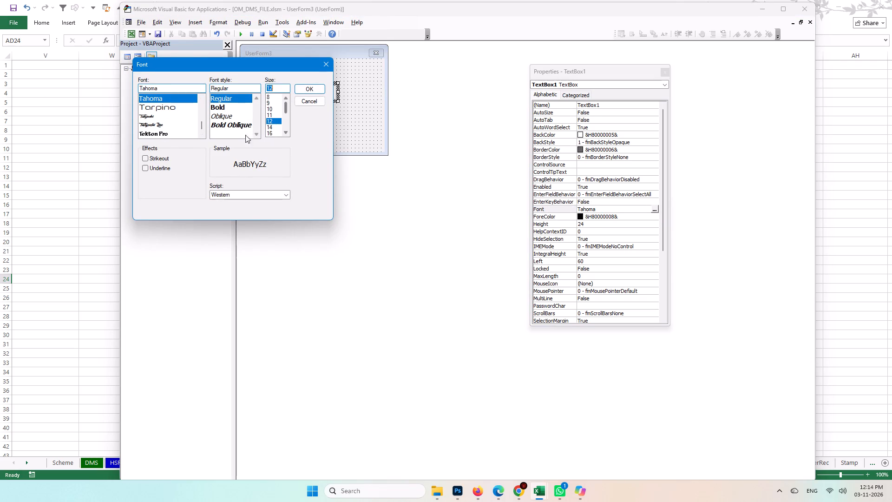
left_click(311, 91)
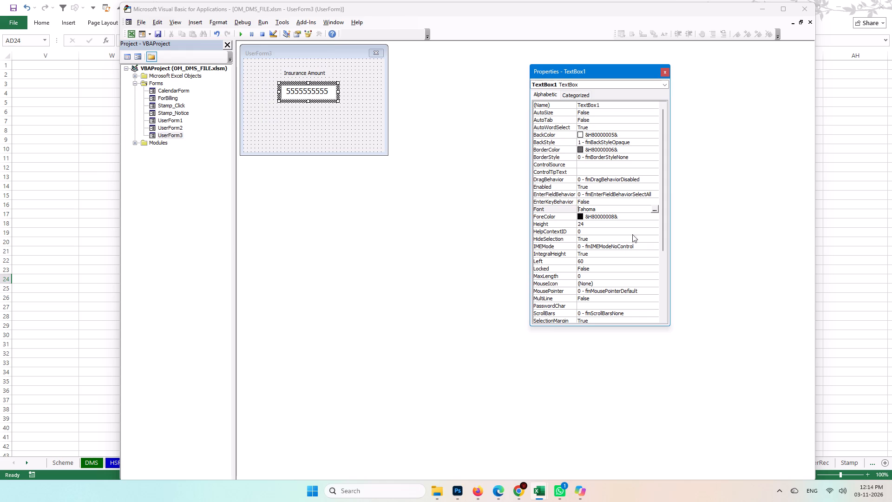
left_click(652, 207)
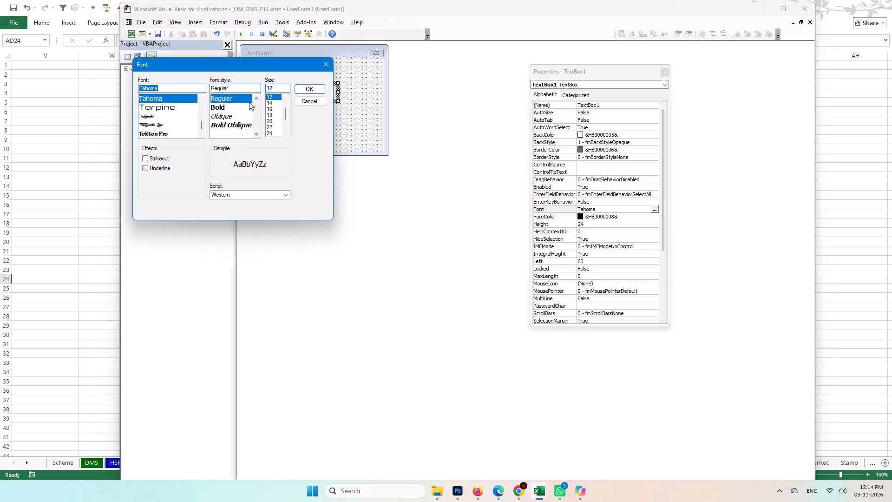
left_click(271, 118)
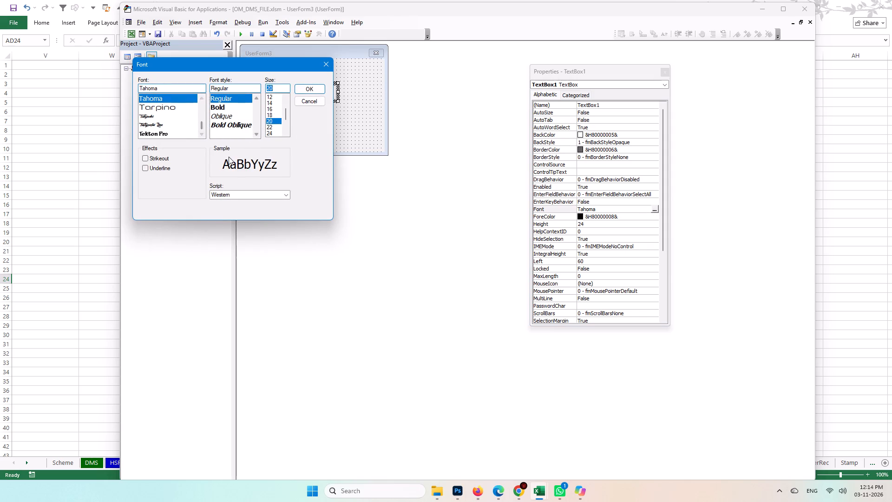
left_click(315, 90)
Widen the text box for the larger sample text and resize its height to about 31.
left_click_drag(338, 102, 340, 105)
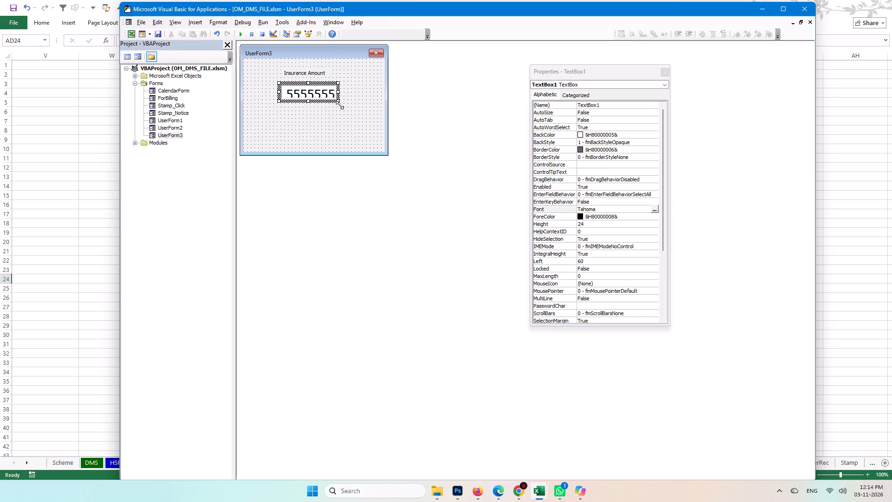
left_click_drag(340, 105, 342, 108)
left_click_drag(341, 101, 347, 101)
left_click_drag(313, 120, 314, 105)
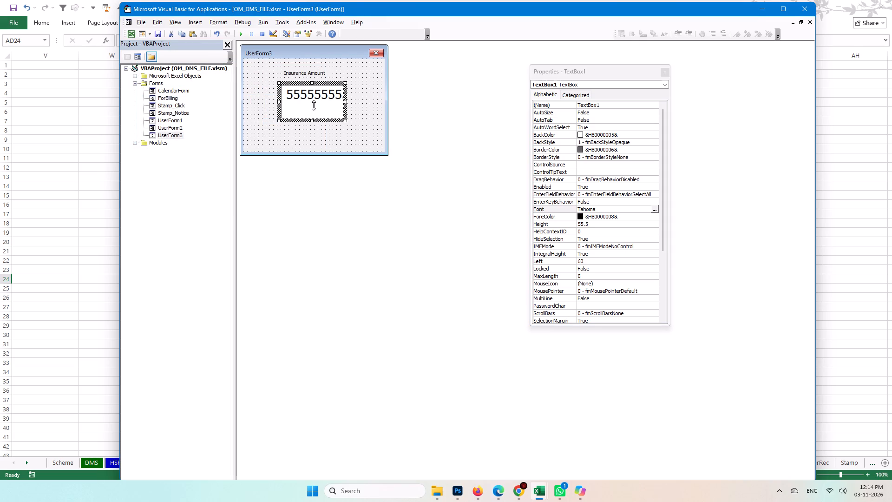
left_click_drag(314, 105, 315, 103)
left_click_drag(345, 82, 350, 82)
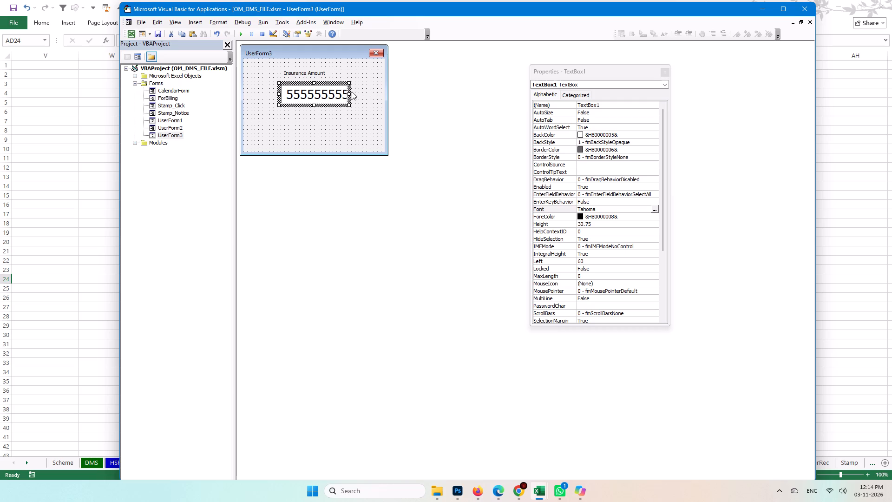
Shorten the text box's sample text to 5555 and narrow the box to fit it.
double_click(319, 92)
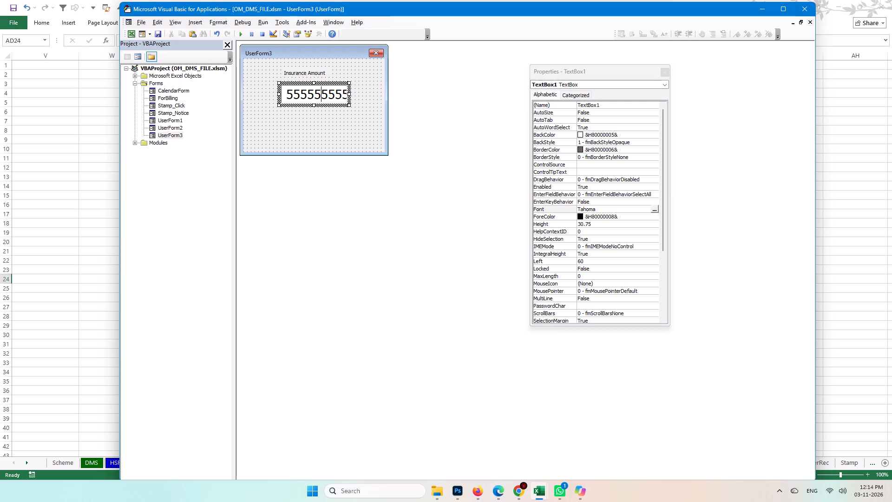
left_click(328, 93)
key("BackSpace")
key("BackSpace")
key("BackSpace")
key("BackSpace")
key("BackSpace")
key("BackSpace")
key("BackSpace")
left_click_drag(350, 93, 326, 94)
Move the text box and the label to the form's left edge, with the label about 72 wide directly above the box.
left_click_drag(308, 82, 271, 78)
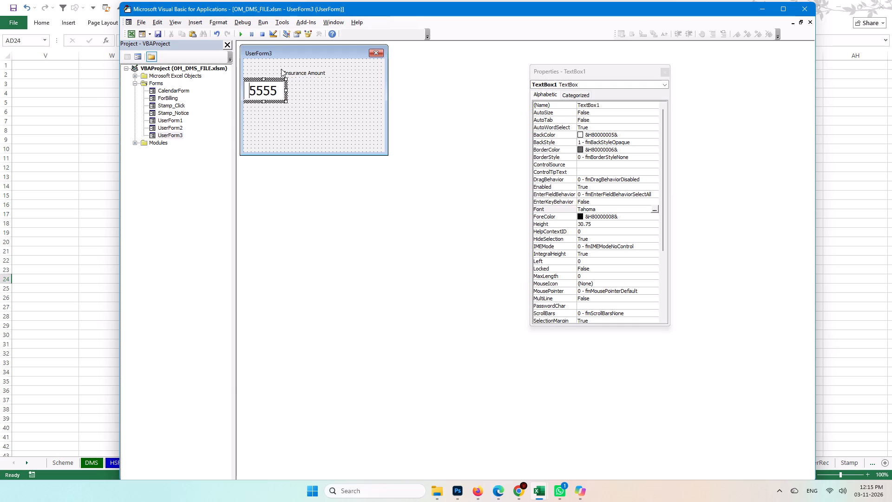
left_click(303, 72)
left_click_drag(315, 68, 280, 66)
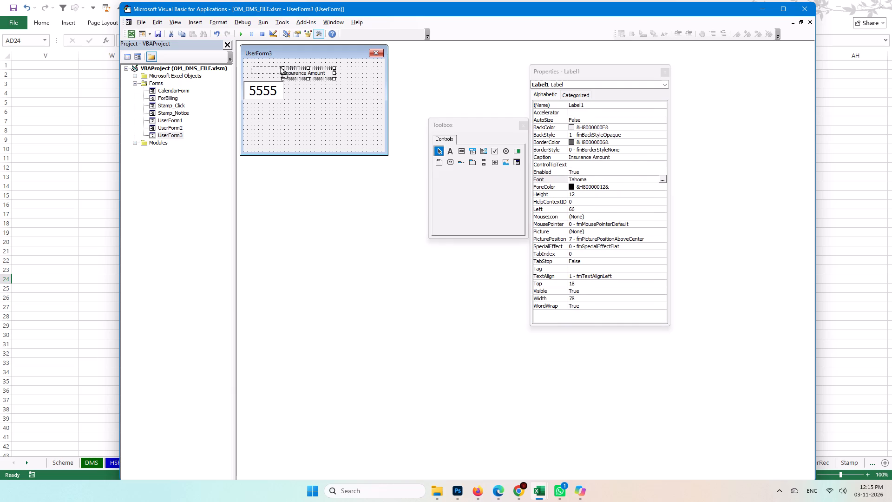
left_click_drag(280, 66, 274, 70)
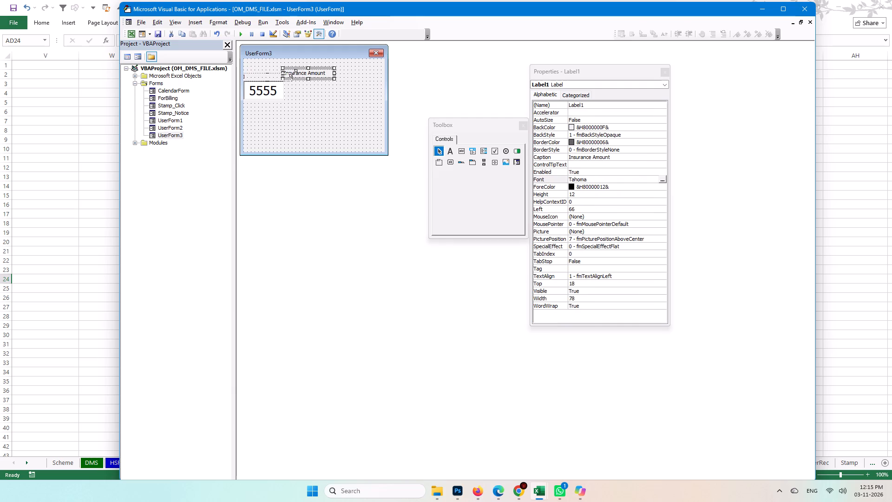
left_click(293, 72)
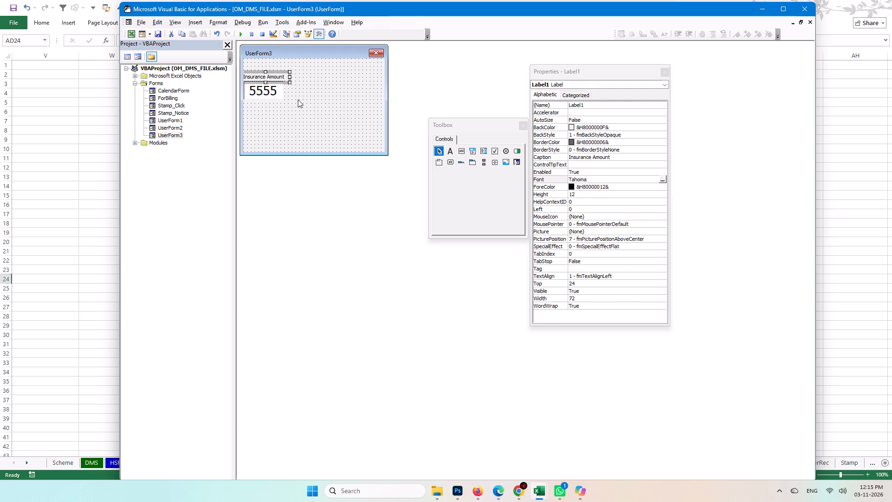
left_click(296, 99)
left_click(268, 107)
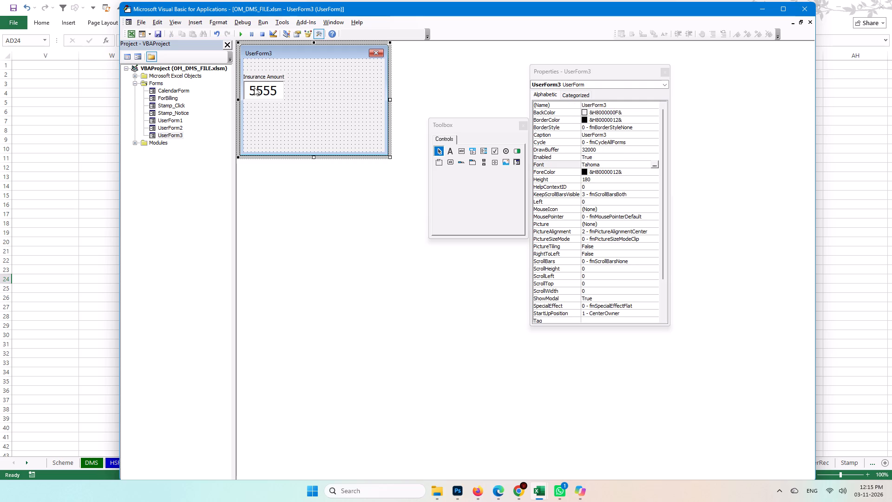
Move the label up near the form's top edge and the text box up directly beneath it.
left_click(267, 74)
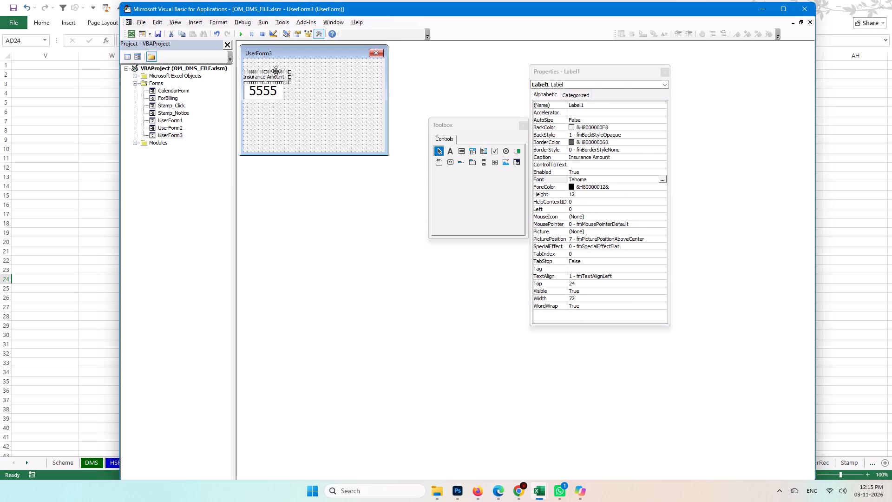
left_click_drag(276, 71, 275, 59)
left_click(266, 85)
left_click_drag(270, 79, 272, 75)
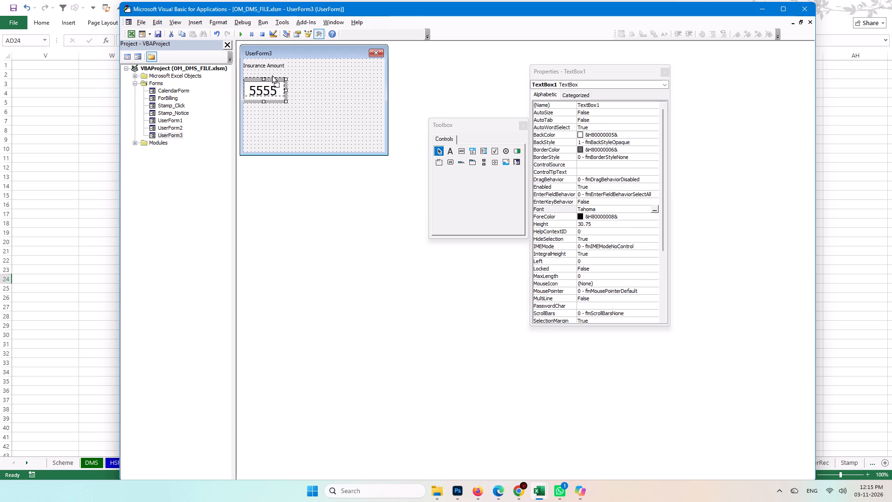
left_click_drag(272, 75, 269, 67)
left_click(289, 108)
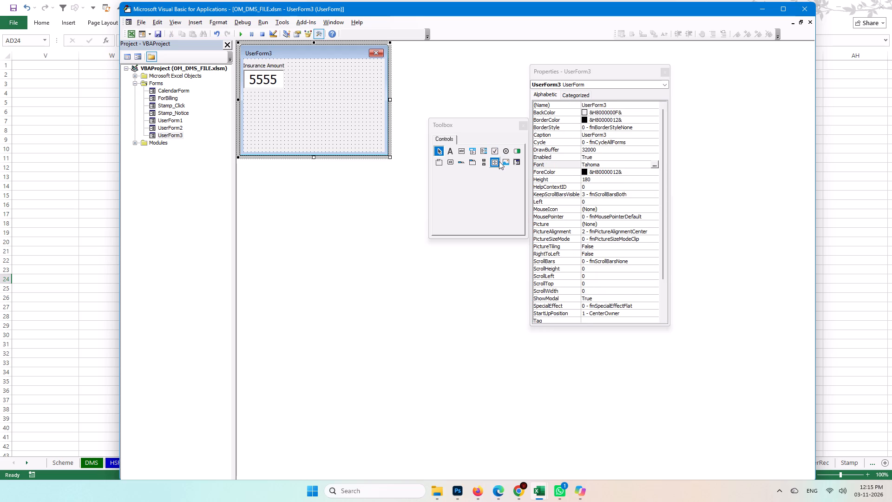
Draw a command button about 66 by 18 directly below the text box.
left_click(448, 162)
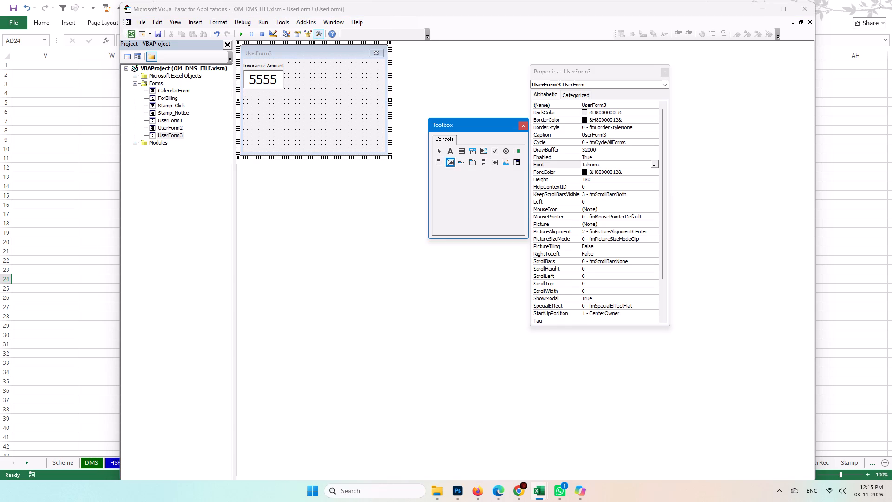
left_click_drag(245, 91, 286, 103)
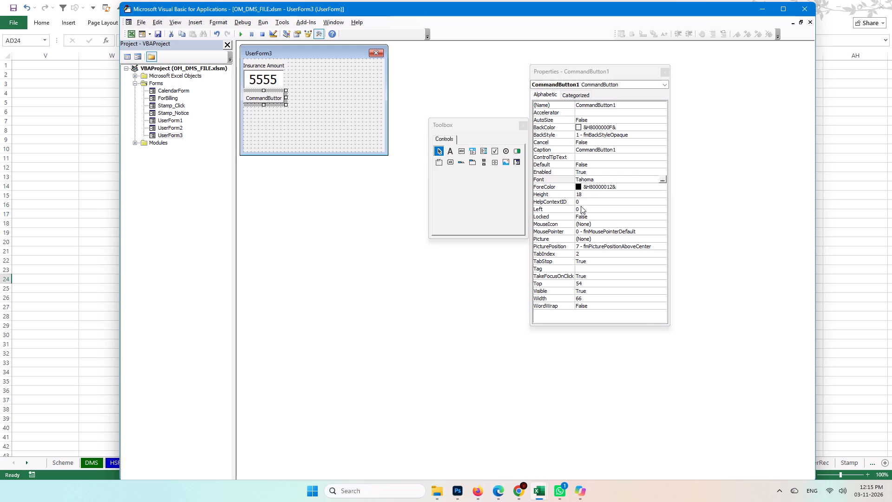
Increase the command button's height to 24 and set its caption to Go.
left_click(265, 105)
left_click(623, 148)
left_click_drag(628, 150, 536, 150)
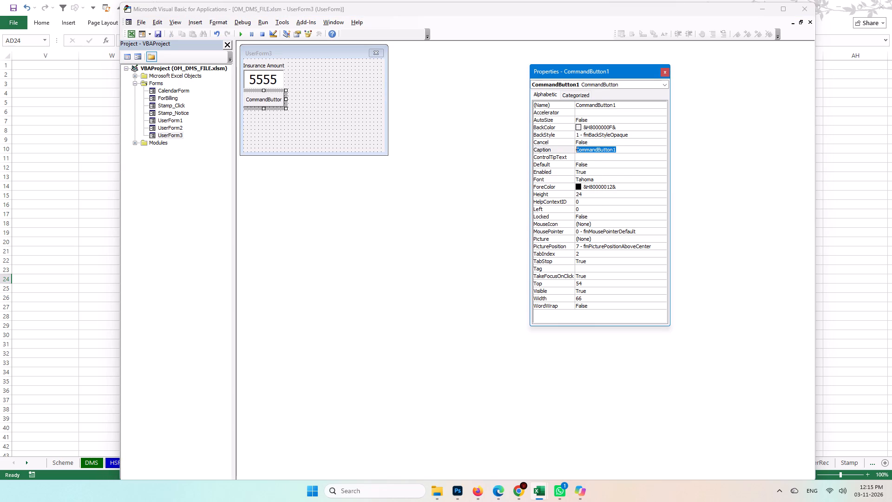
key("shift+g")
key("o")
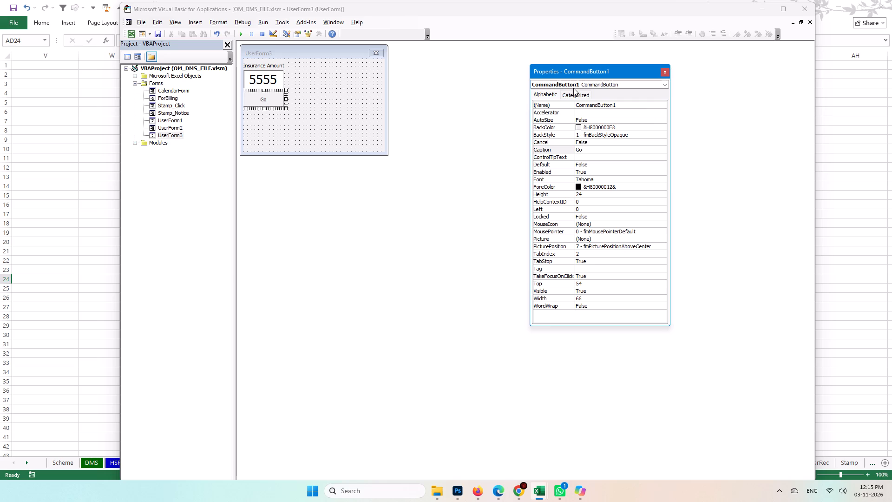
Shrink UserForm3 to fit closely around its controls, with a form height of 114.
left_click(339, 109)
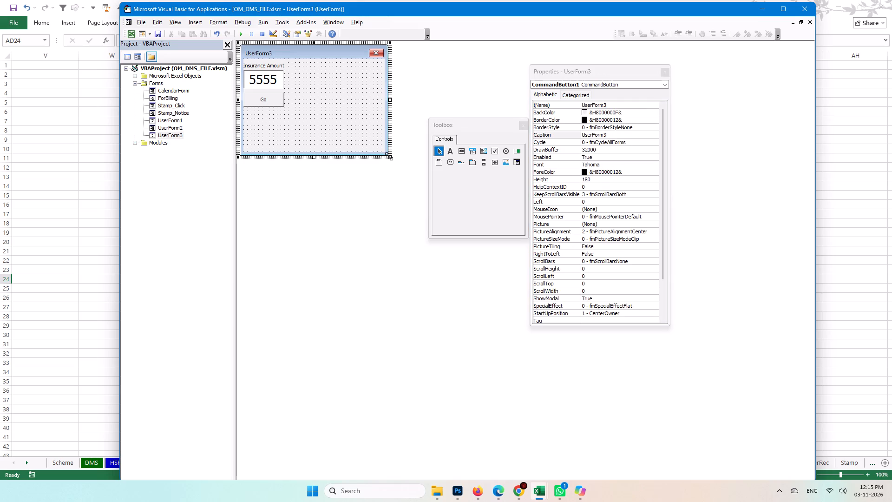
left_click_drag(389, 158, 287, 117)
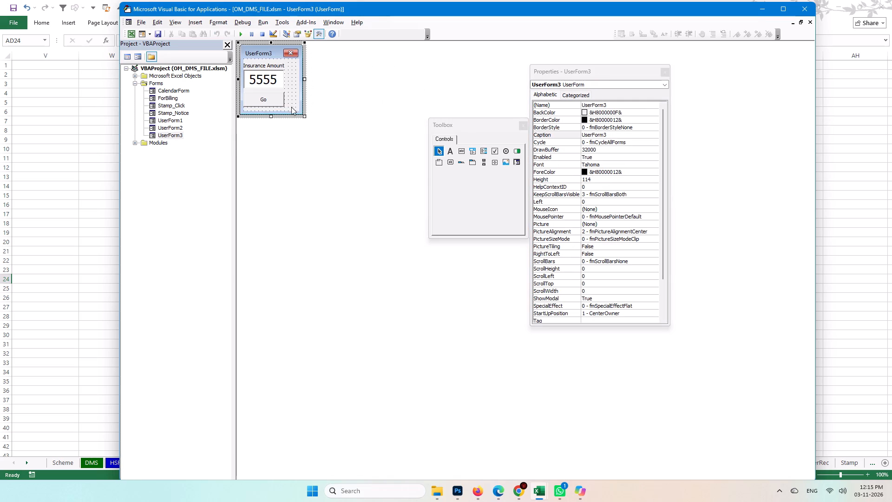
left_click_drag(306, 78, 294, 80)
Nudge the Insurance Amount label slightly to the right above the text box.
left_click(274, 65)
left_click(275, 59)
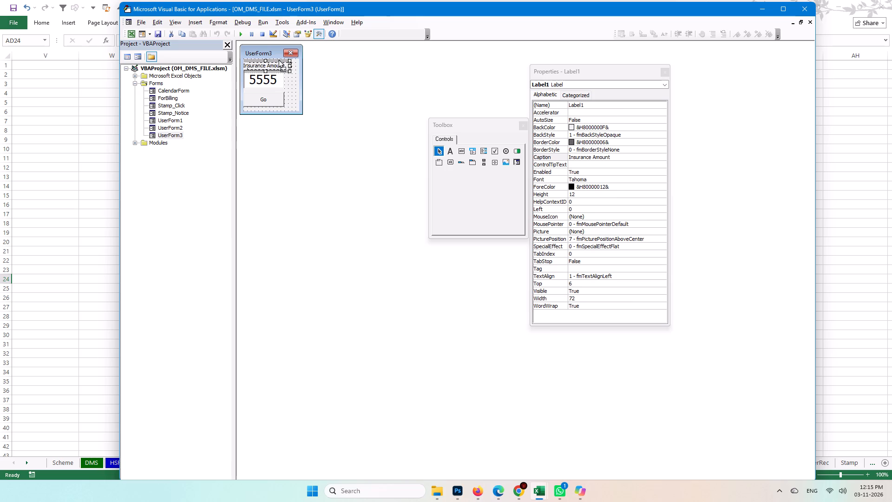
Run the form to preview it over the worksheet, try the Go button and close the form.
left_click(244, 35)
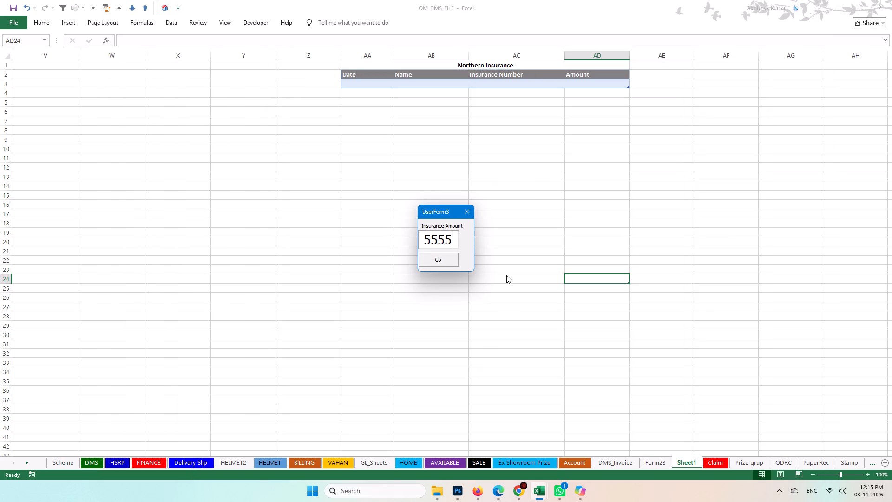
left_click(441, 262)
left_click(470, 241)
left_click(464, 210)
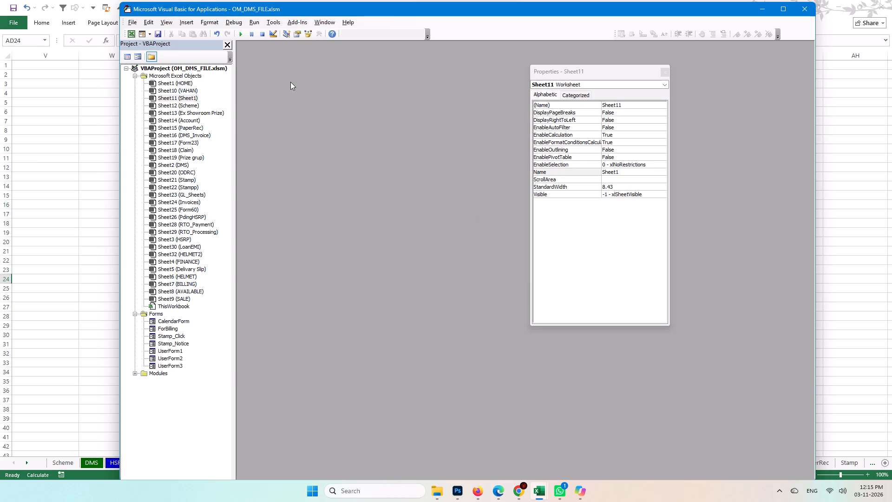
Reopen UserForm3 from the project's forms in the form designer.
left_click(173, 366)
right_click(173, 366)
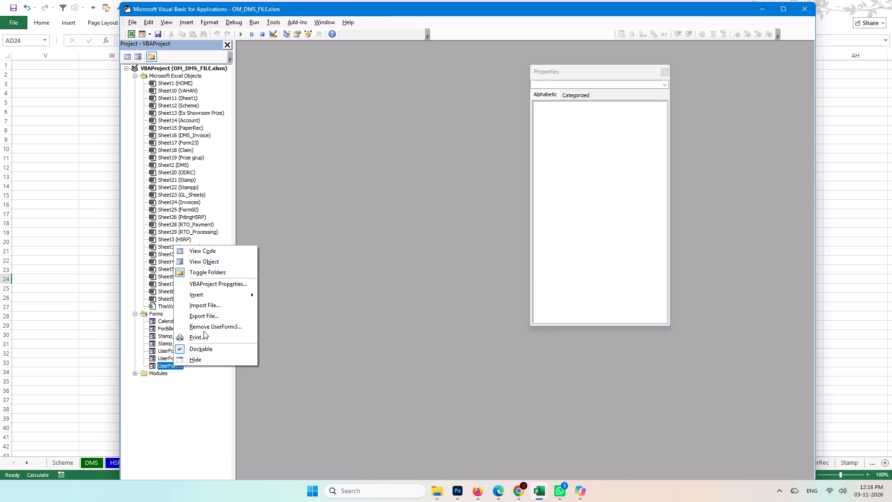
double_click(169, 368)
left_click(264, 51)
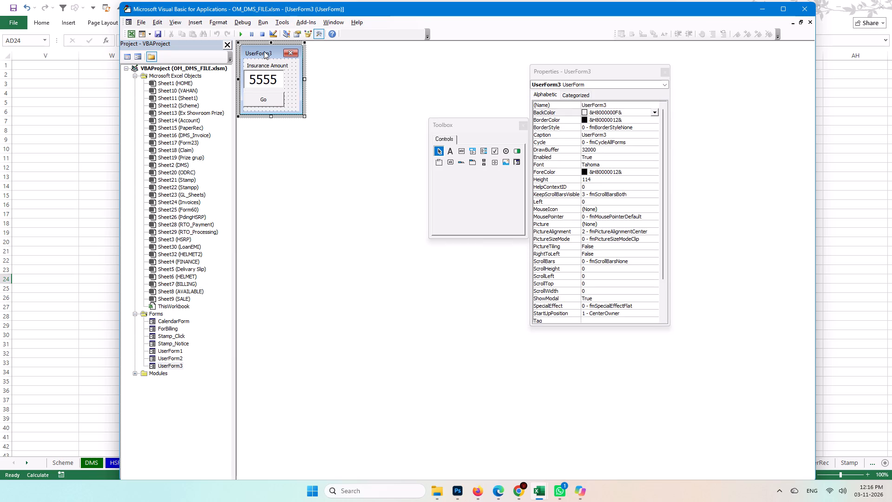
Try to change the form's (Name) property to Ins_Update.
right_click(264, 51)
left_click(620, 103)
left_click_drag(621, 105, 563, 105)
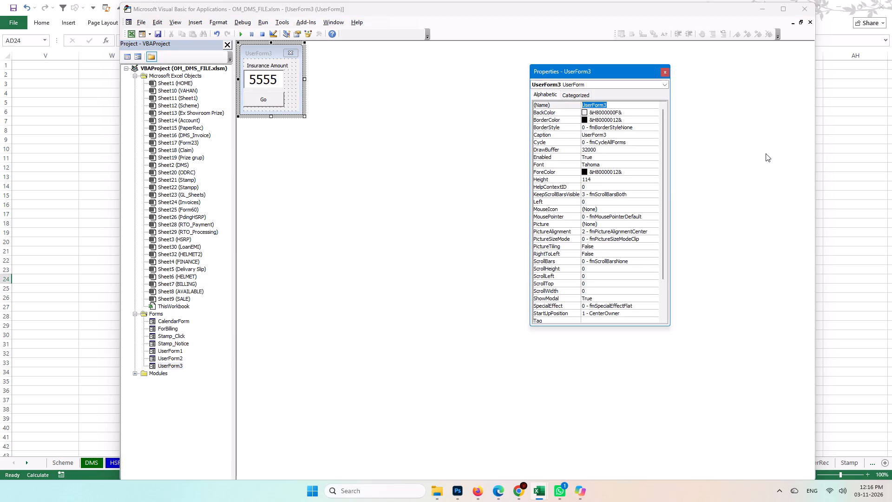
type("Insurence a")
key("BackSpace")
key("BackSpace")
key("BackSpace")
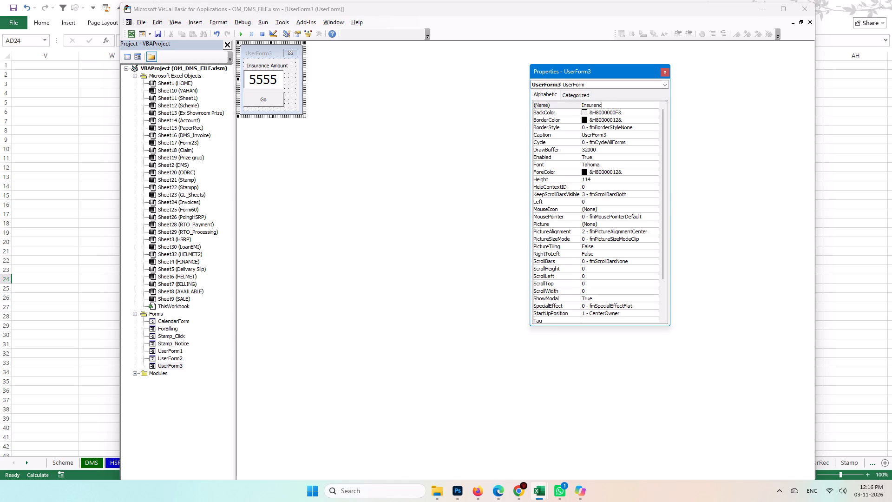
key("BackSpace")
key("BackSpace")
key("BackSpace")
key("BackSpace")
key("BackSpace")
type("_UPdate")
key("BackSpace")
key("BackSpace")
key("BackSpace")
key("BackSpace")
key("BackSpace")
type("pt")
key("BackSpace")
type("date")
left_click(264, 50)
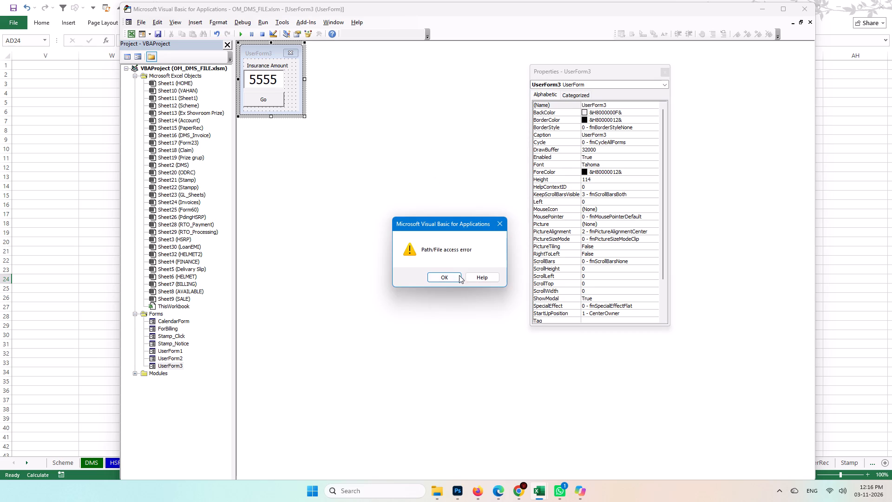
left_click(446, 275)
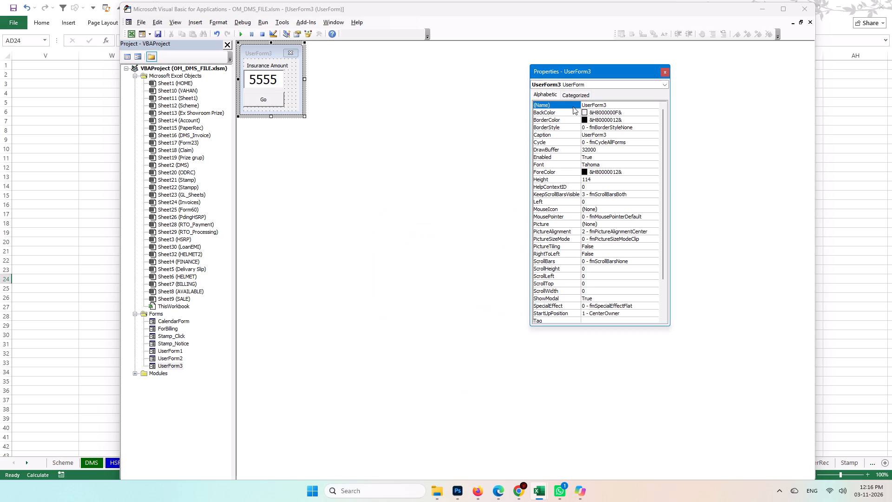
Set the form's (Name) property to Insupdate.
left_click(609, 106)
left_click_drag(619, 106, 608, 106)
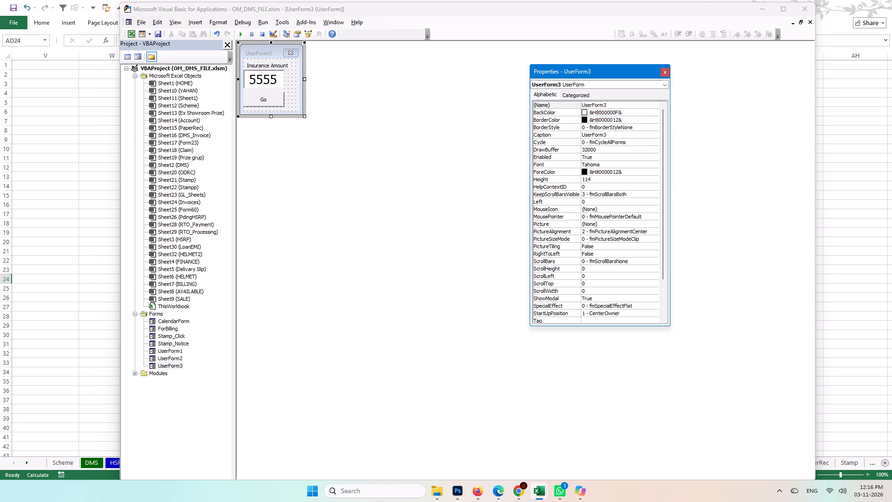
left_click_drag(608, 106, 593, 106)
key("BackSpace")
key("BackSpace")
key("BackSpace")
key("BackSpace")
key("BackSpace")
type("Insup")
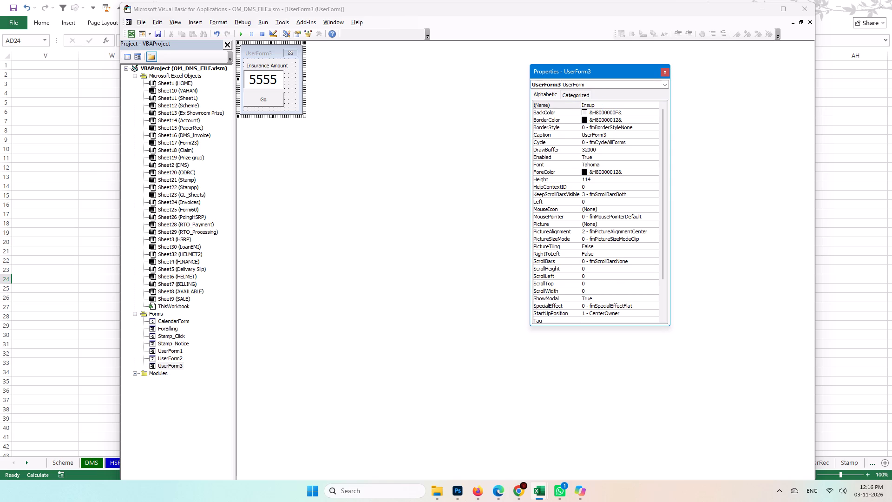
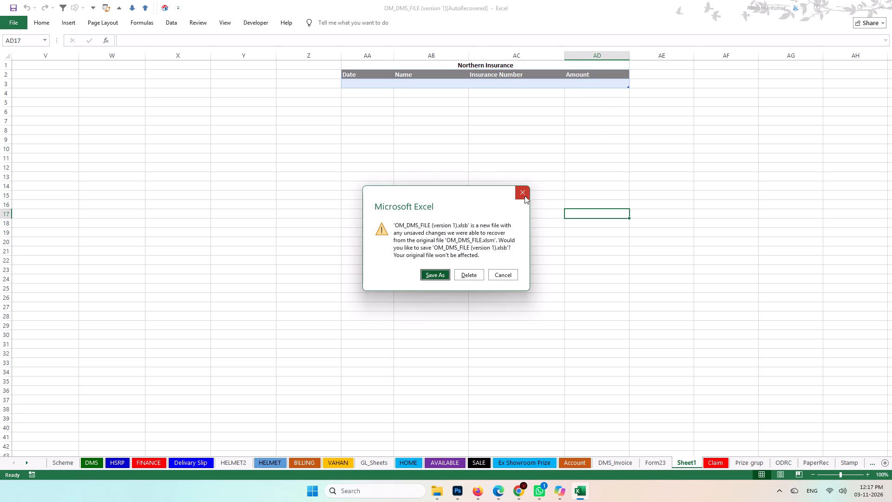
Cancel the save prompt for the recovered workbook and check the Northern Insurance table on Sheet1, including its Amount cell.
left_click(525, 193)
left_click(638, 185)
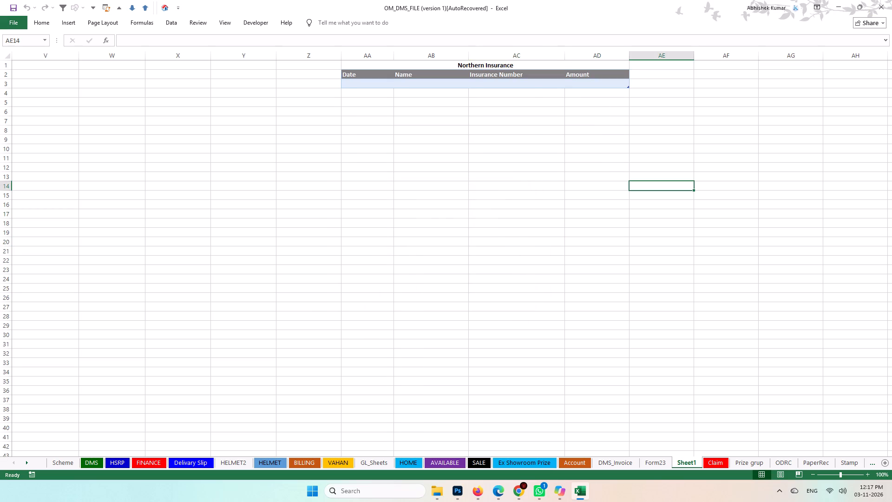
left_click_drag(367, 62, 568, 83)
double_click(568, 83)
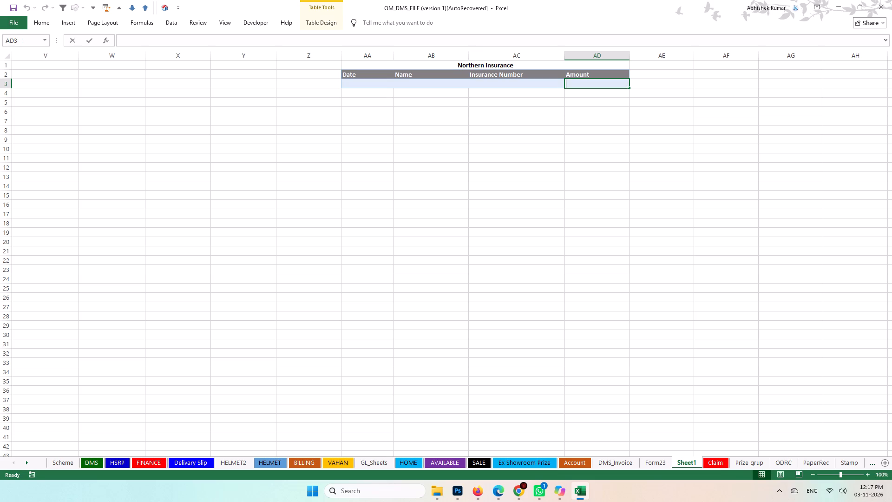
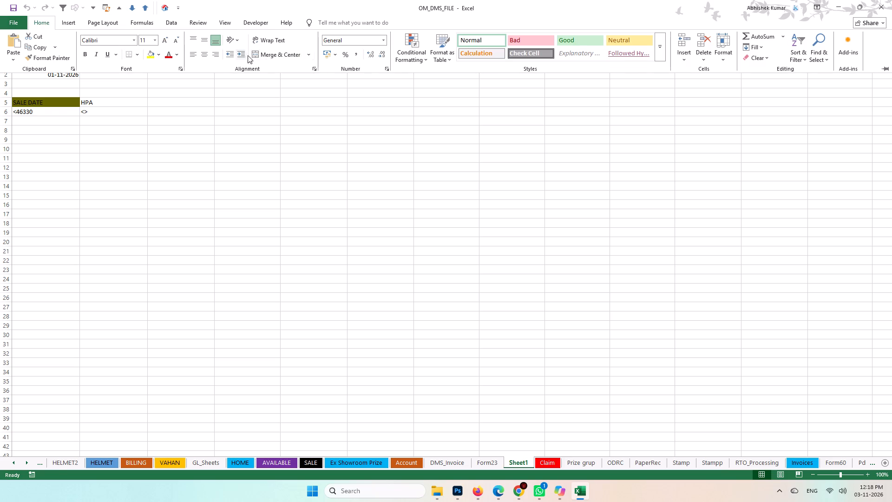
Merge and centre cells AA1:AD1 on Sheet1 and enter the title "Northern Insurance".
left_click(268, 55)
left_click(611, 132)
double_click(739, 66)
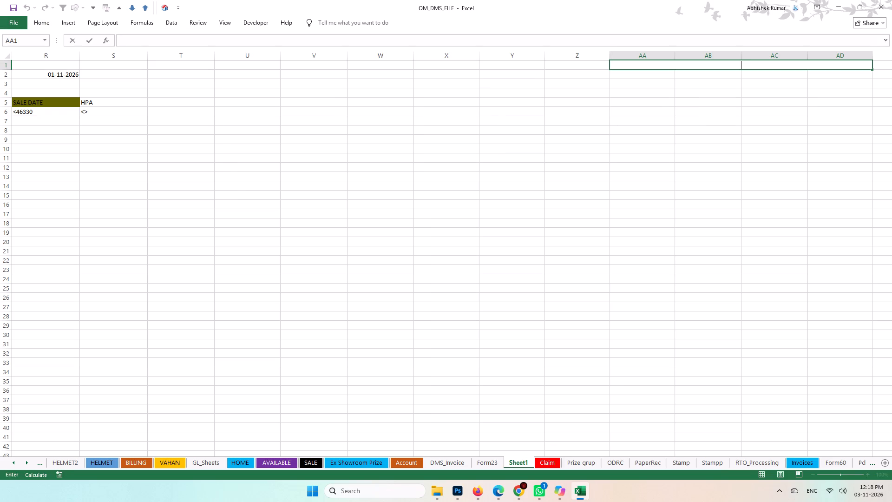
type("Northern M")
key("BackSpace")
type("Insurance")
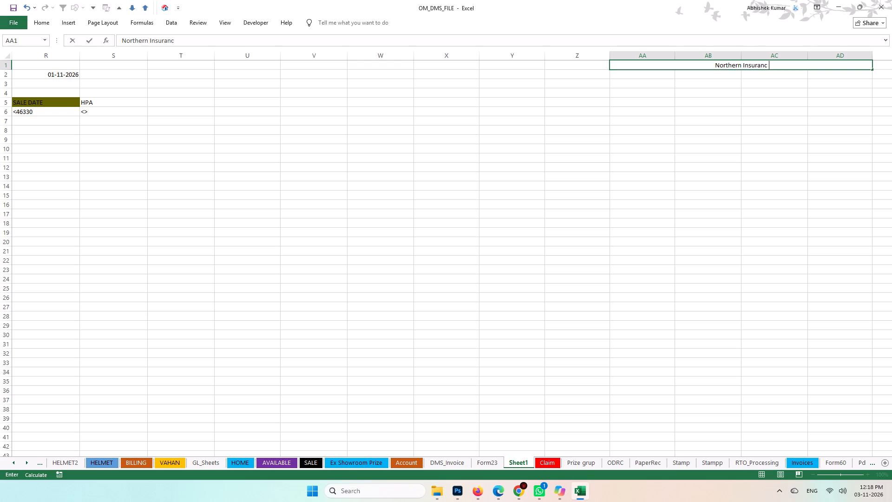
key("Return")
Enter the headers Date, Name, Insurance Number and Amount in cells AA2:AD2 beneath the title.
type("Date")
key("Tab")
type("Name")
key("Tab")
type("Insurance Number")
key("Tab")
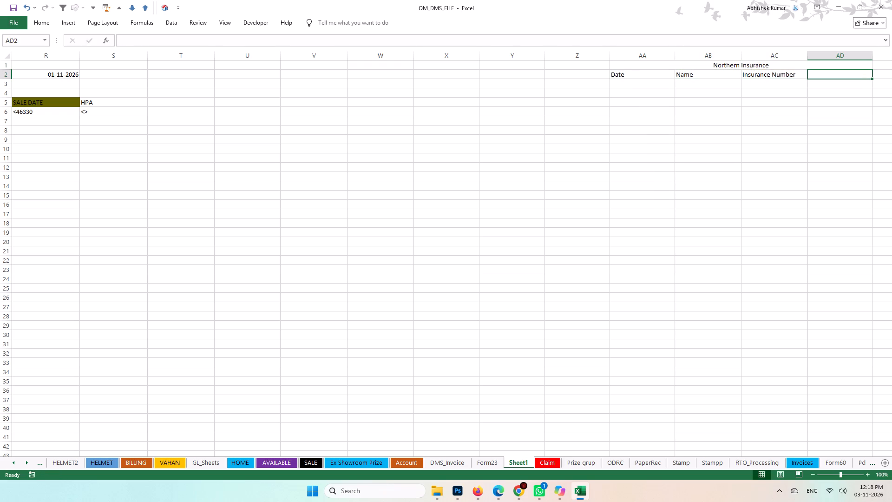
type("Amo")
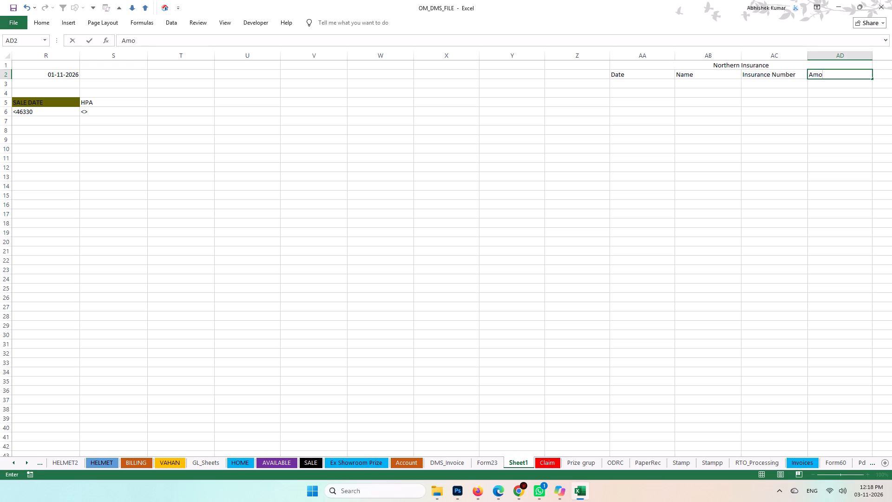
type("unt")
key("Return")
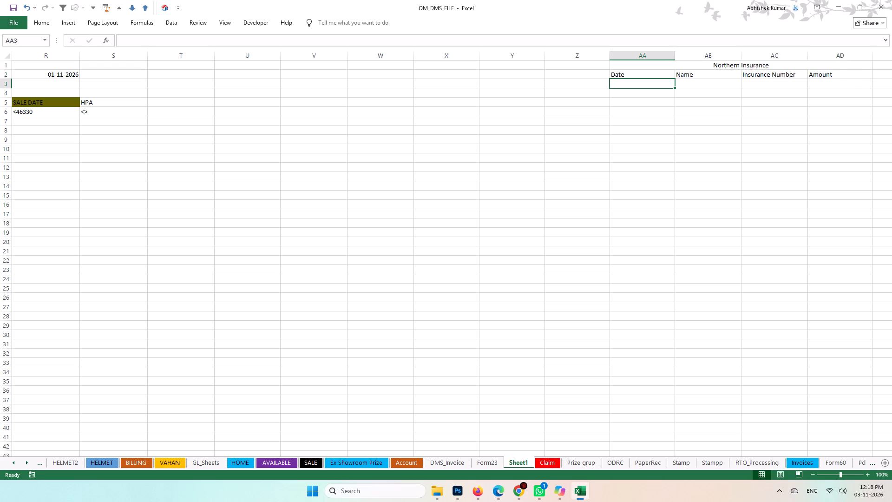
Convert the header row AA2:AD2 into a table using its existing headers, and save the workbook.
left_click_drag(641, 75, 827, 74)
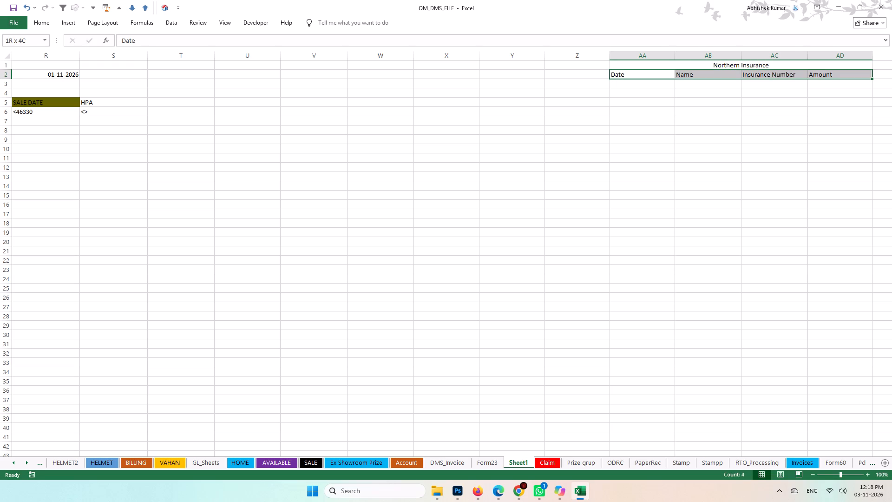
key("ctrl+t")
left_click(860, 75)
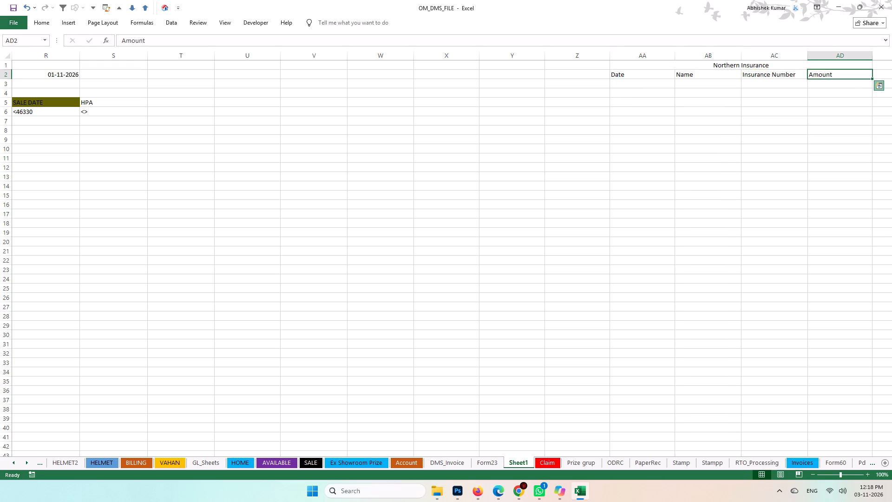
left_click_drag(641, 74, 823, 70)
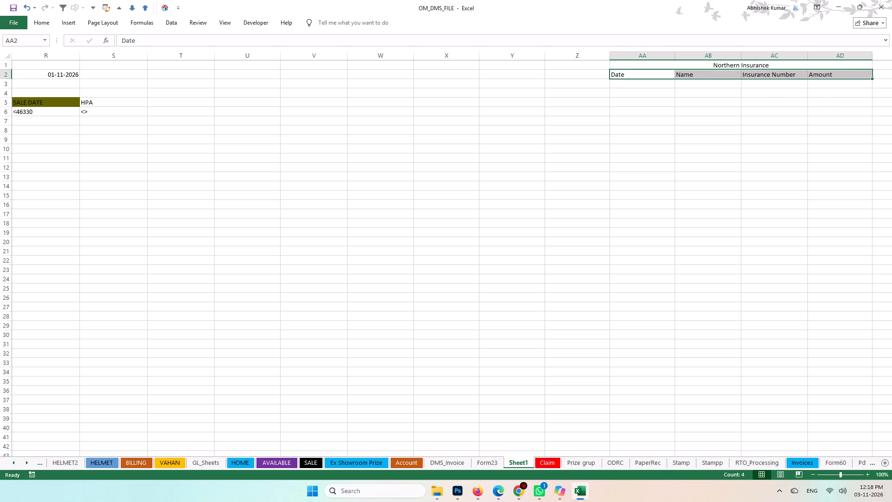
key("ctrl+t")
left_click(325, 239)
left_click(352, 251)
left_click(653, 182)
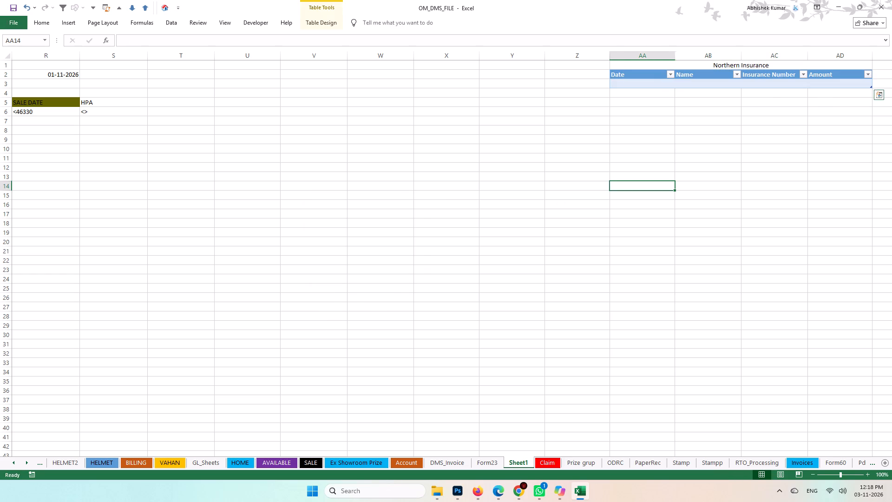
key("ctrl+d")
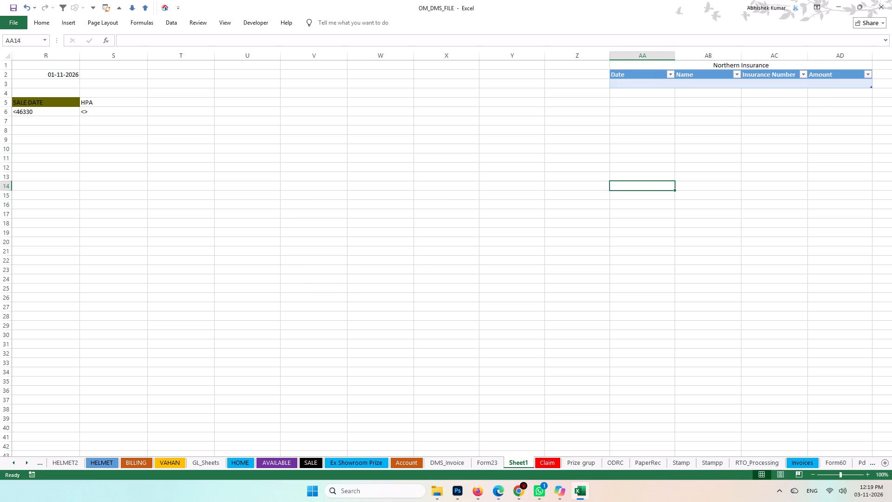
key("ctrl+s")
left_click(720, 113)
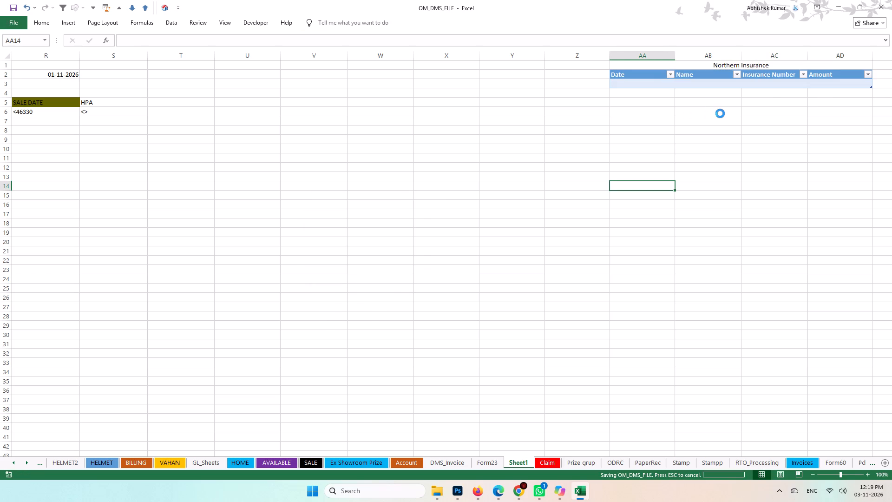
Remove the filter arrows from the Northern Insurance table's header row.
left_click(747, 82)
key("ctrl+shift+l")
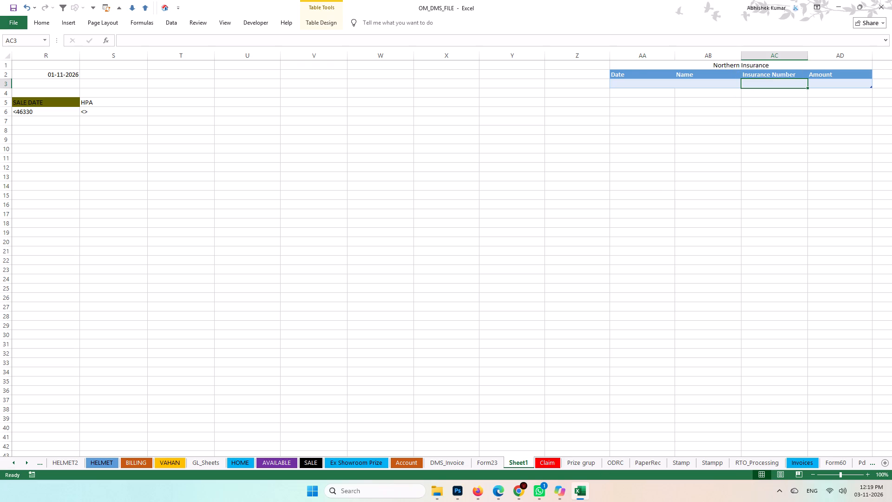
left_click(691, 197)
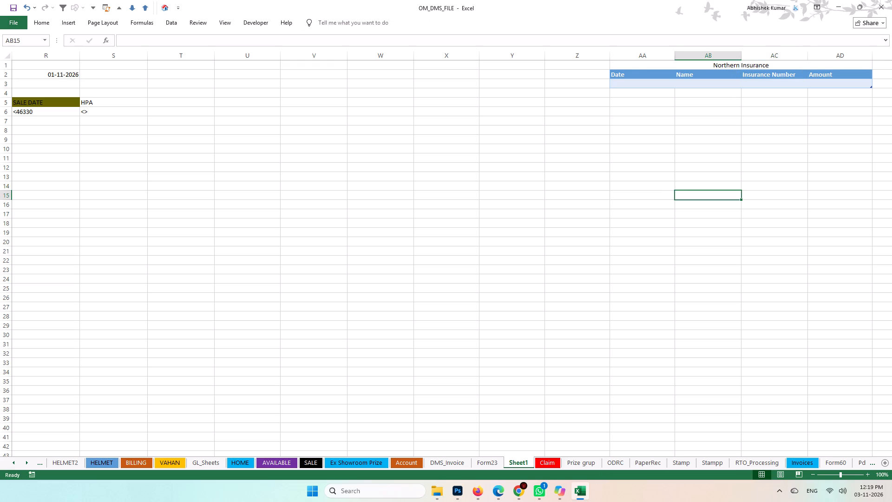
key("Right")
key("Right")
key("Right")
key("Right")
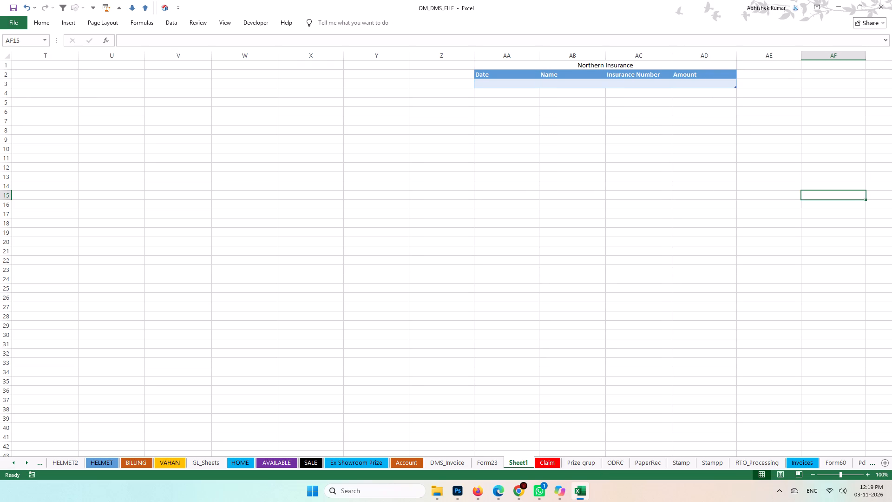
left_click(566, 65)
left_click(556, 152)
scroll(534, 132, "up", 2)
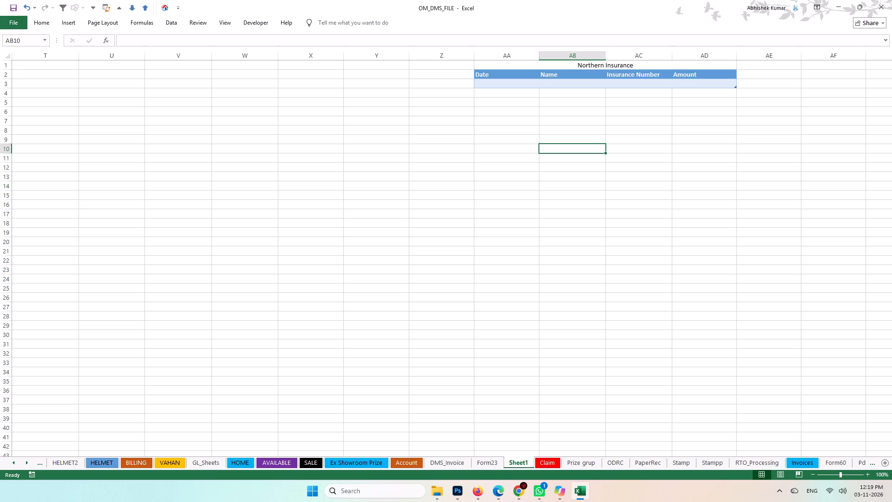
Enter the current date, 03-11-2026, in the Date cell of the Northern Insurance table's first row.
left_click(508, 84)
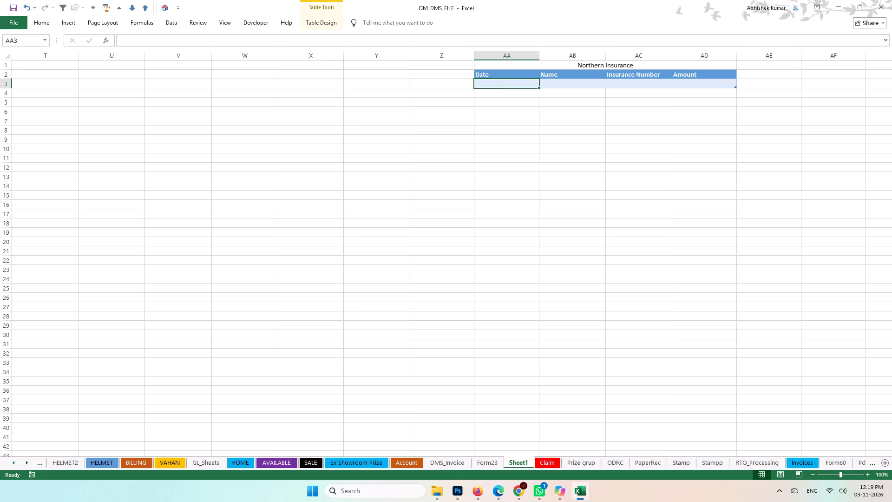
key("ctrl+semicolon")
key("Return")
key("Up")
key("Right")
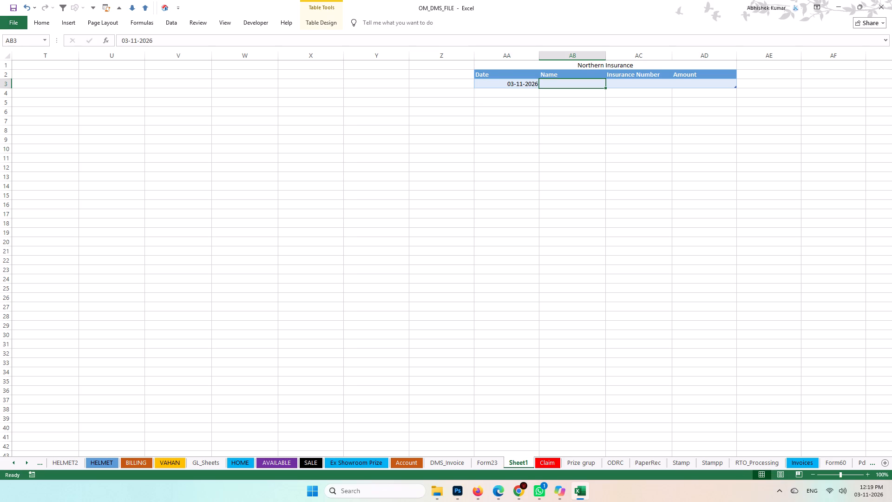
Widen the table's Name column, AB, to about 23.71 and save the workbook.
left_click_drag(606, 56, 619, 56)
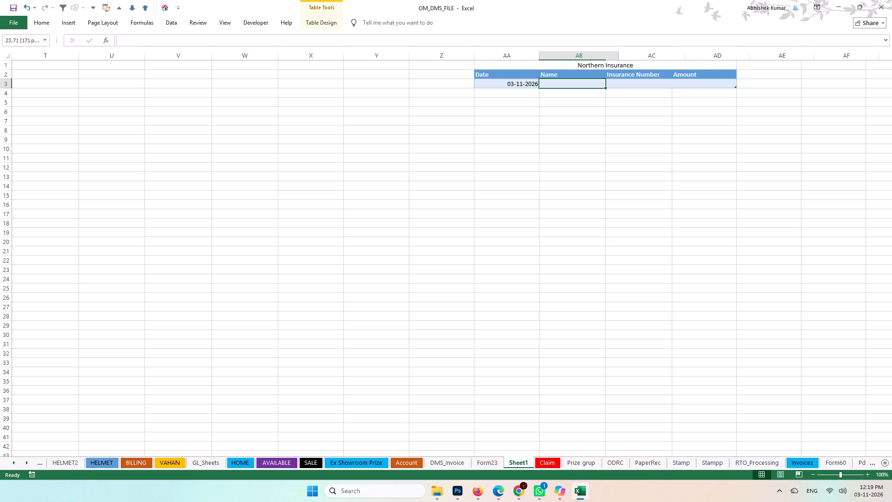
left_click(650, 83)
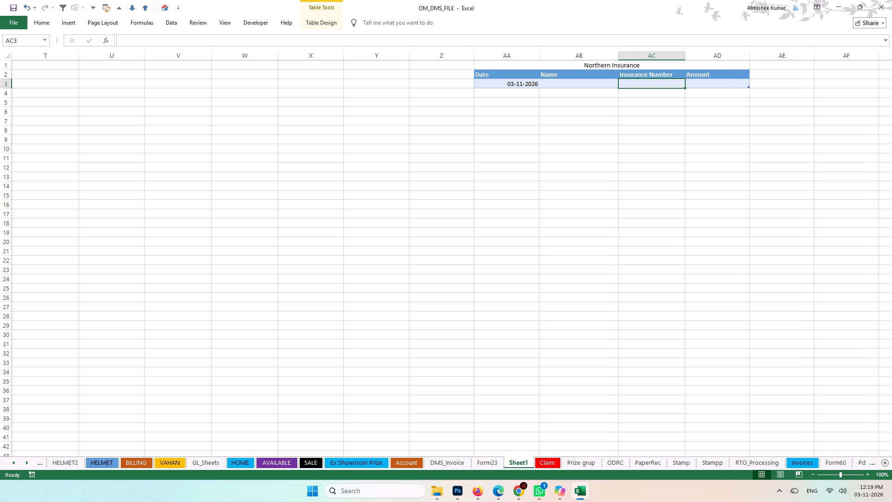
key("ctrl+s")
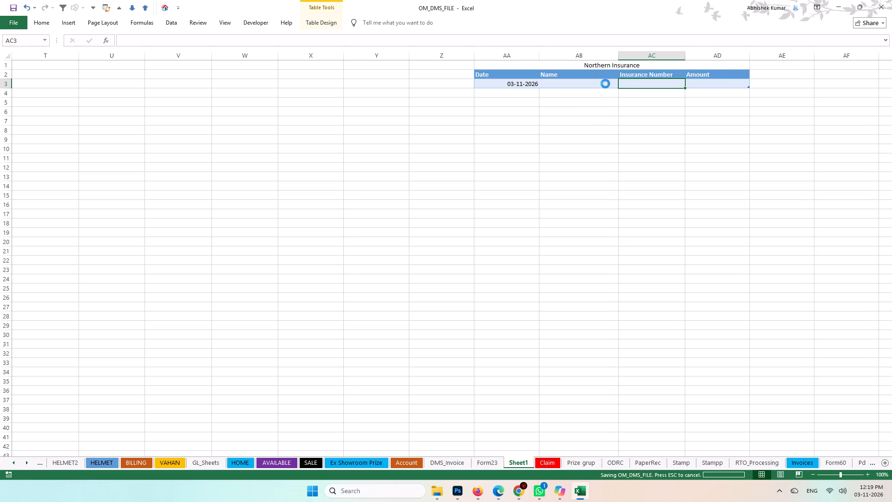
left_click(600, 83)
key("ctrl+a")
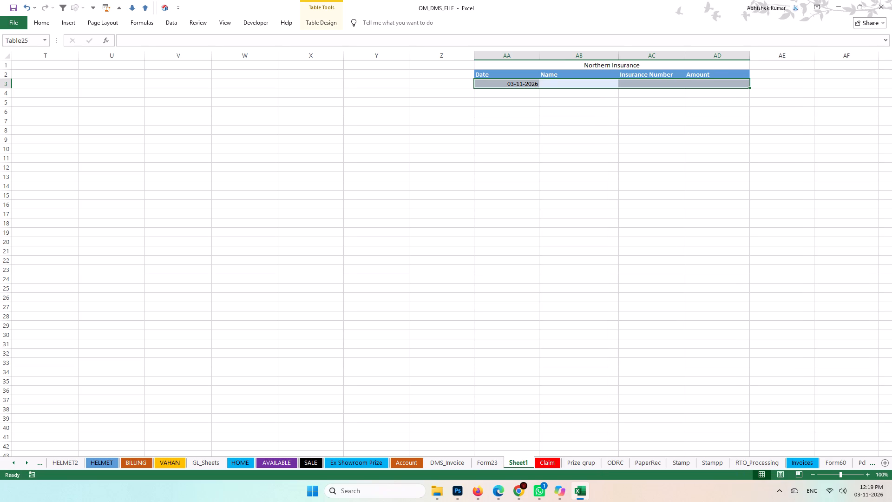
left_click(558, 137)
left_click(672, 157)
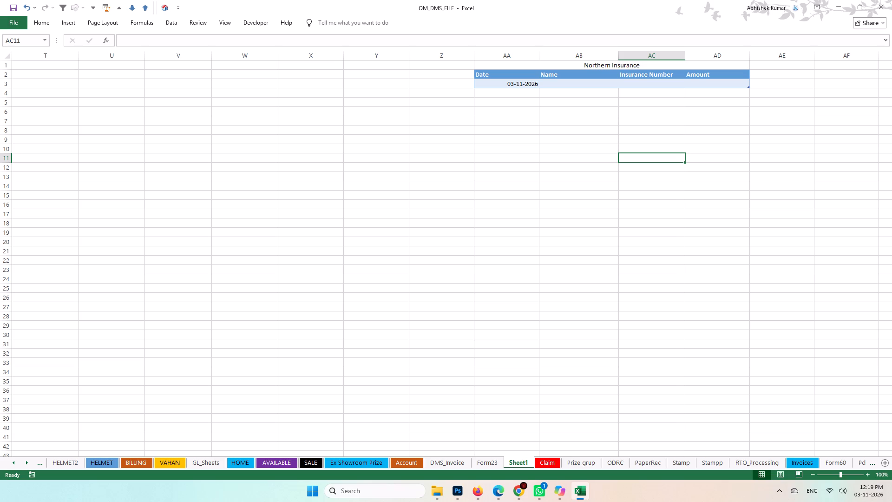
Insert a new UserForm into the OM_DMS_FILE VBA project and shrink it to a compact size.
key("alt+F11")
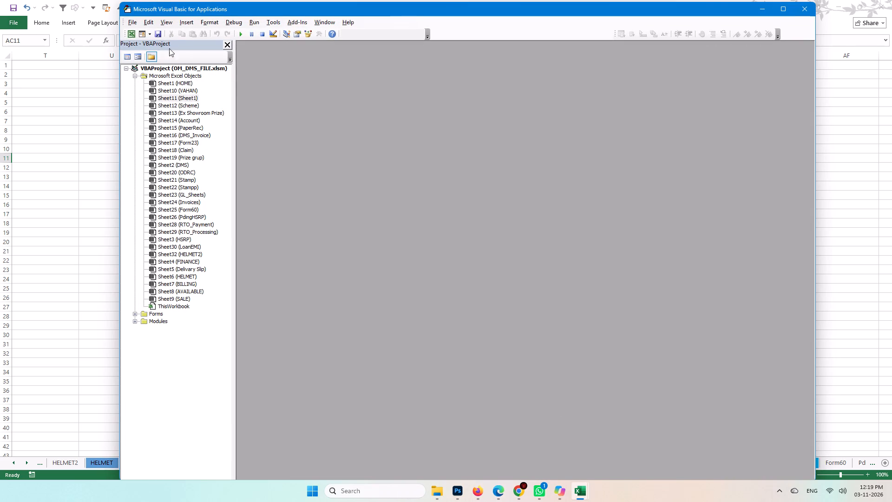
left_click(190, 22)
left_click(206, 45)
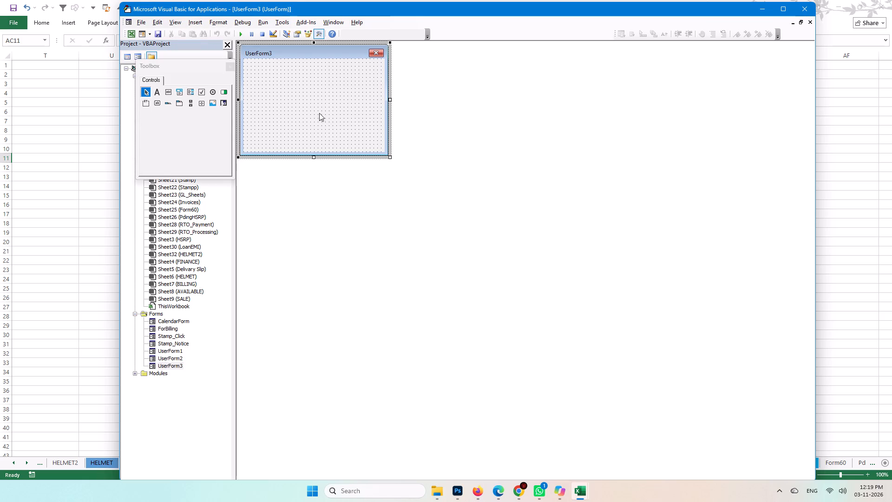
left_click_drag(164, 65, 466, 72)
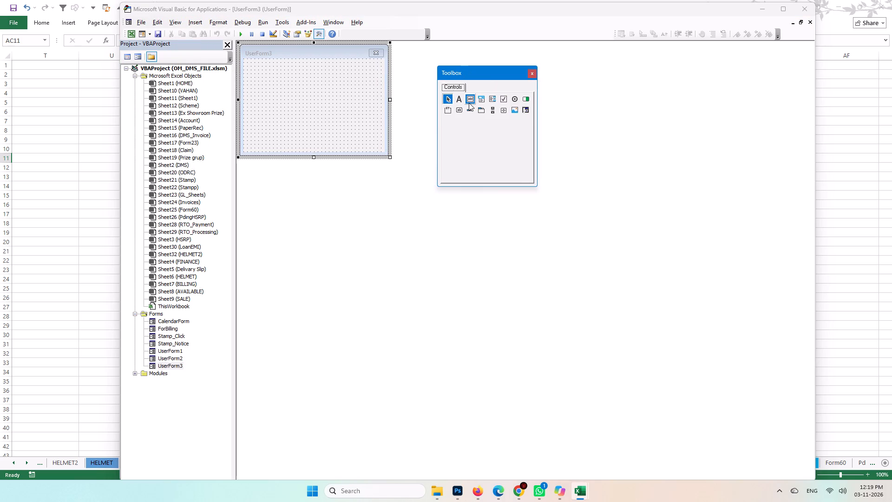
left_click(459, 101)
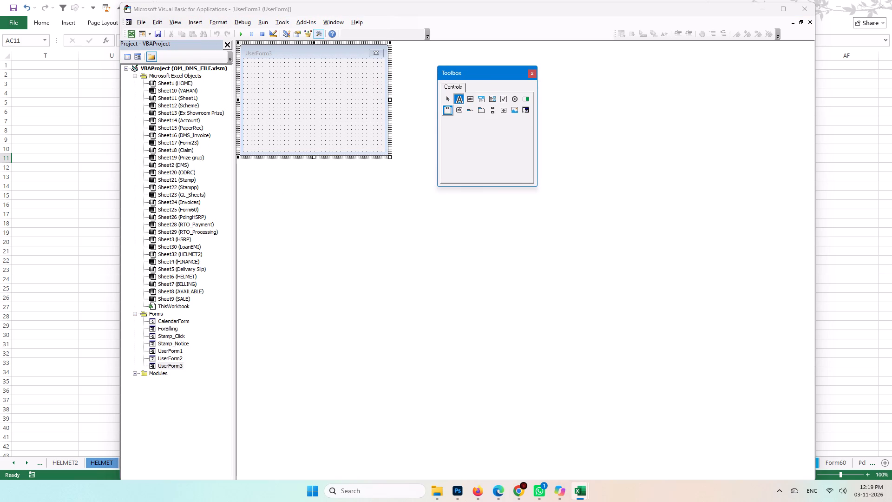
left_click_drag(389, 156, 347, 118)
Draw a label near the new form's top centre, about 66 wide by 18 high, at Left 36 and Top 6.
left_click_drag(337, 111, 297, 82)
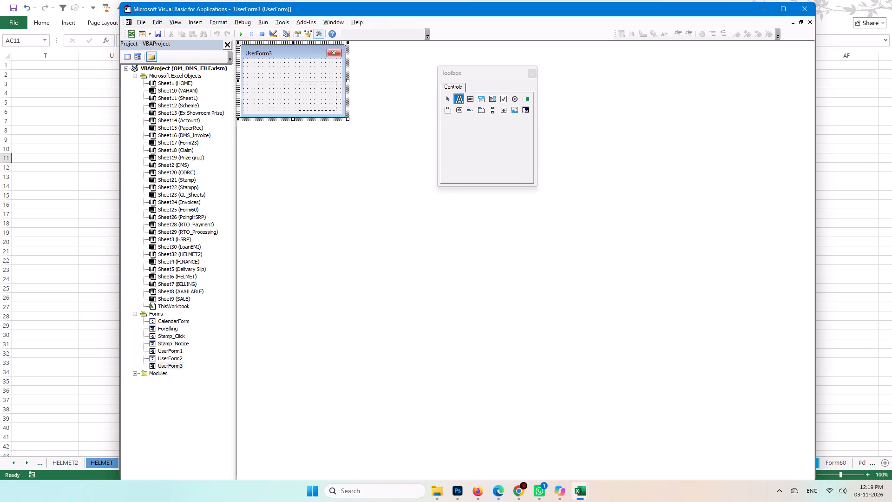
left_click_drag(297, 82, 295, 80)
left_click_drag(324, 79, 288, 56)
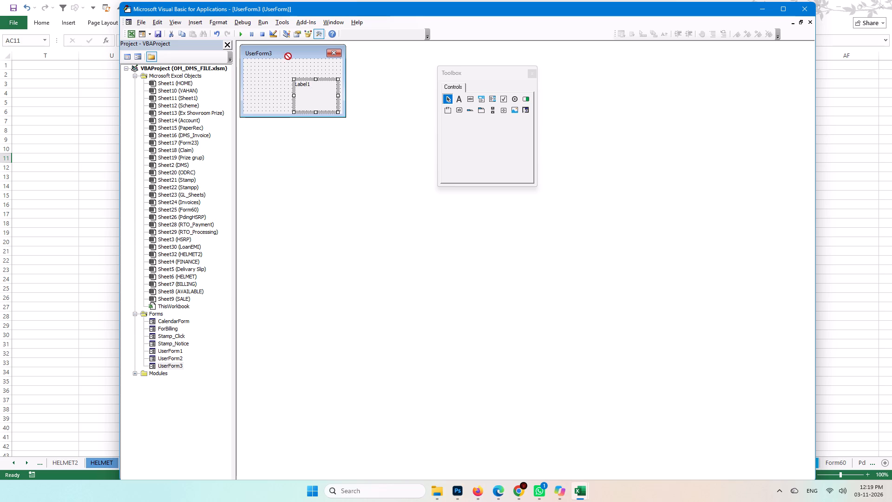
left_click_drag(288, 56, 294, 63)
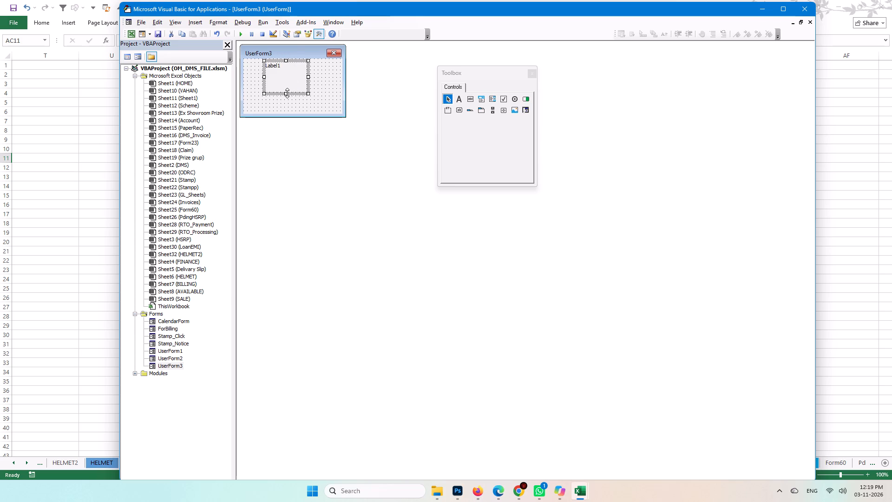
left_click_drag(287, 93, 292, 75)
Set the new label's caption to Insurance Amount.
right_click(295, 58)
left_click(282, 68)
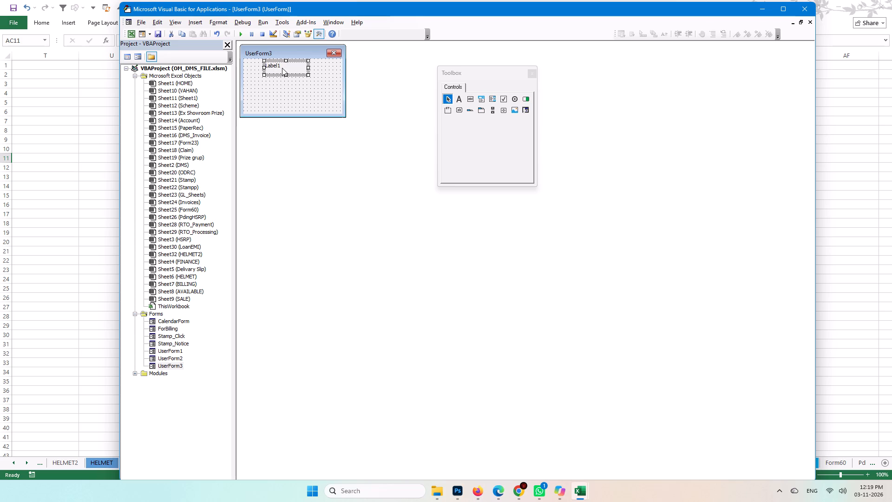
right_click(282, 68)
left_click(322, 120)
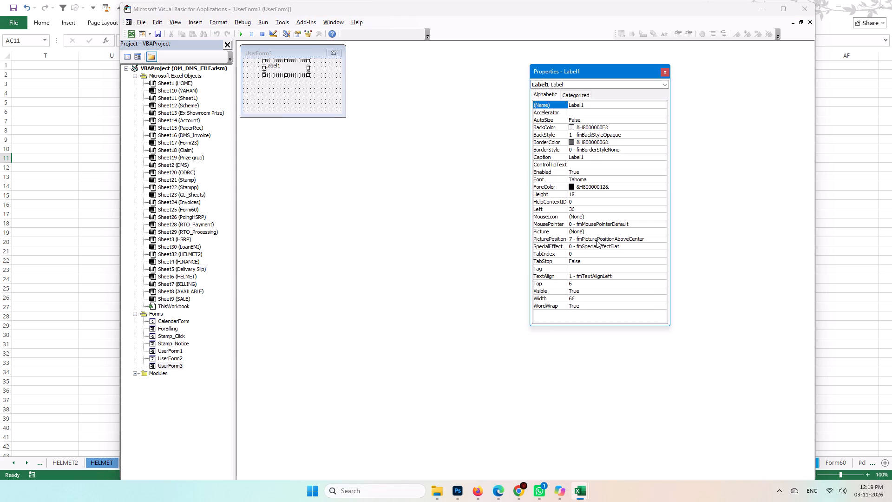
left_click(599, 154)
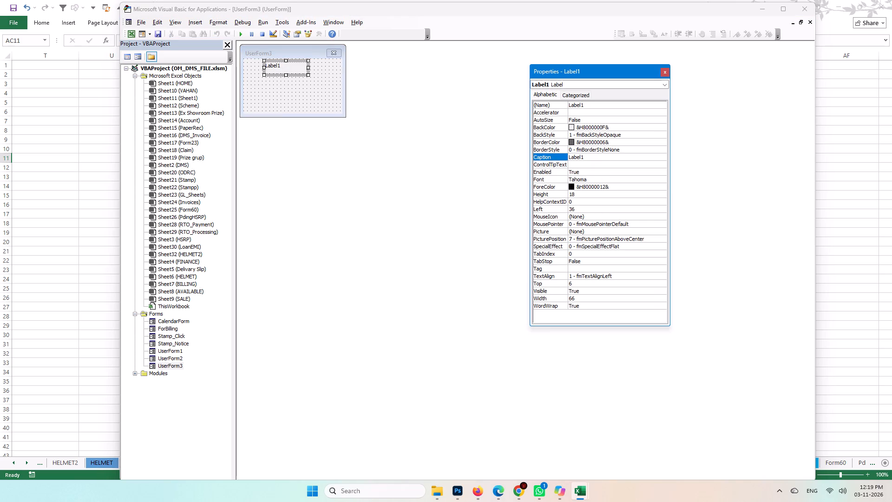
left_click_drag(597, 156, 501, 165)
type("Insurence Amohnt")
key("BackSpace")
key("BackSpace")
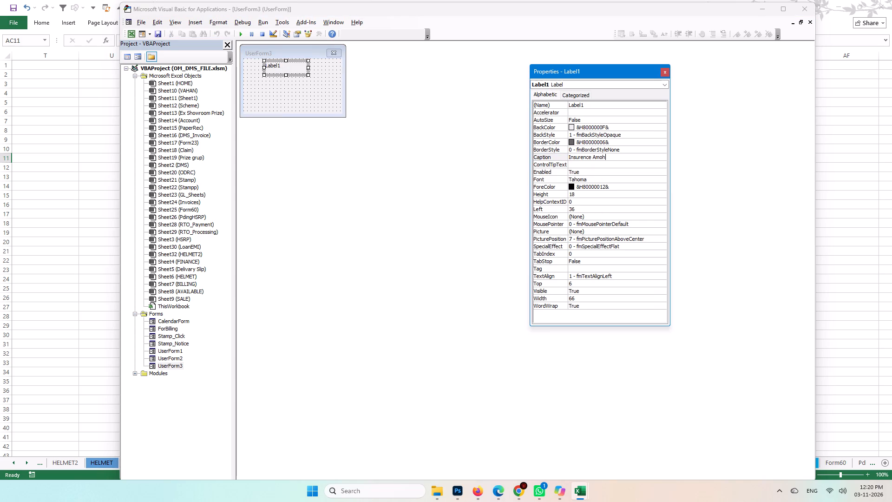
key("BackSpace")
type("nt")
key("BackSpace")
key("BackSpace")
key("BackSpace")
key("BackSpace")
key("BackSpace")
key("BackSpace")
key("BackSpace")
key("BackSpace")
key("BackSpace")
key("BackSpace")
key("BackSpace")
key("BackSpace")
key("BackSpace")
key("BackSpace")
key("BackSpace")
key("BackSpace")
key("BackSpace")
key("BackSpace")
type("Insurance Amount")
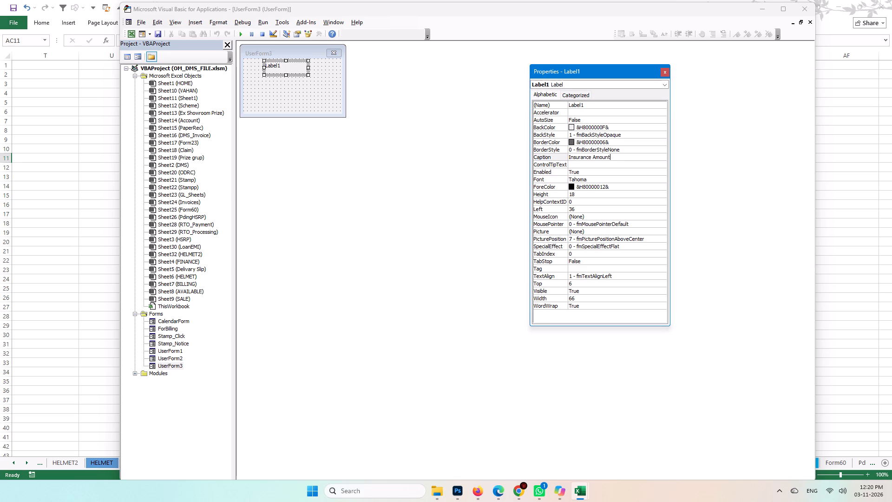
left_click(590, 73)
Resize the Insurance Amount label to fit its text on one line, about 72 wide by 12 high.
left_click_drag(308, 68, 317, 68)
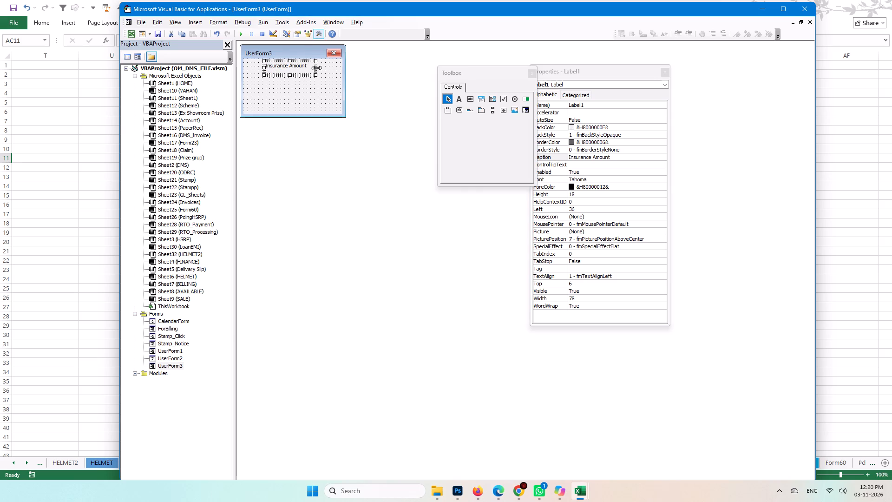
left_click_drag(314, 74, 310, 71)
left_click_drag(310, 71, 309, 71)
left_click(309, 96)
left_click(295, 64)
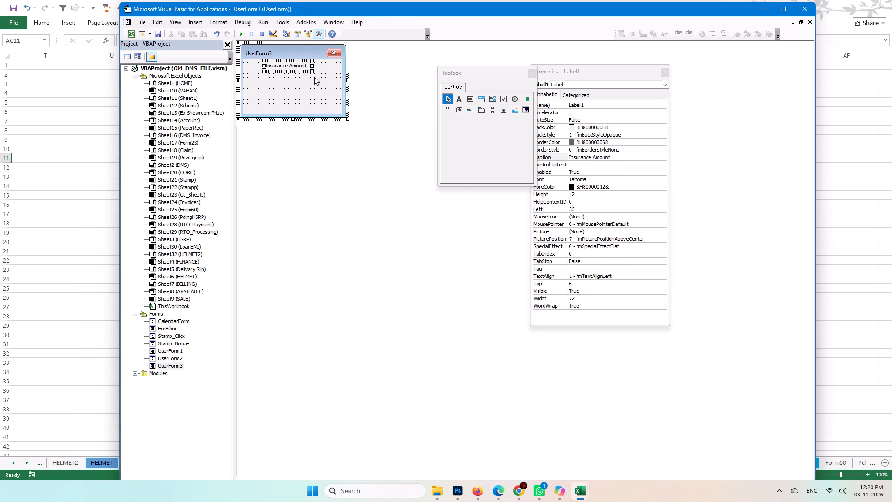
Draw a text box directly beneath the Insurance Amount label, about 24 high at Left 30.
left_click(469, 98)
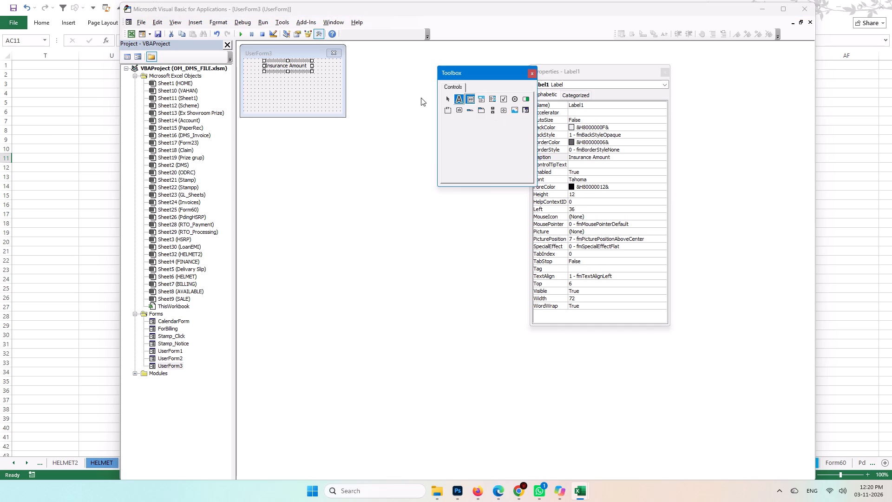
left_click_drag(264, 75, 304, 85)
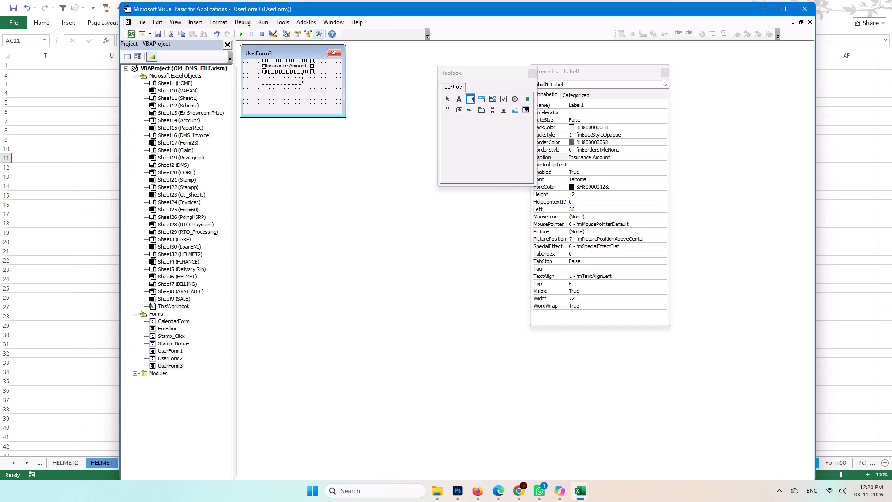
left_click_drag(304, 85, 315, 88)
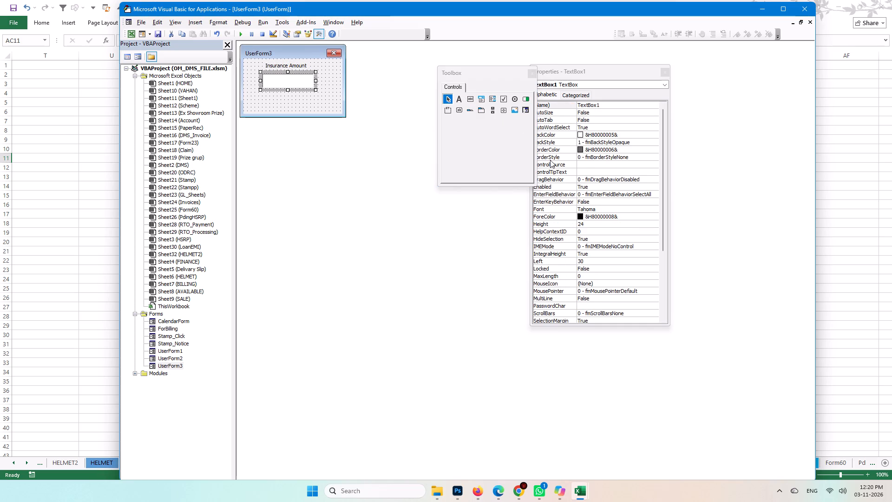
Set the text box's font size to 18, keeping Tahoma Regular.
left_click(485, 71)
left_click_drag(485, 71, 437, 71)
left_click_drag(484, 74, 451, 69)
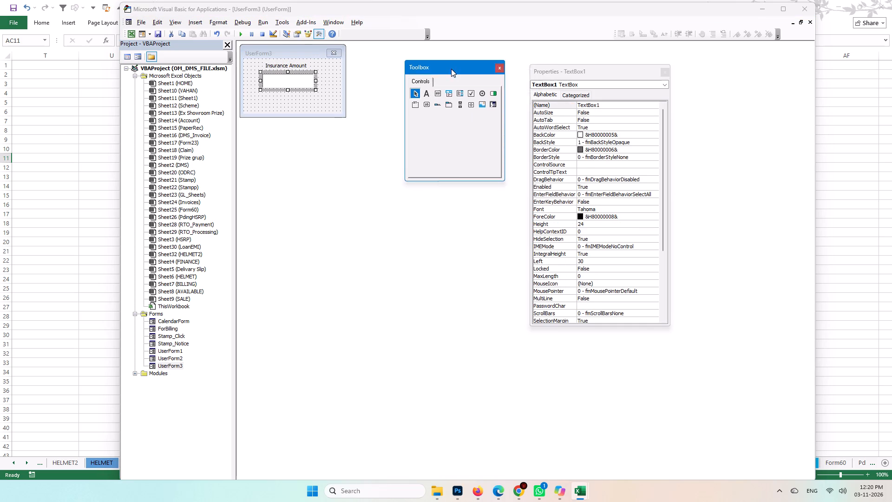
left_click_drag(451, 69, 440, 66)
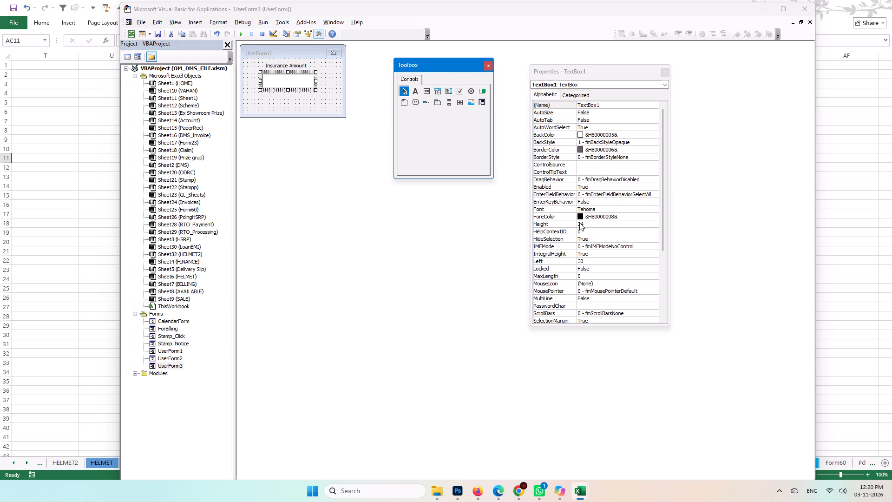
left_click(596, 208)
left_click(652, 210)
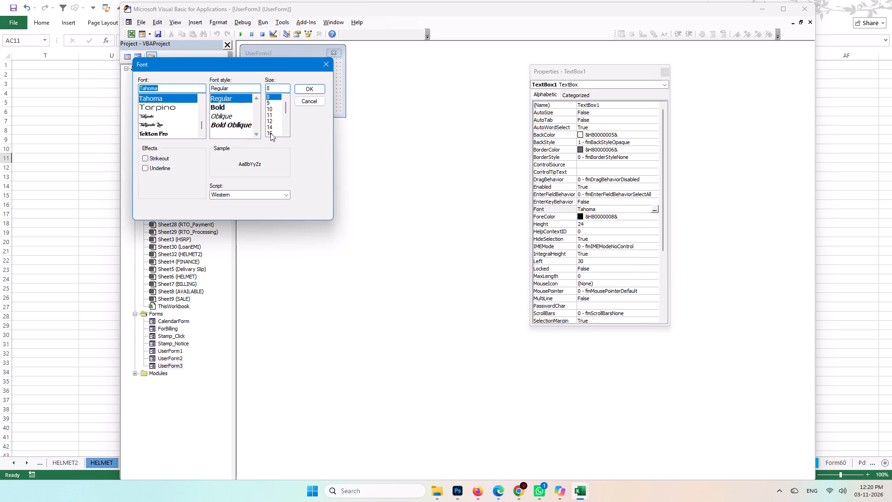
scroll(275, 123, "down", 1)
left_click(273, 104)
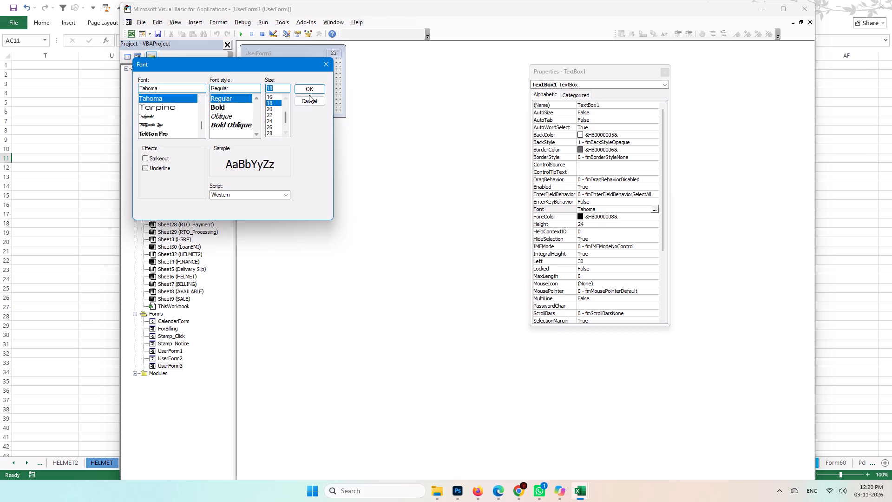
left_click(319, 90)
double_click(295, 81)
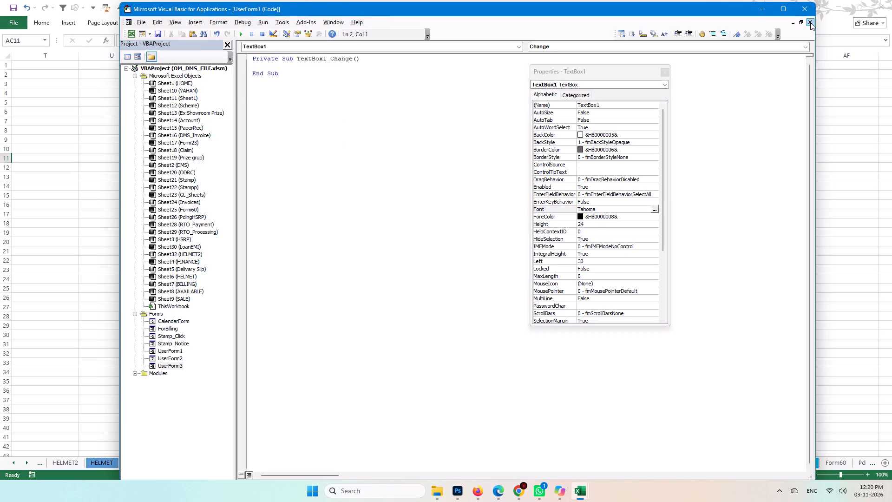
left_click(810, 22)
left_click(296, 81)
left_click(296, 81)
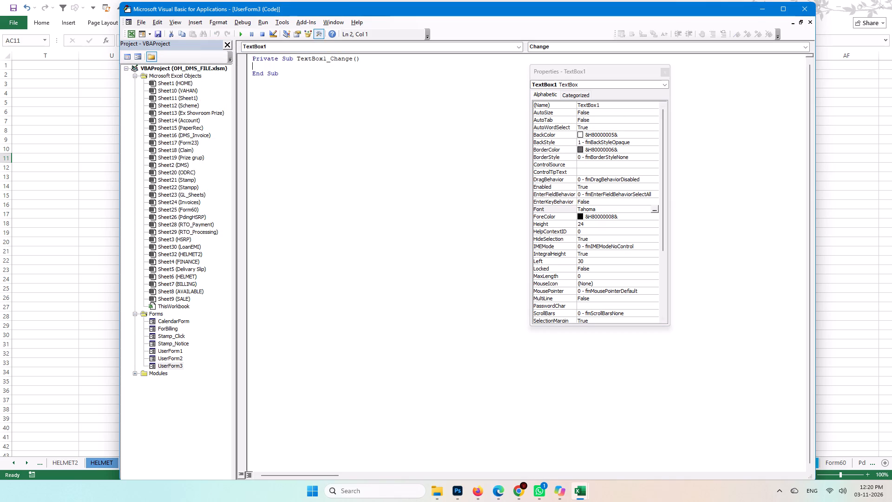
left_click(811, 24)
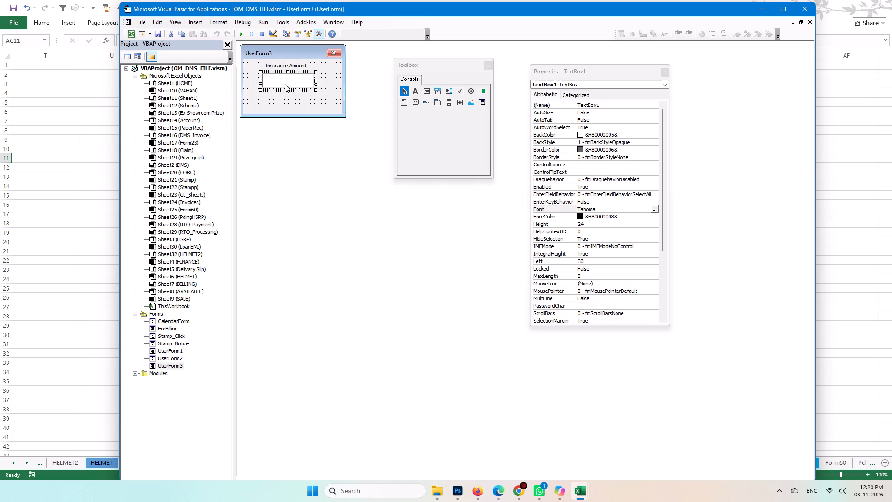
Enter the sample amount 5555 in the text box and resize the box around it, narrower and about 27.75 high.
left_click(287, 78)
type("5555")
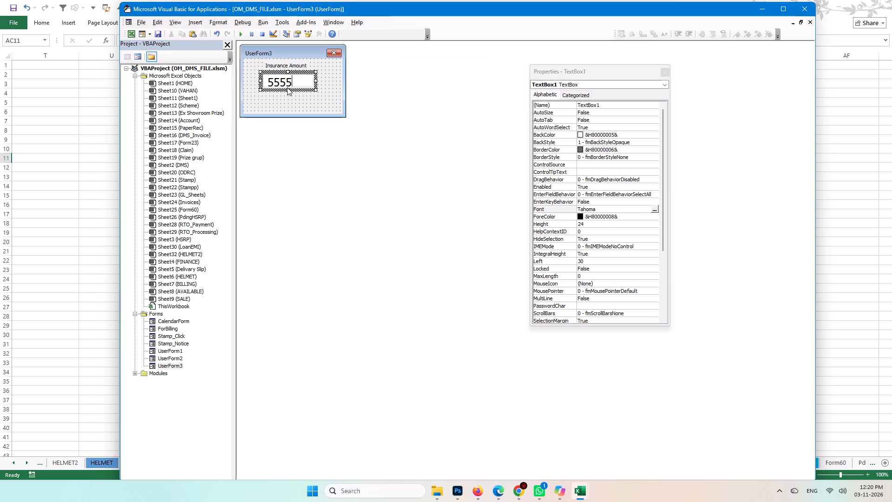
left_click(288, 90)
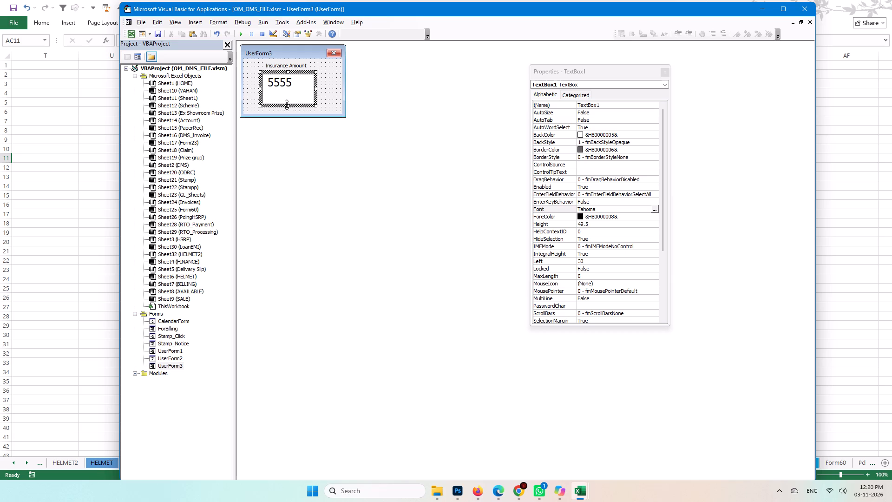
left_click_drag(287, 105, 290, 90)
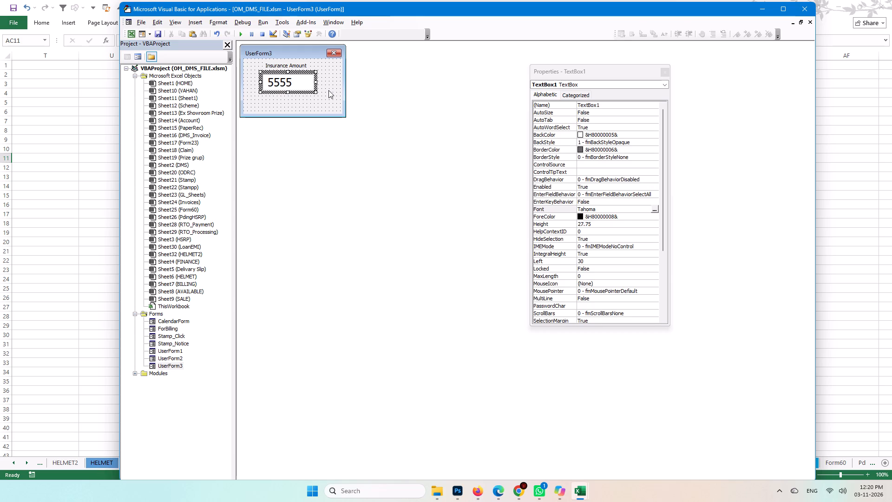
left_click(298, 73)
left_click_drag(315, 81, 301, 82)
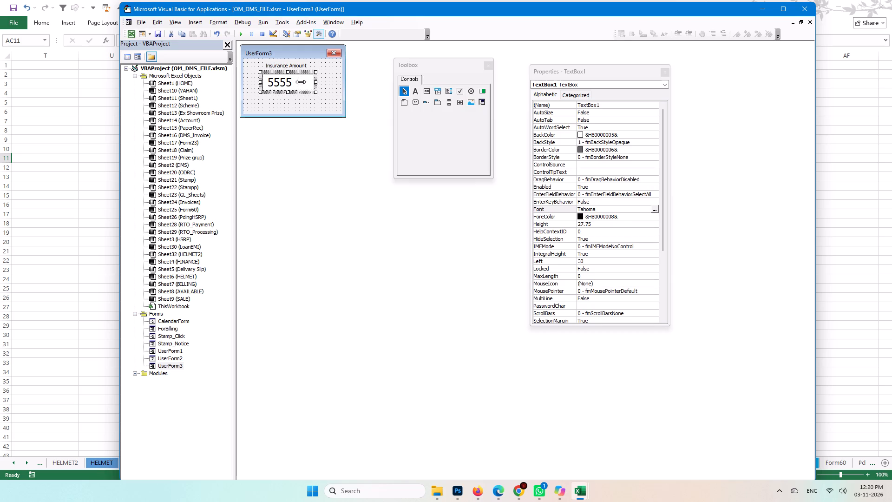
left_click_drag(301, 82, 298, 82)
Shrink the UserForm in width and height to a small size around the label and text box.
left_click(341, 115)
left_click(344, 118)
left_click(306, 48)
left_click_drag(347, 119, 322, 104)
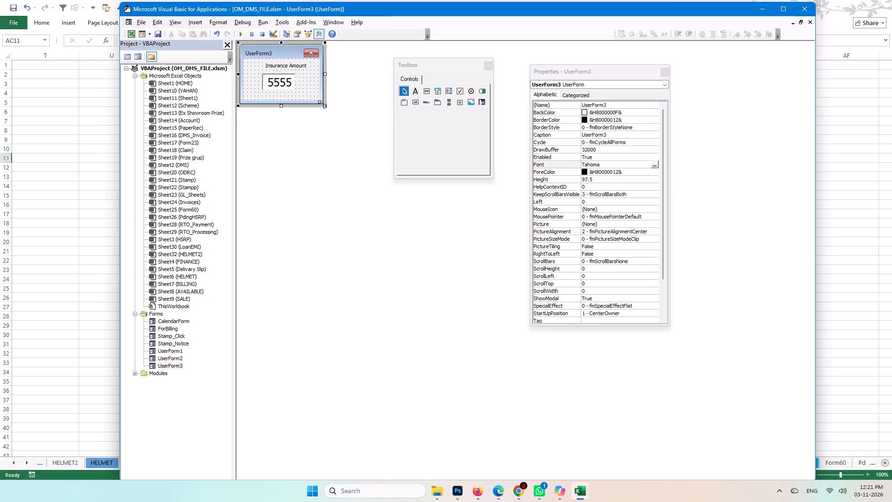
left_click_drag(322, 104, 294, 98)
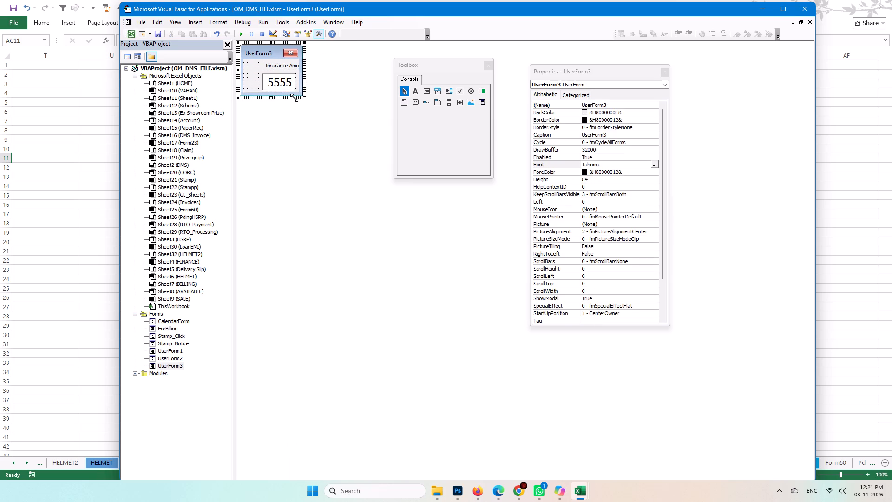
left_click_drag(294, 98, 296, 106)
Move the Insurance Amount label to Left 6 and the text box beneath it to Left 12.
left_click(285, 66)
left_click_drag(286, 60, 266, 60)
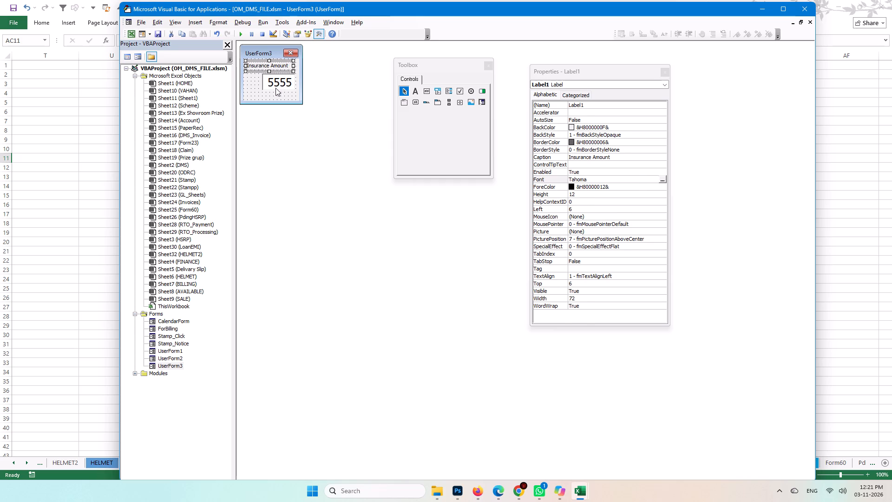
left_click(275, 88)
left_click(278, 92)
left_click_drag(282, 91, 281, 91)
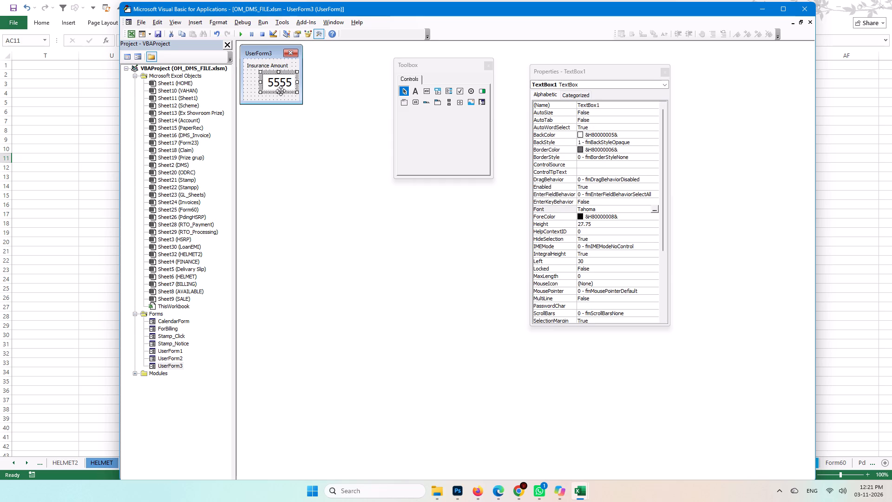
left_click_drag(281, 91, 271, 91)
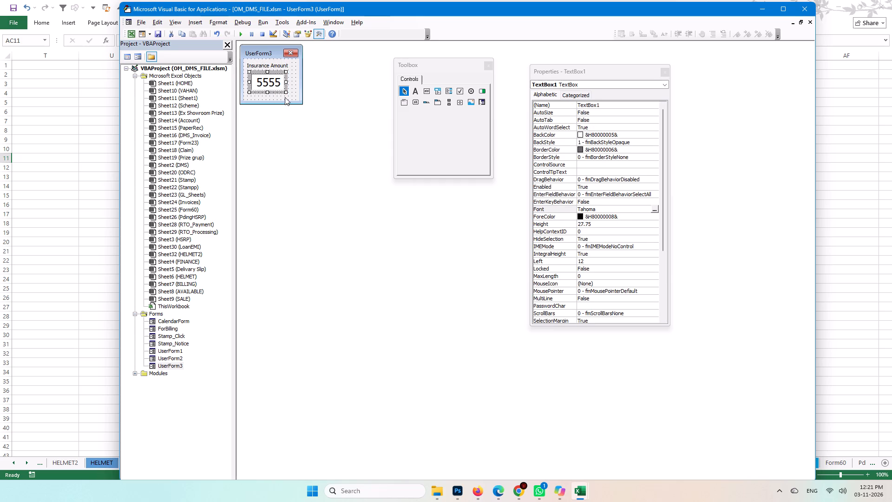
Extend the UserForm's bottom edge slightly to a height of about 103.5.
left_click(285, 97)
left_click(277, 65)
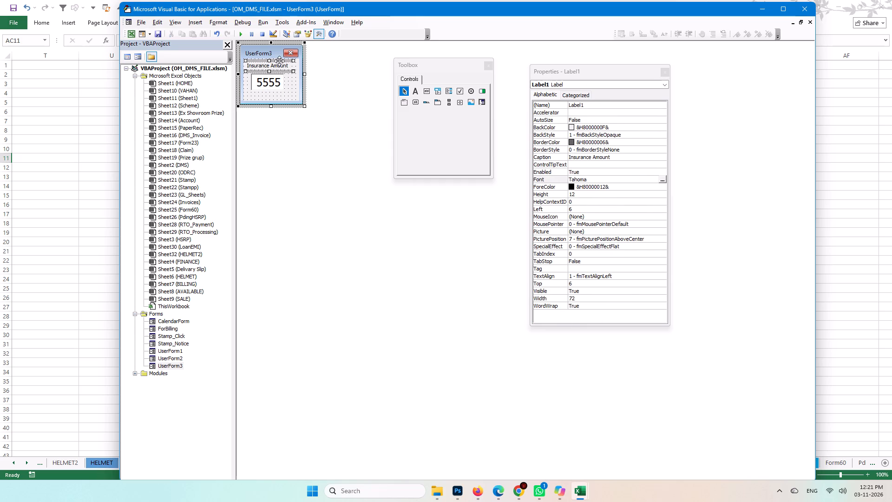
left_click(279, 61)
left_click(274, 104)
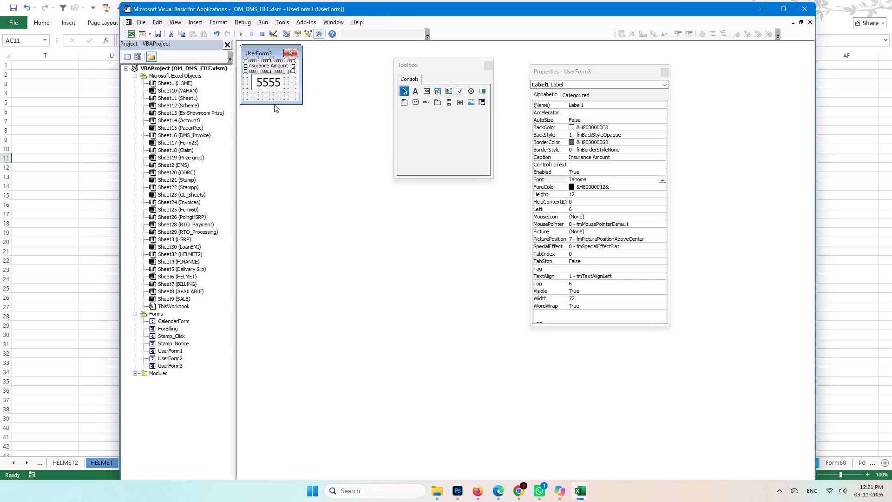
left_click(271, 106)
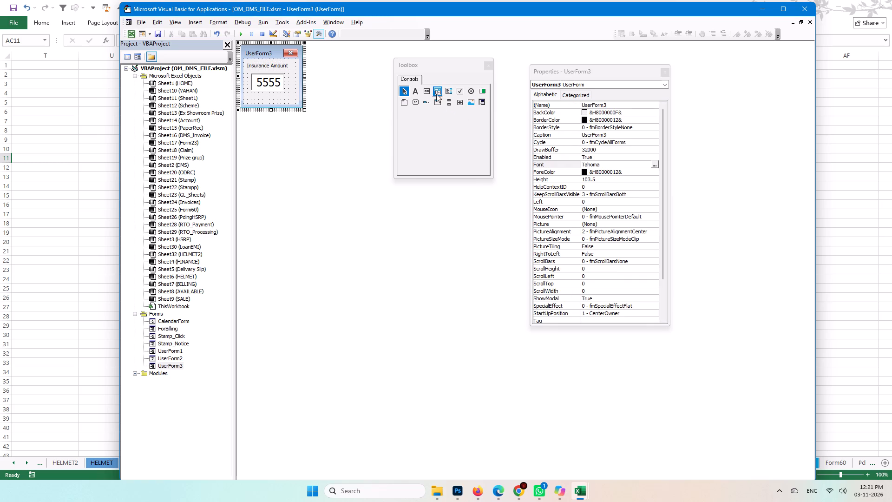
Add a command button about 42 wide and 18 high beneath the text box on the UserForm.
left_click(414, 105)
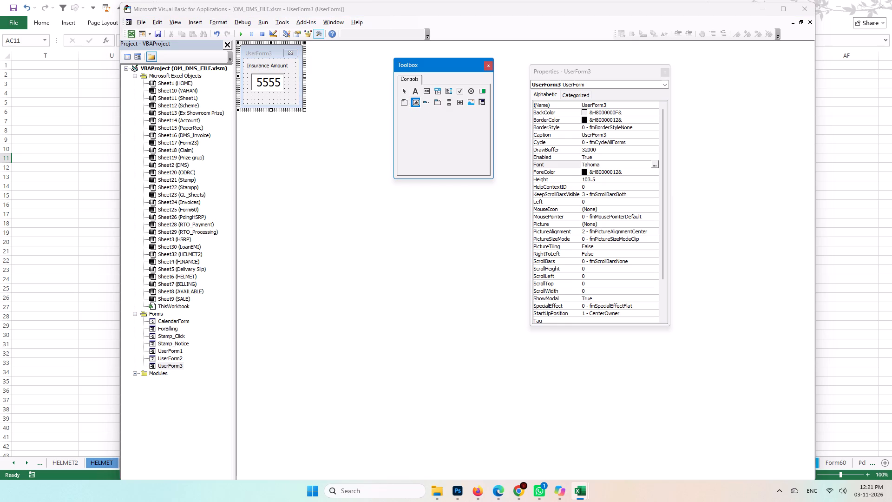
left_click_drag(256, 93, 281, 102)
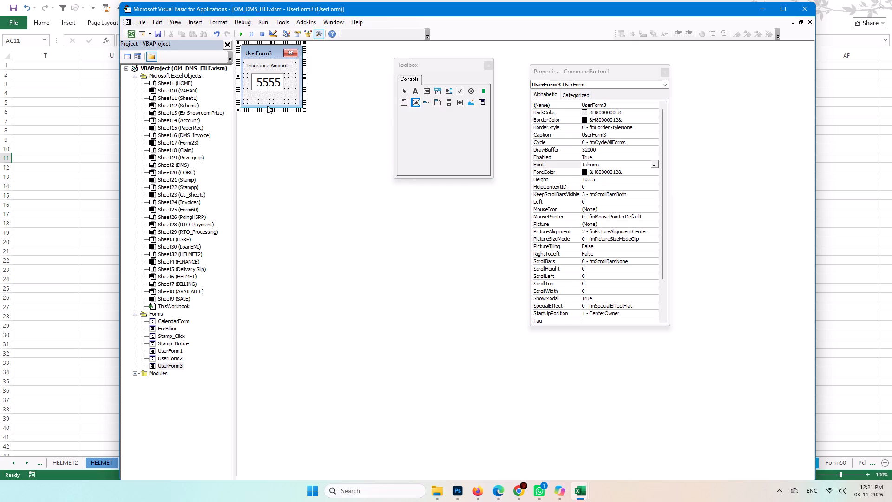
Extend the UserForm's bottom edge slightly to a height of about 105.
left_click(267, 105)
left_click(300, 108)
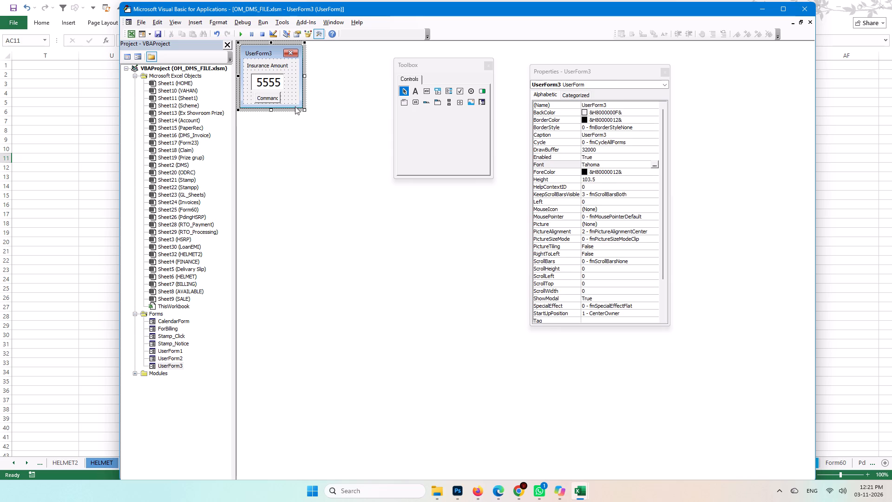
left_click(272, 109)
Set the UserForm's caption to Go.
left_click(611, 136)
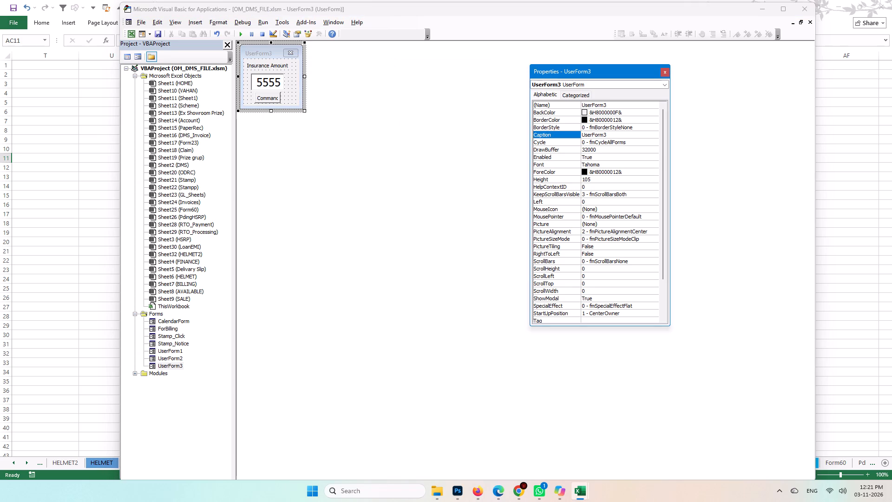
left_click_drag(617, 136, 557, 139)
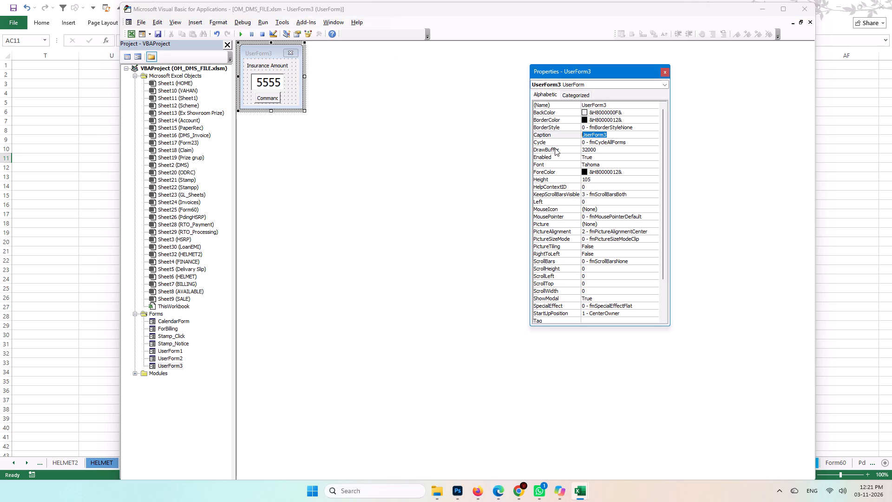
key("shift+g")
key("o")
Set the command button's caption to Go.
left_click(289, 99)
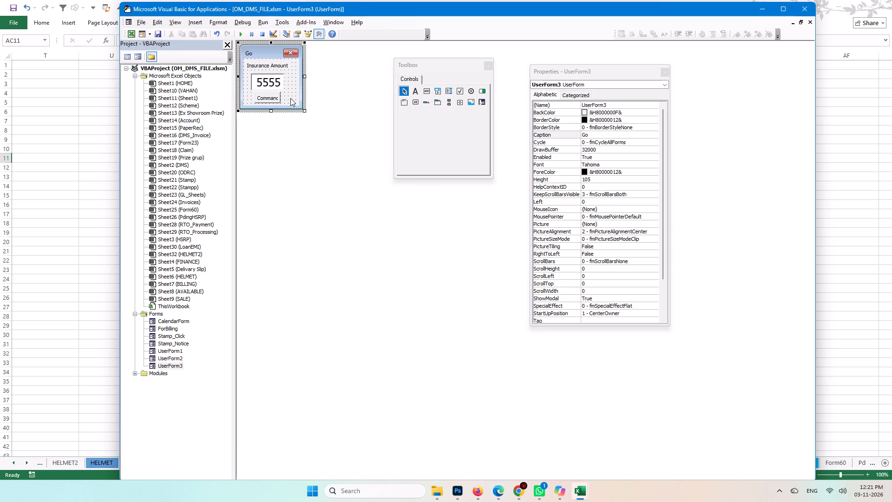
left_click(274, 98)
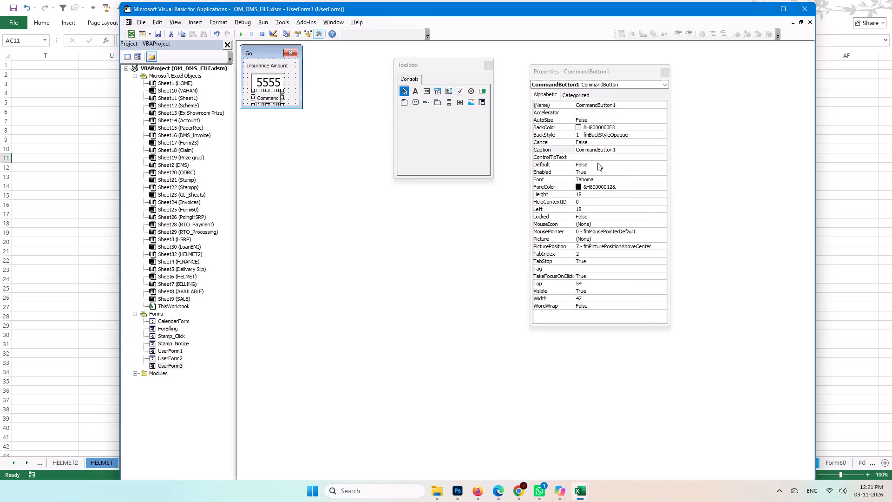
left_click(283, 82)
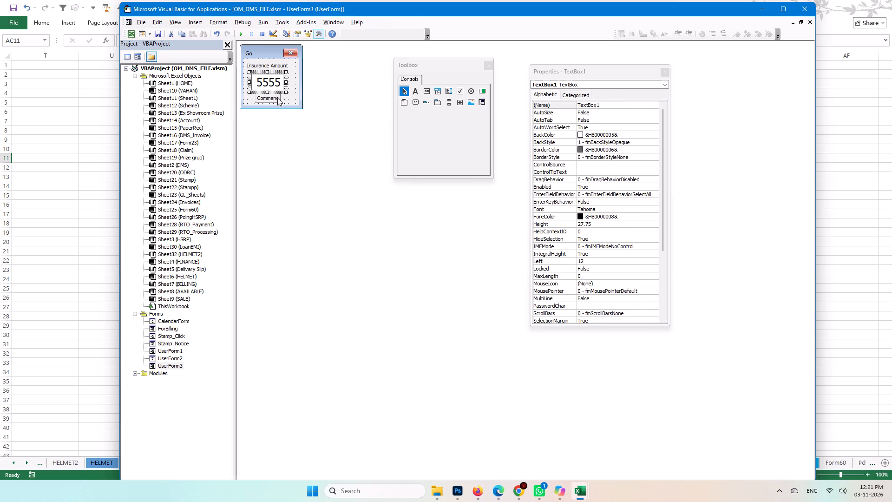
left_click(278, 101)
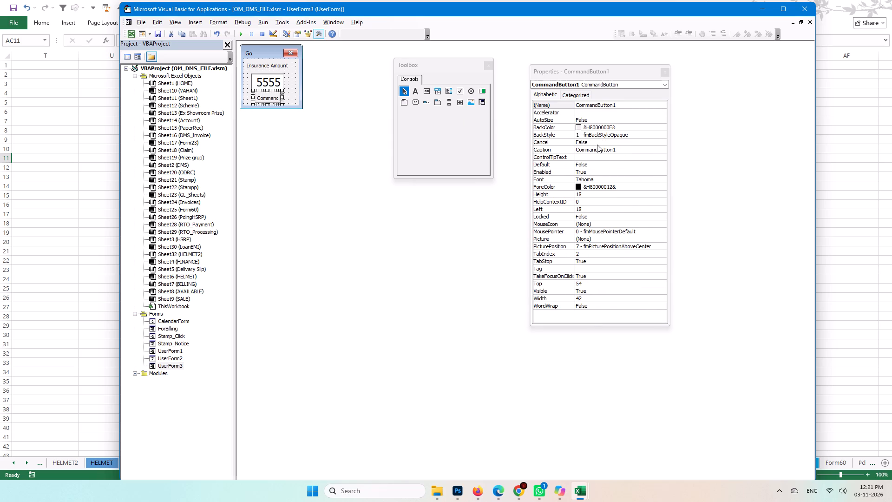
left_click(621, 147)
left_click_drag(631, 148, 544, 148)
type("Go")
left_click(295, 98)
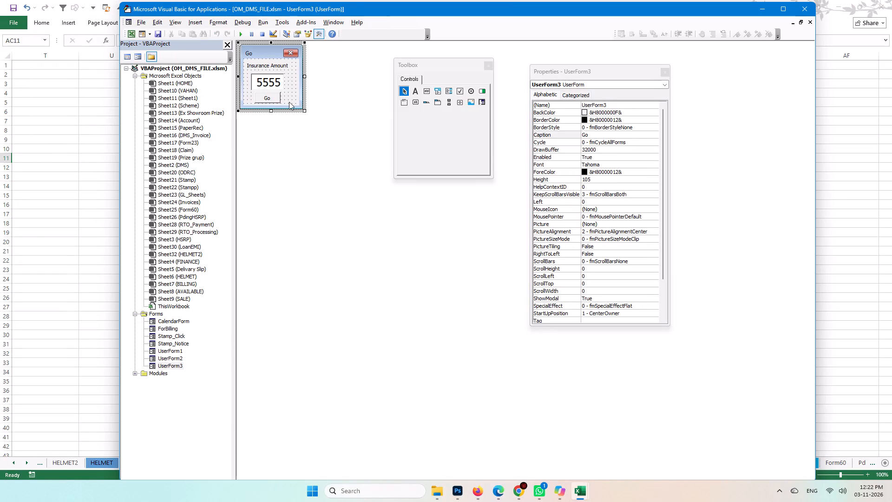
Widen the 5555 text box slightly by extending its right edge.
left_click(284, 79)
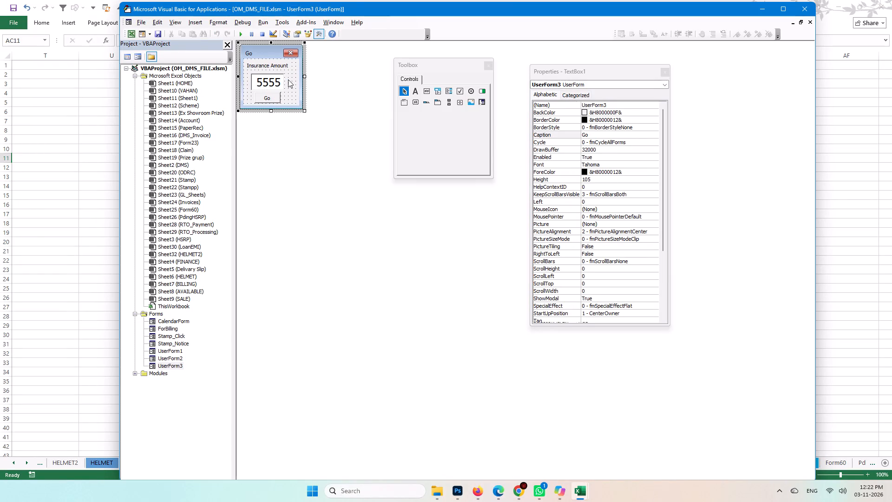
left_click(286, 82)
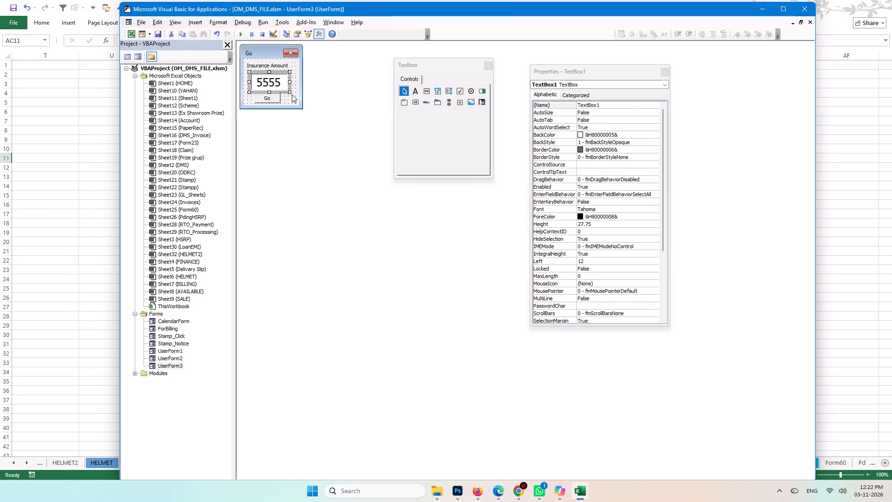
left_click(292, 94)
Set the Insurance Amount label's Left property to 8.
left_click(278, 66)
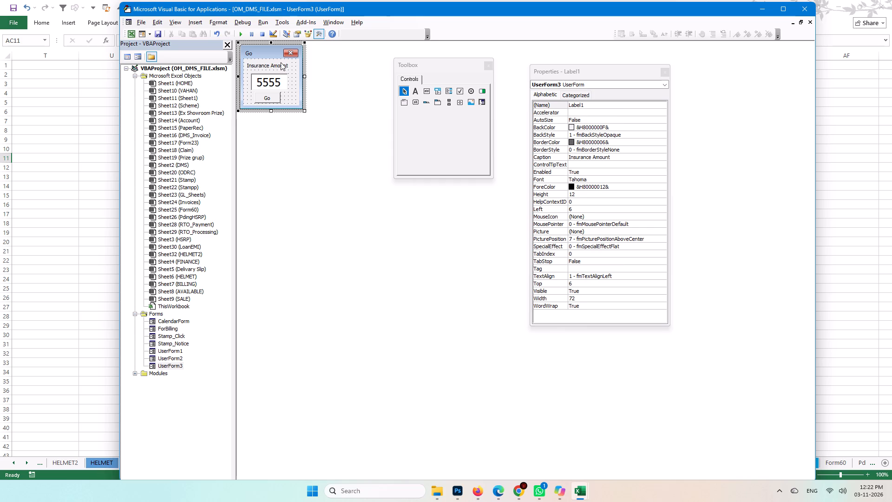
left_click(281, 62)
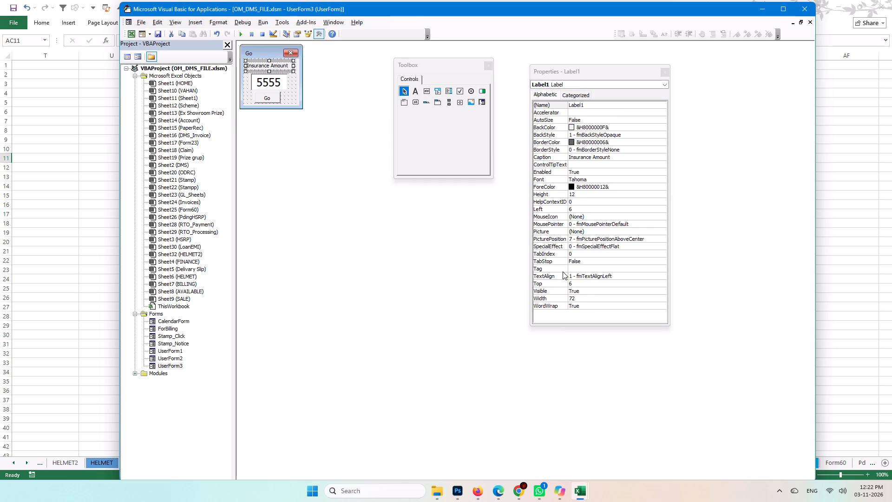
double_click(586, 210)
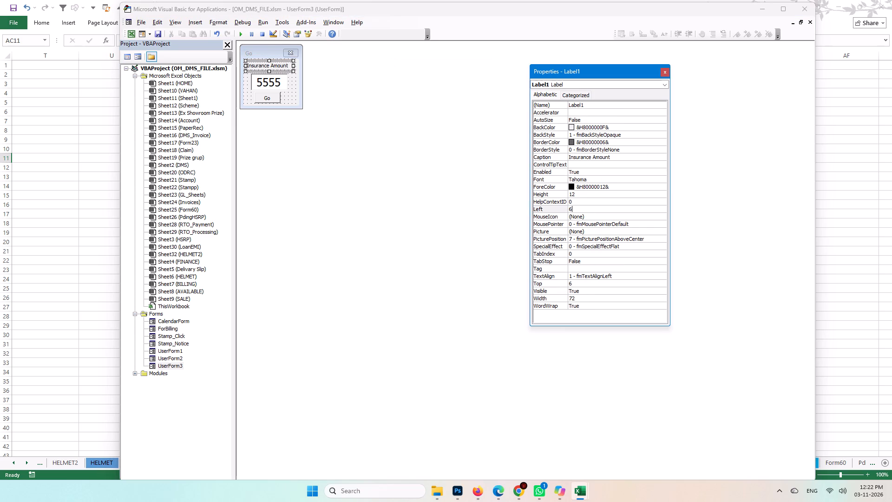
key("BackSpace")
key("8")
key("Return")
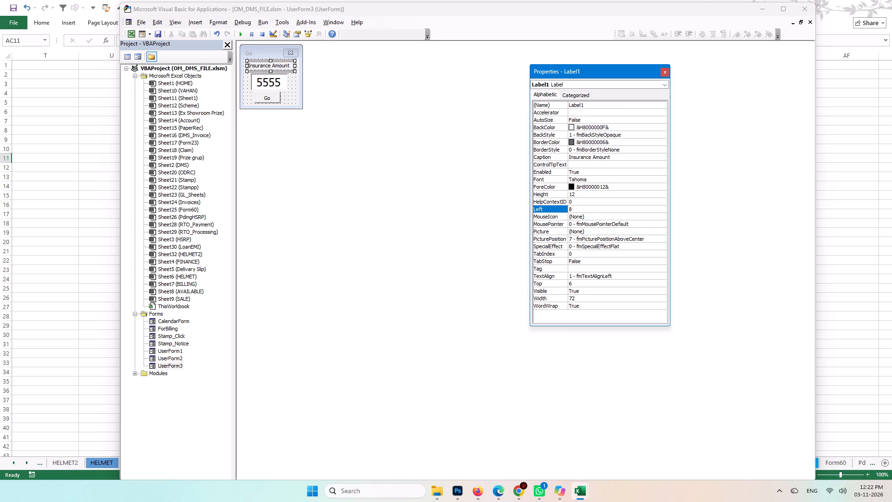
Run the UserForm to preview its layout over the worksheet, and close it again.
left_click(296, 97)
left_click(240, 32)
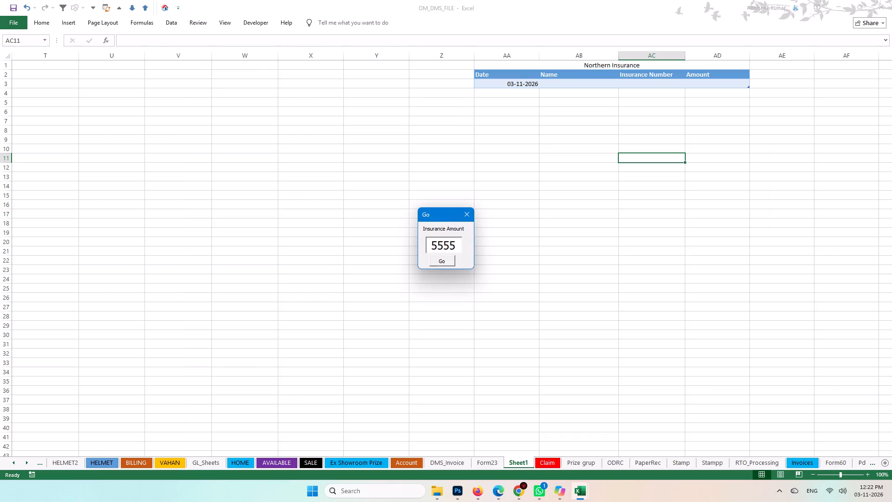
left_click(440, 212)
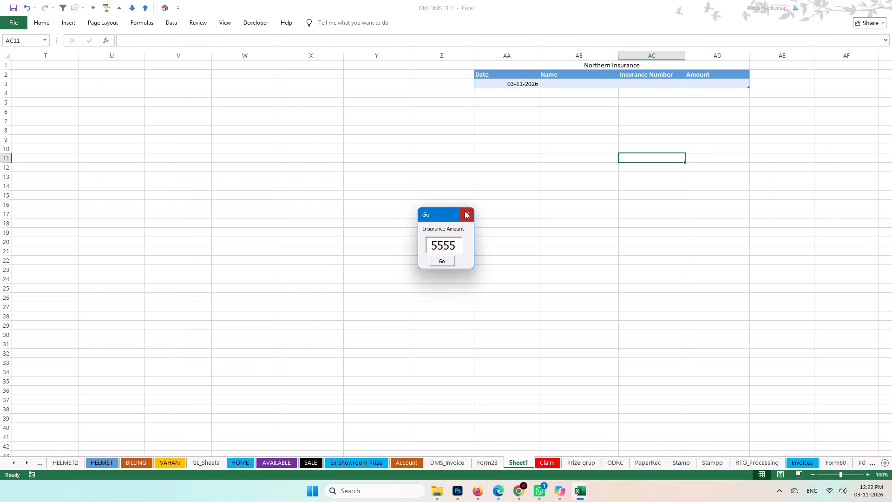
left_click(465, 211)
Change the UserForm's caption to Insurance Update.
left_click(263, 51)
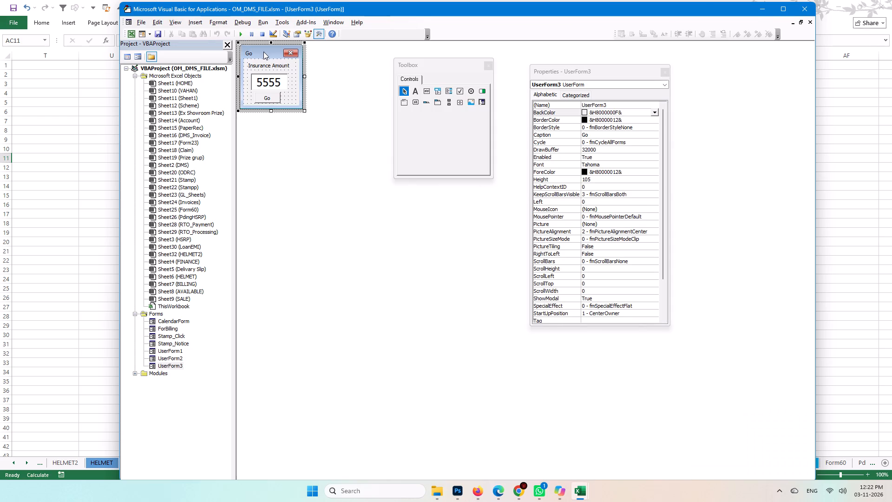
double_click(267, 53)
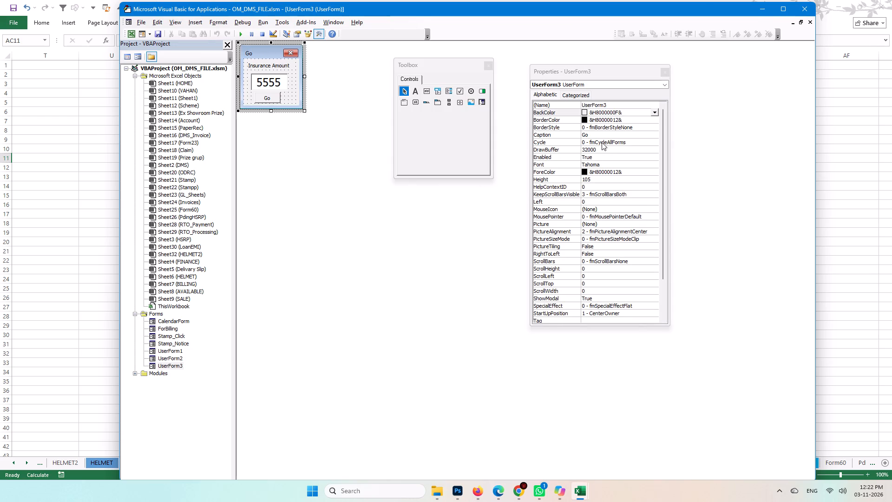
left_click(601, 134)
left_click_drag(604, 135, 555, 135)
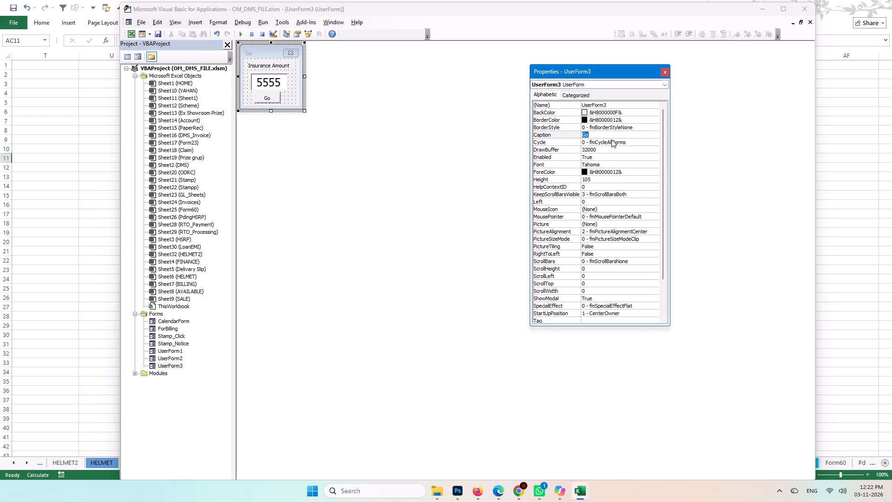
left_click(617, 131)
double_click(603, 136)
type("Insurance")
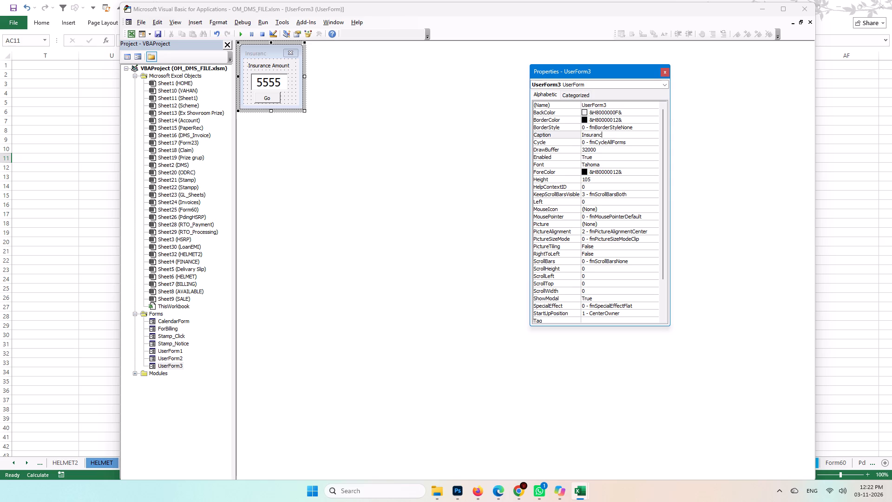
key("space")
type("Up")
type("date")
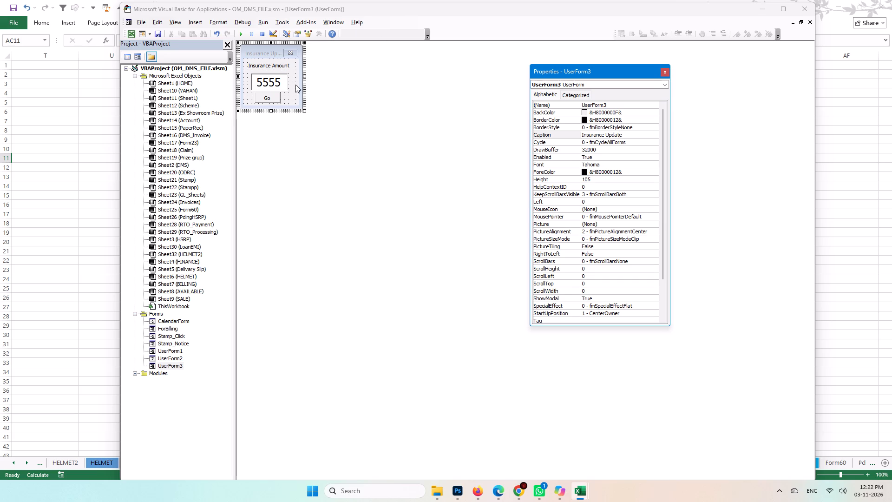
Run the UserForm to check how its title bar caption fits, and close it again.
left_click(295, 85)
left_click(242, 32)
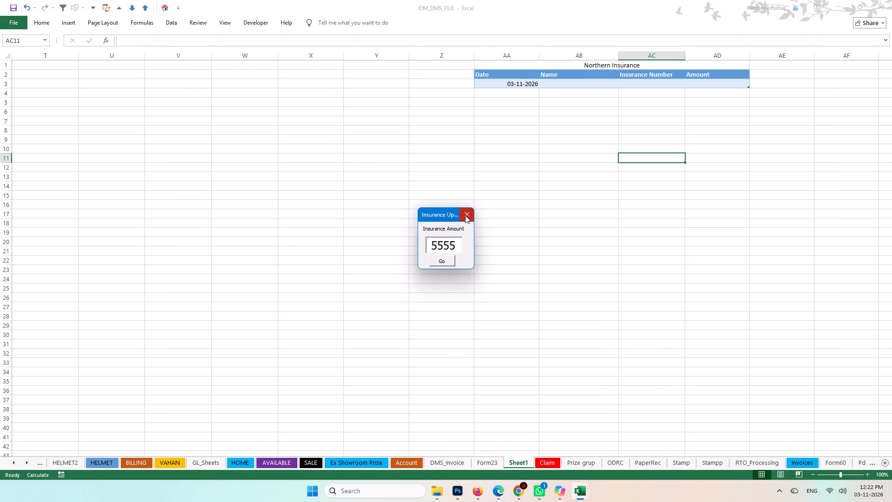
left_click(465, 215)
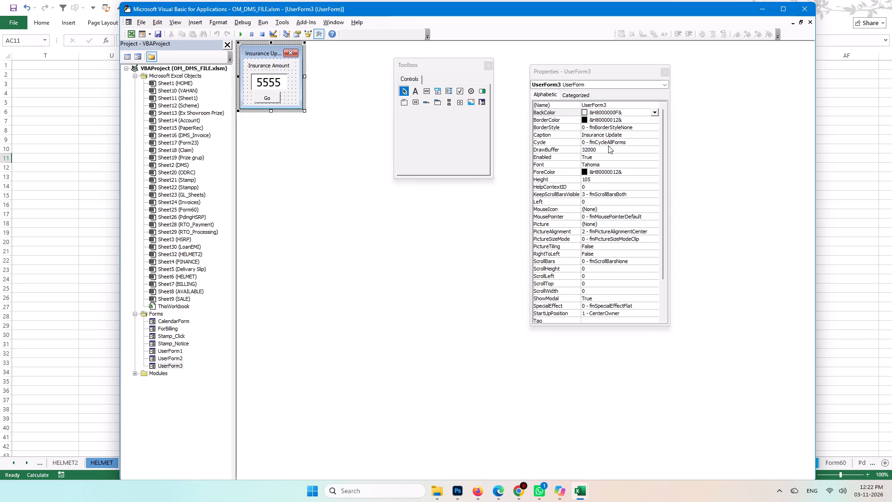
Clear the UserForm's caption so that its title bar is blank.
left_click(262, 50)
left_click(628, 138)
left_click_drag(635, 135, 590, 134)
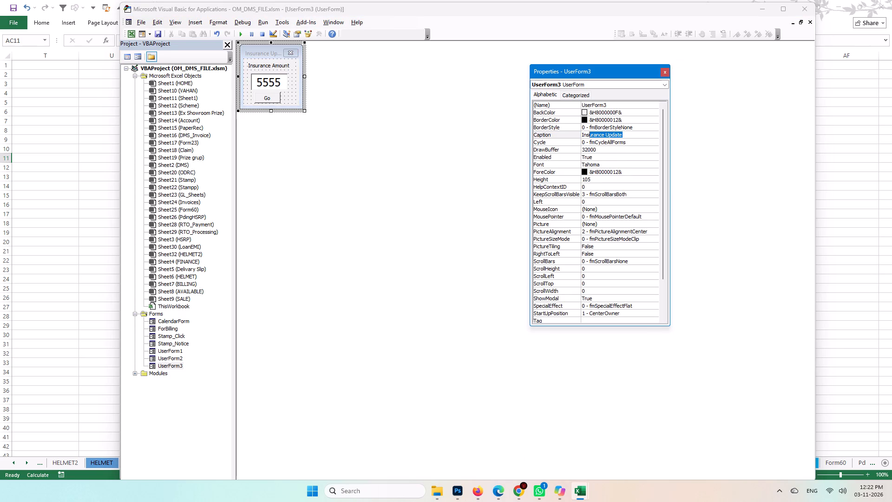
left_click_drag(590, 134, 575, 137)
key("BackSpace")
left_click(255, 51)
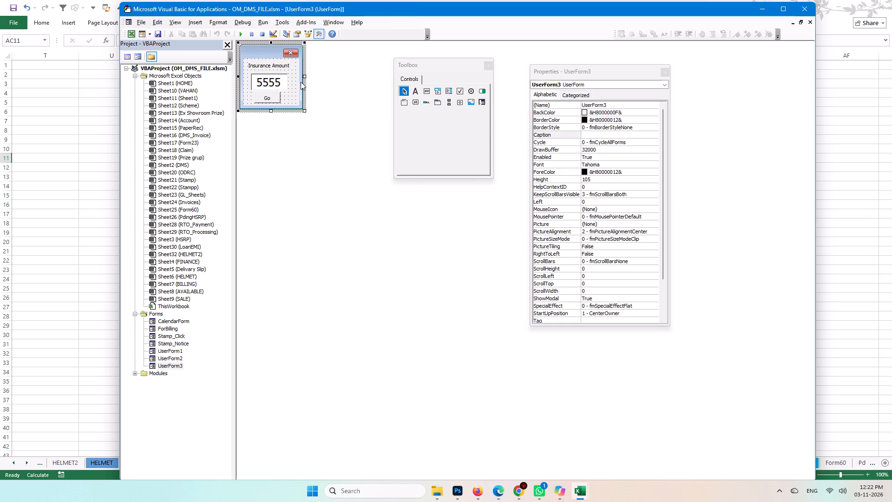
left_click(261, 54)
Open the Click event code of the UserForm's Go button.
left_click(266, 96)
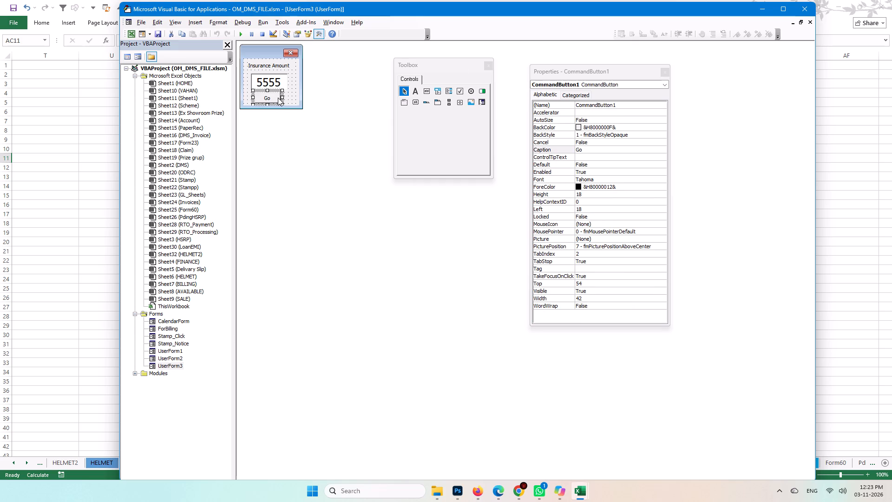
left_click(278, 98)
left_click(278, 98)
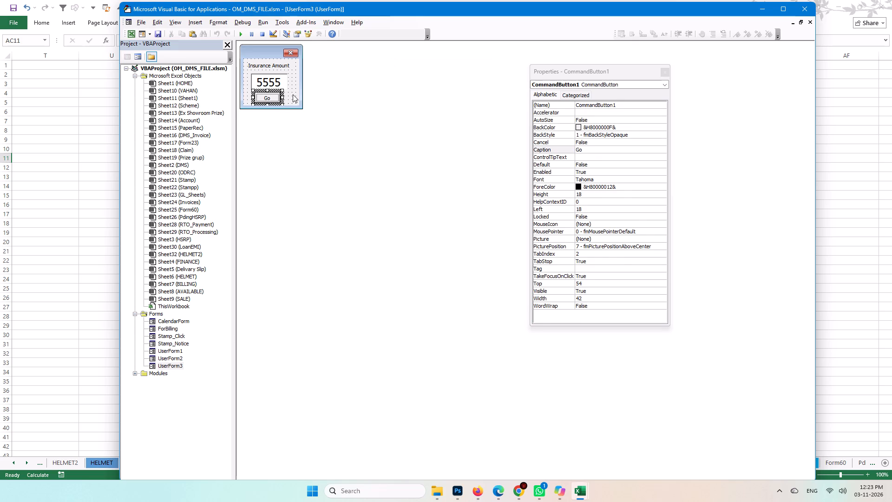
left_click(293, 94)
double_click(266, 94)
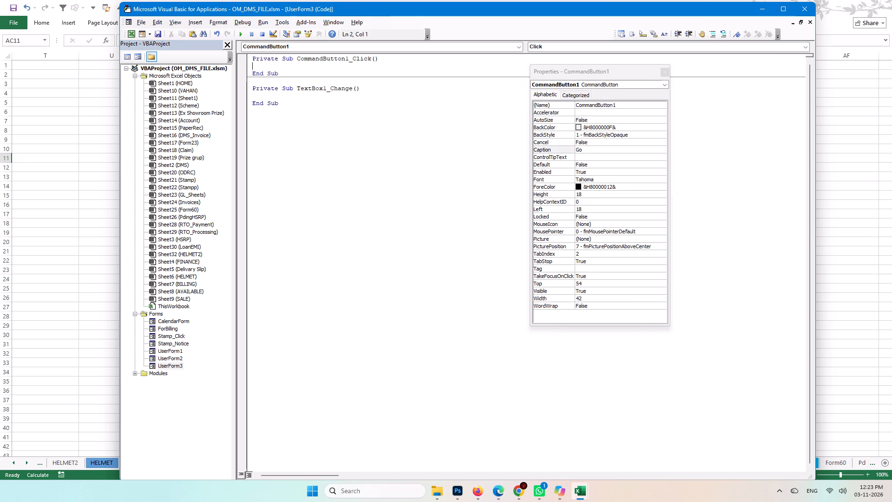
left_click_drag(305, 106, 249, 90)
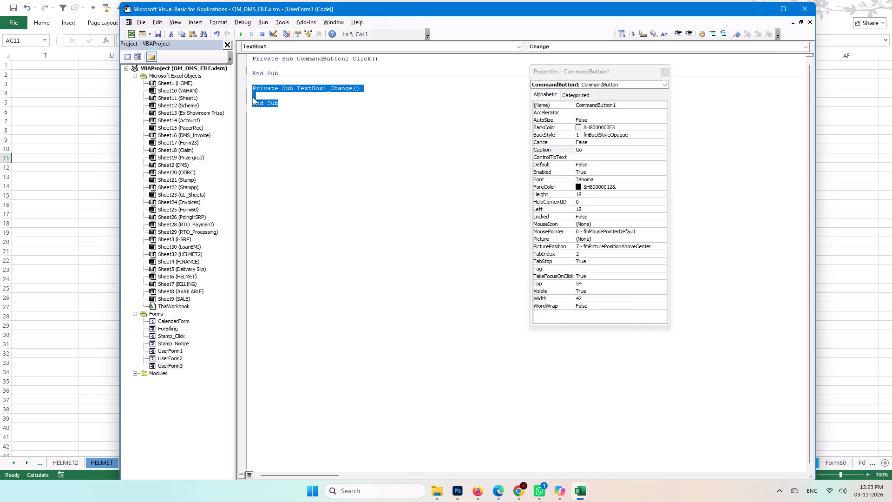
key("BackSpace")
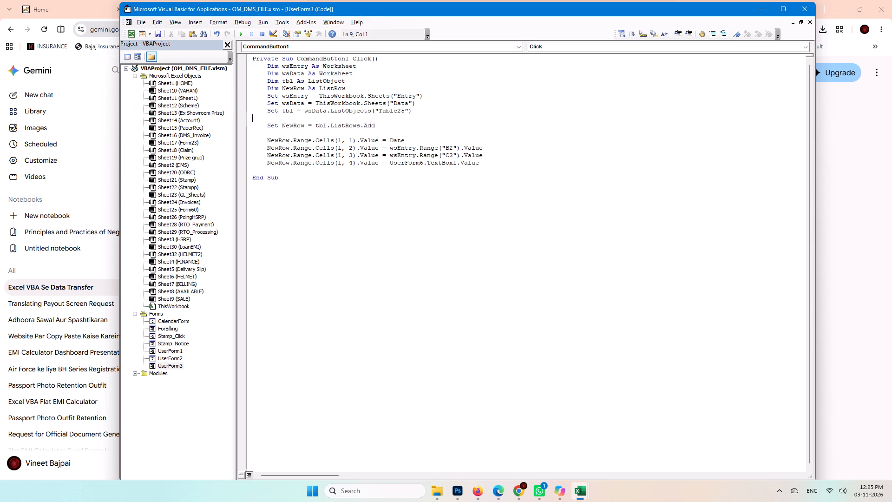
Change the sheet name in the Set wsEntry line to sheet1.
left_click_drag(398, 95, 414, 97)
type("shet")
key("BackSpace")
type("et1")
left_click(439, 117)
Delete the whole Set wsData line that refers to the Data sheet, leaving no blank line.
left_click_drag(426, 102, 252, 99)
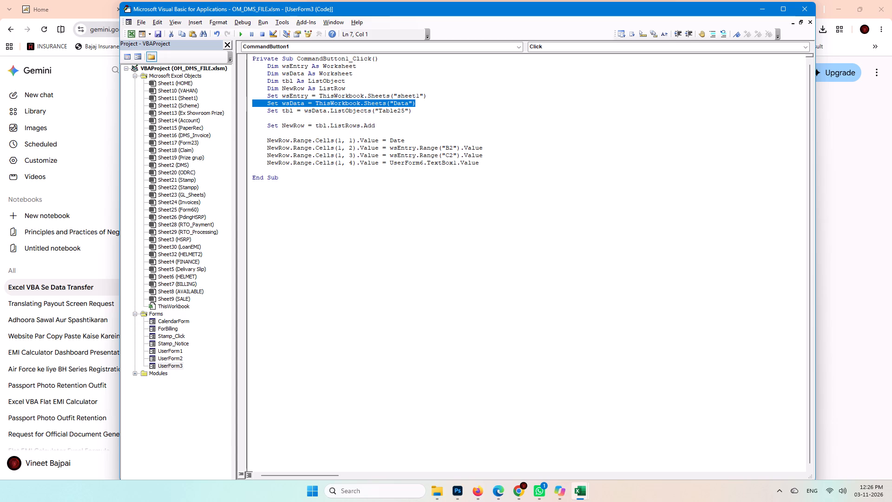
left_click_drag(252, 99, 251, 99)
left_click_drag(251, 99, 248, 99)
key("BackSpace")
key("BackSpace")
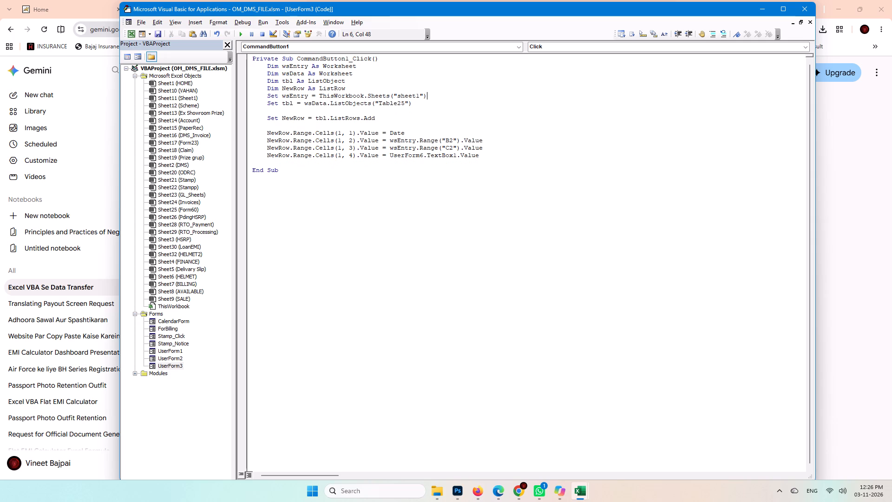
Delete the Dim wsData As Worksheet declaration from the CommandButton1_Click code, leaving no blank line.
left_click_drag(360, 72, 249, 73)
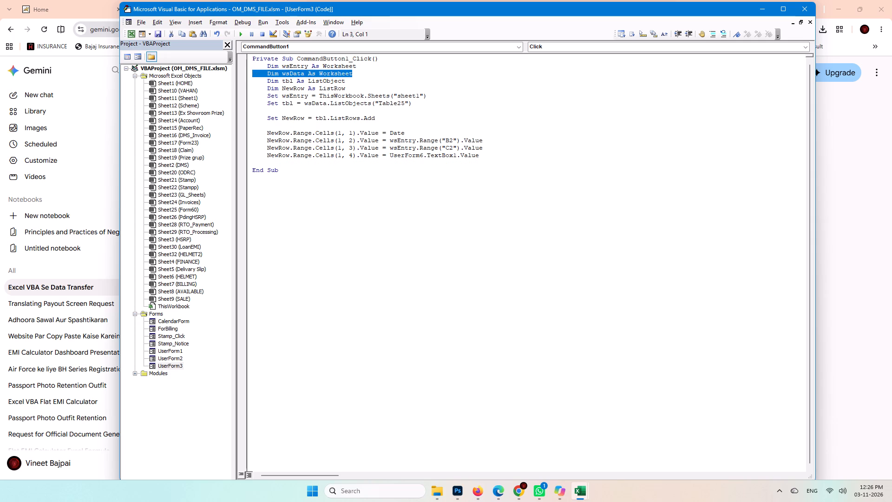
left_click_drag(249, 73, 237, 73)
key("F12")
key("F12")
key("BackSpace")
key("BackSpace")
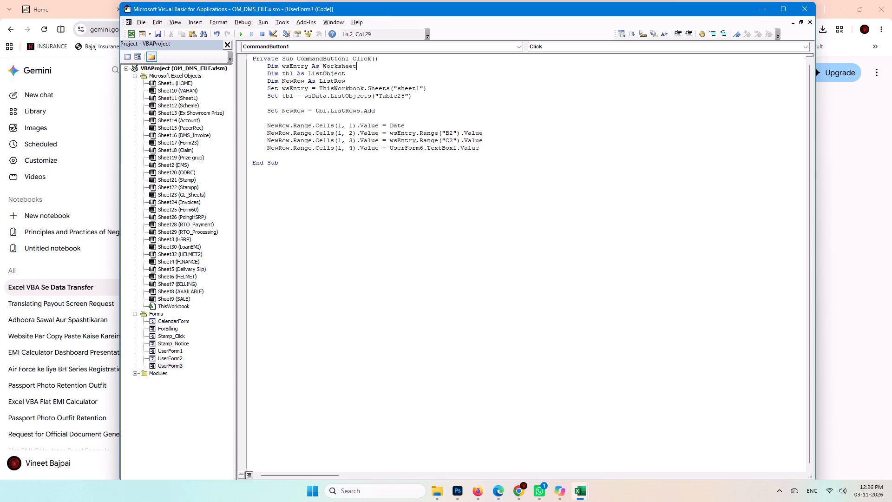
Check the Northern Insurance table's layout and columns on Sheet1 of the OM_DMS_FILE workbook, and return to the CommandButton1_Click code.
left_click(426, 109)
left_click(494, 178)
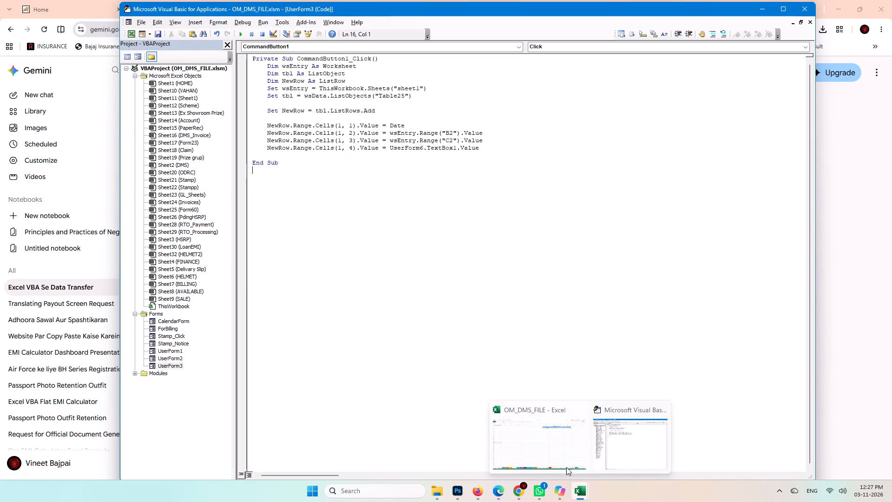
left_click(550, 435)
left_click(380, 151)
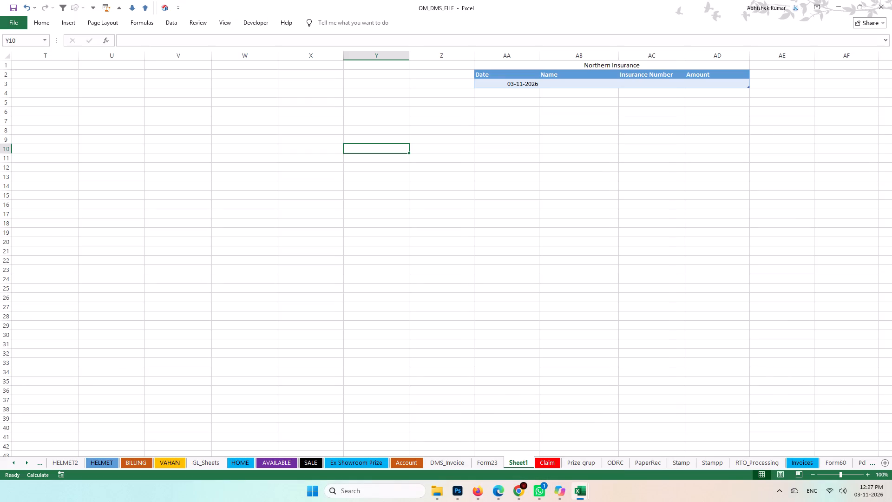
left_click(385, 75)
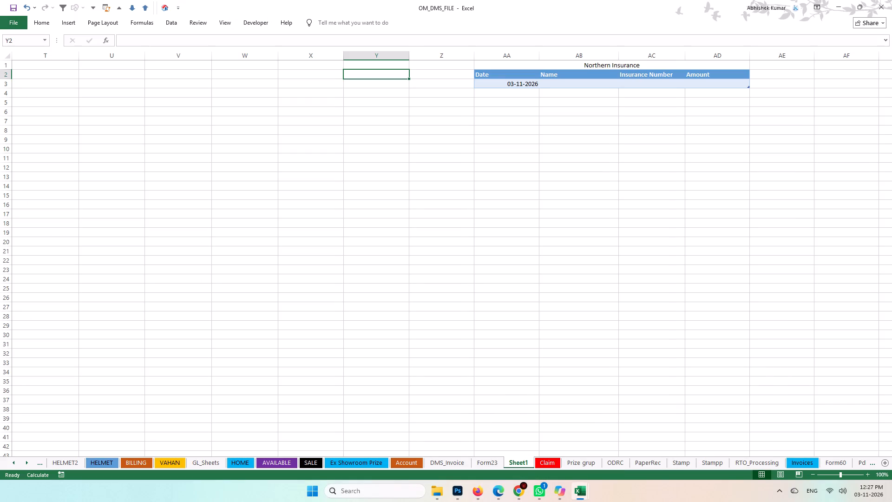
left_click(581, 495)
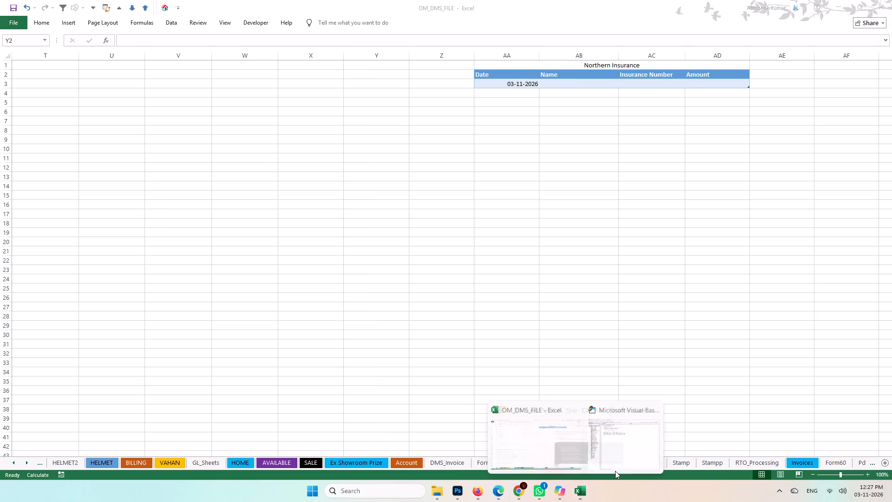
left_click(637, 449)
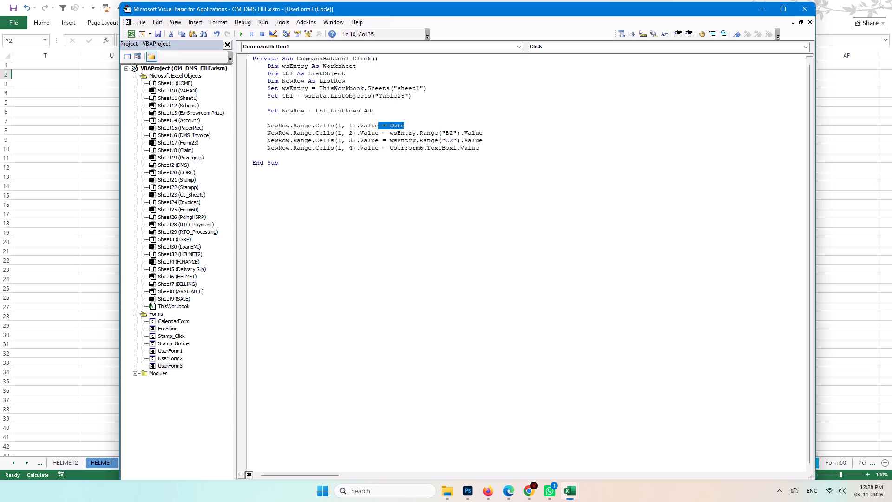
left_click_drag(376, 124, 360, 124)
key("ctrl+v")
left_click(540, 152)
left_click(451, 123)
left_click(516, 251)
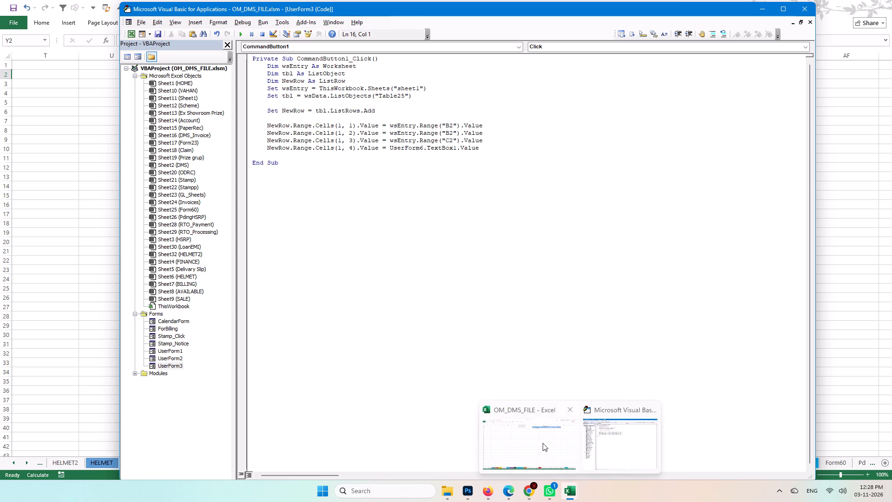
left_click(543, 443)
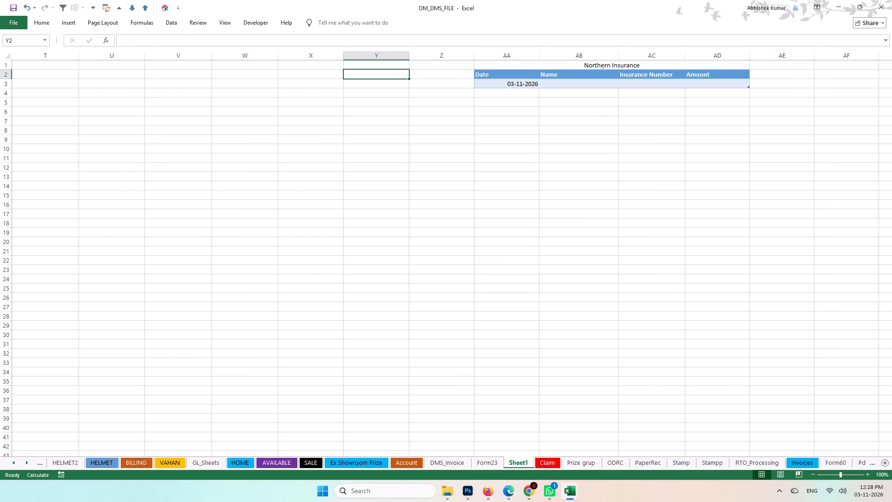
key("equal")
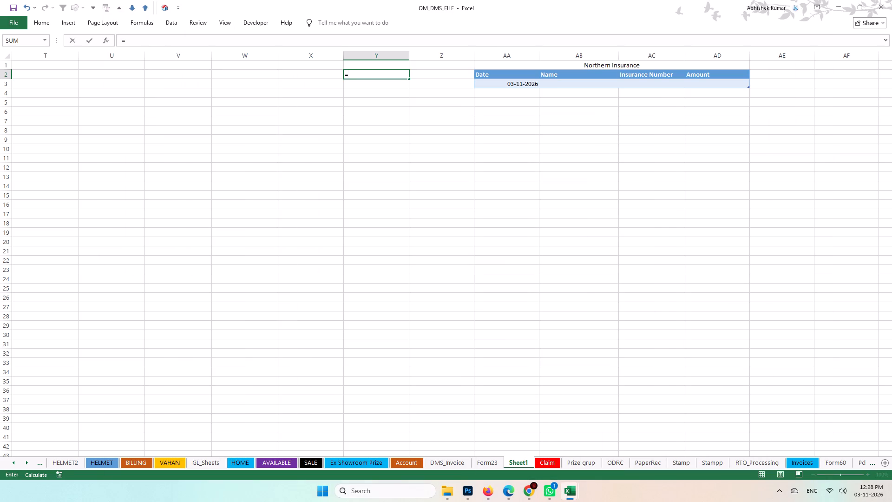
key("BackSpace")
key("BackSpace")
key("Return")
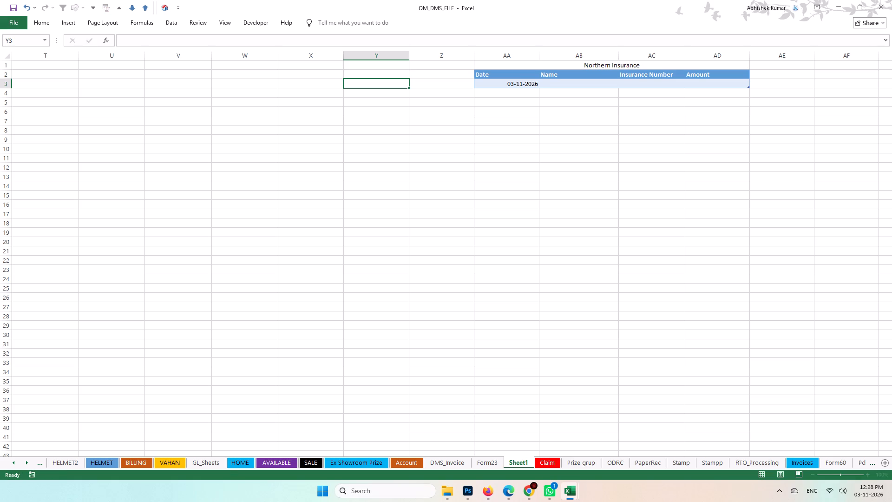
Go to the HOME sheet of OM_DMS_FILE and open it in a second workbook window.
triple_click(13, 462)
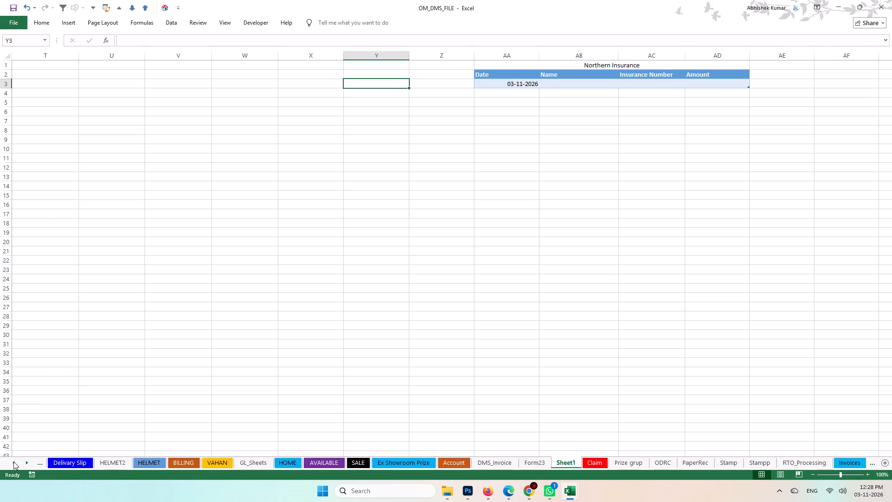
triple_click(13, 462)
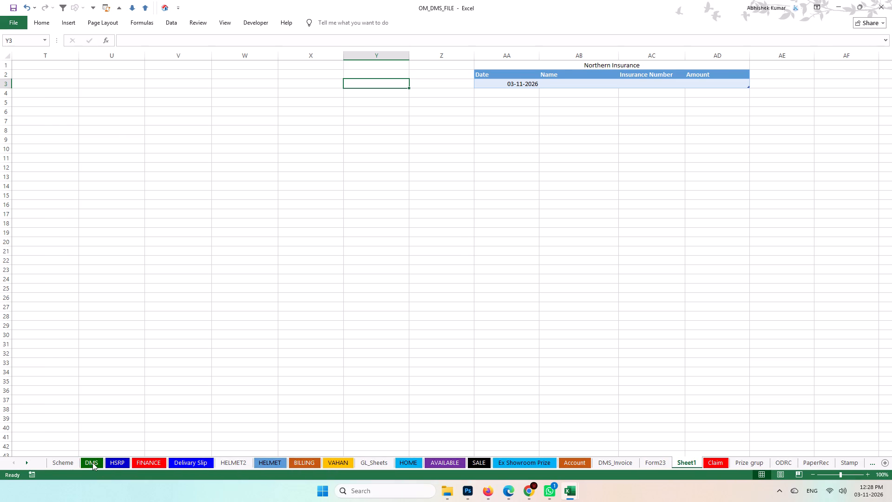
left_click(92, 462)
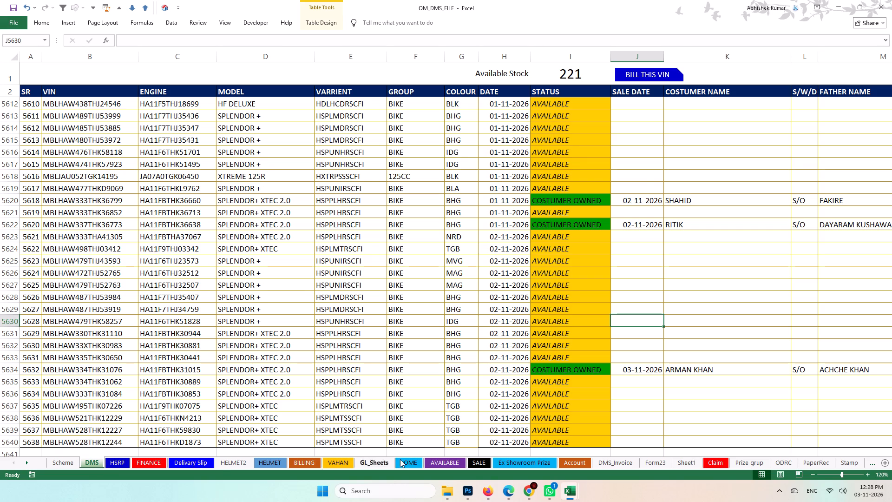
left_click(407, 461)
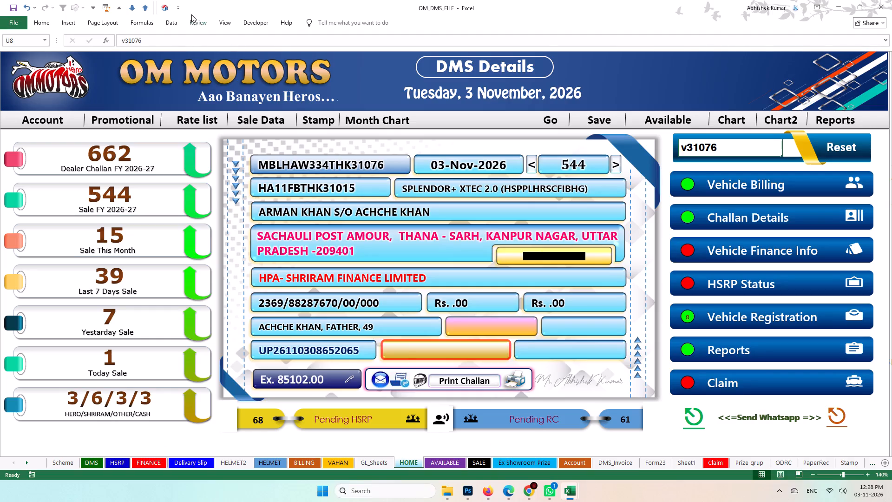
left_click(227, 25)
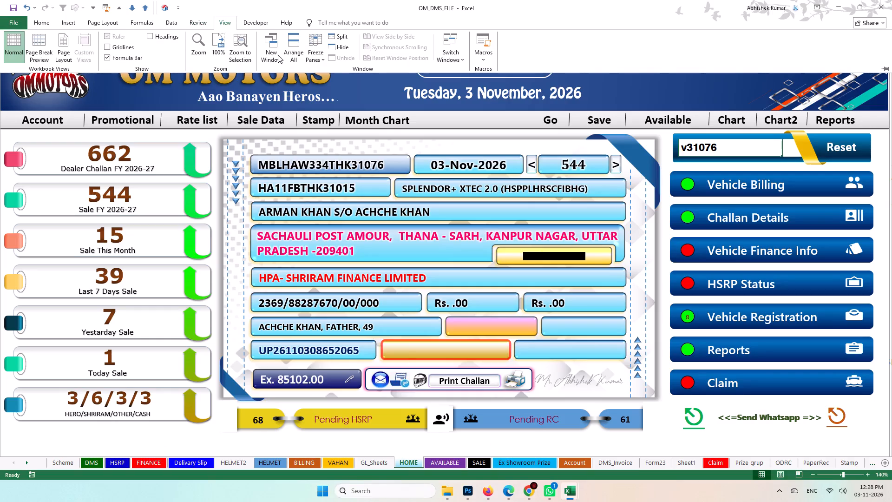
left_click(276, 56)
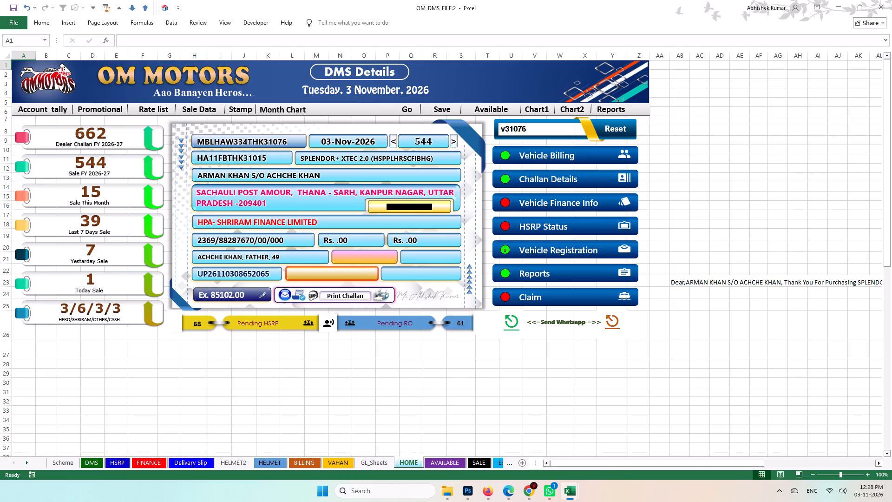
Examine the helper cells beside the HOME dashboard for the addresses of the sale date and VIN, and close the second window.
left_click(756, 330)
scroll(756, 330, "up", 8)
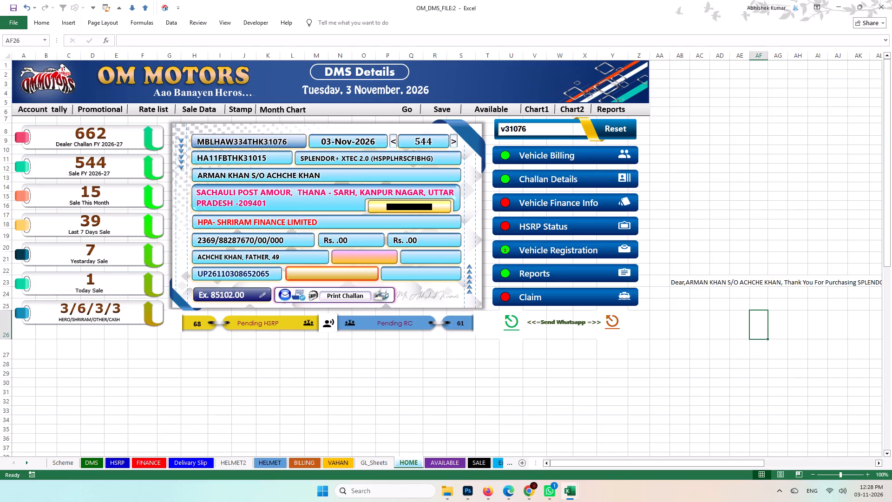
left_click(756, 246)
key("Right")
key("Right")
key("Right")
key("Right")
key("Right")
key("Right")
key("Right")
key("Right")
key("Right")
key("Right")
key("Right")
key("Right")
key("Right")
key("Right")
key("Right")
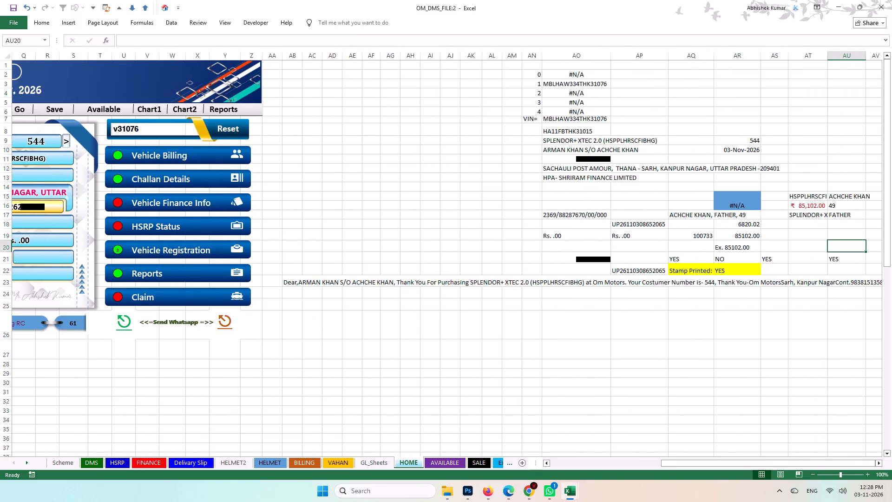
left_click(747, 150)
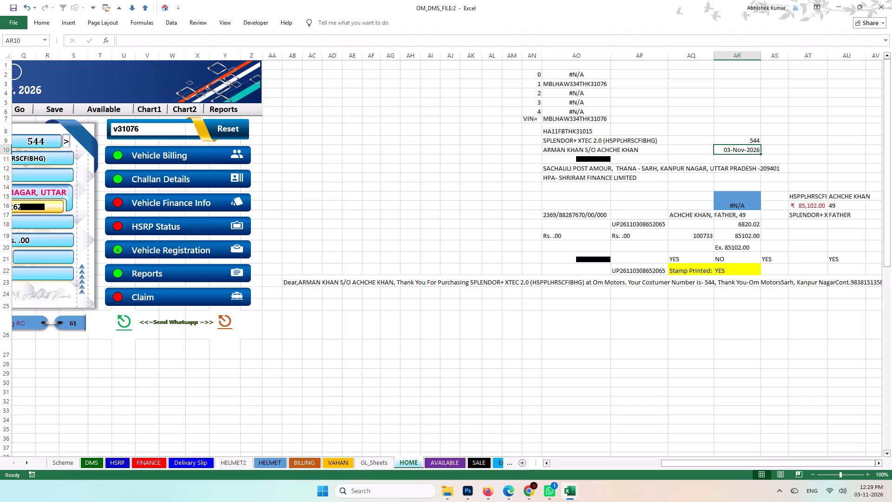
left_click(565, 117)
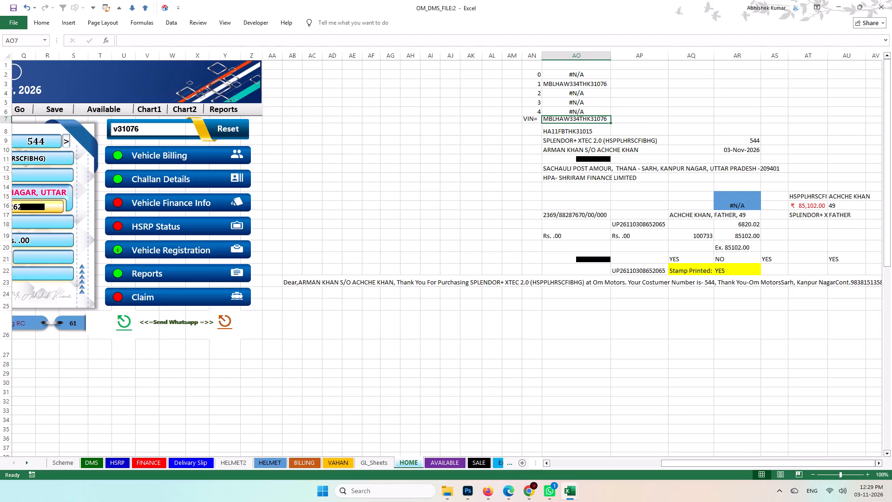
left_click(891, 0)
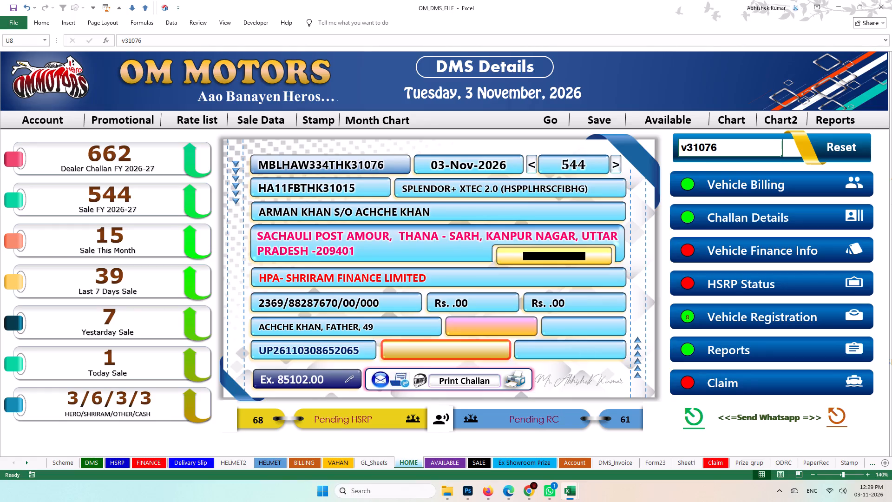
Go to Sheet1 of OM_DMS_FILE, which holds the Northern Insurance table.
left_click(693, 464)
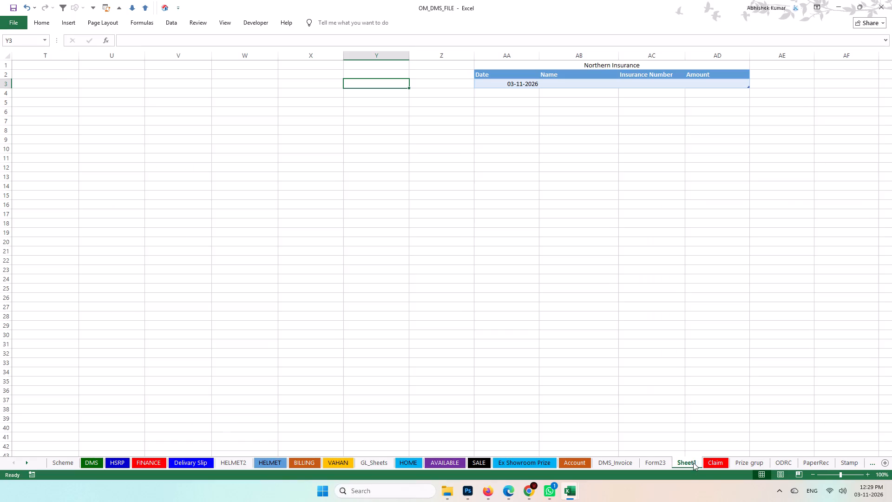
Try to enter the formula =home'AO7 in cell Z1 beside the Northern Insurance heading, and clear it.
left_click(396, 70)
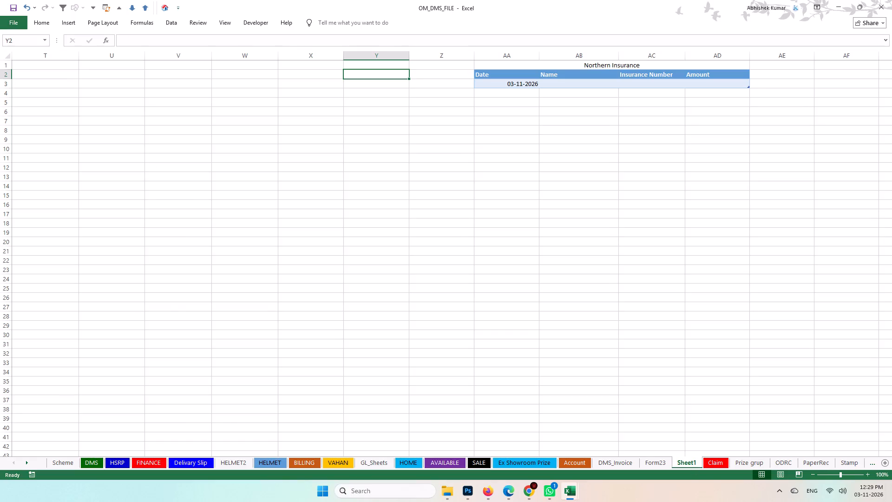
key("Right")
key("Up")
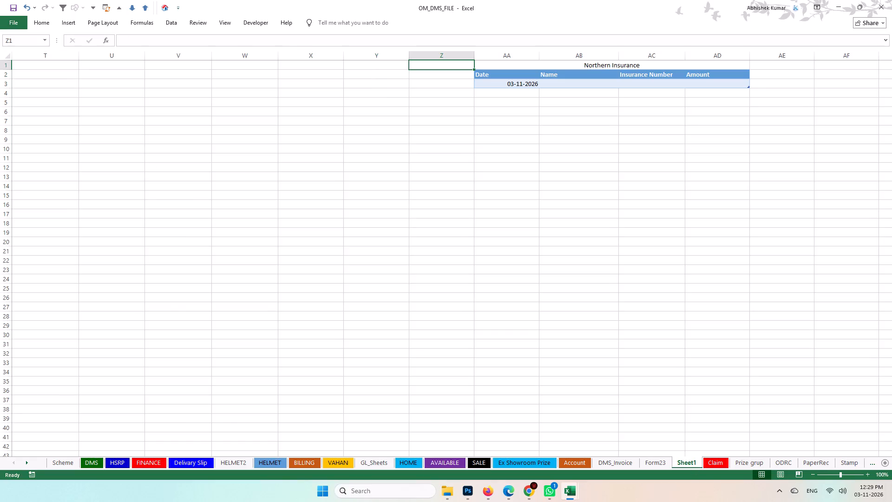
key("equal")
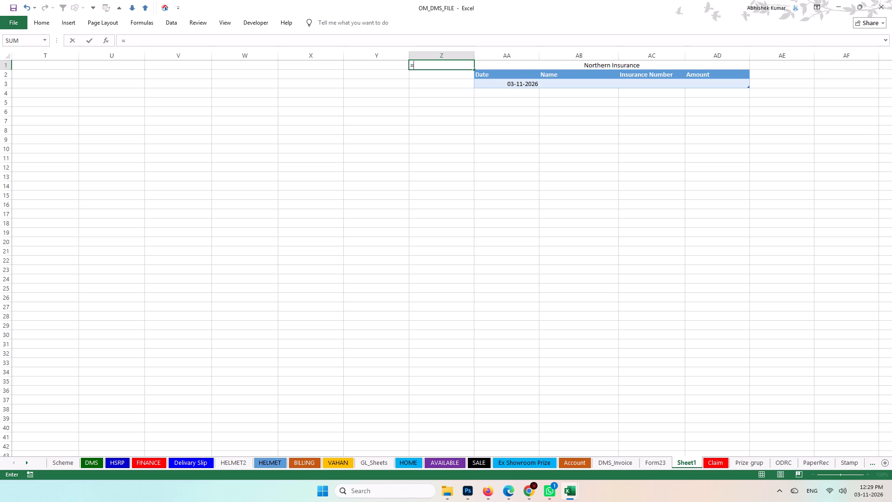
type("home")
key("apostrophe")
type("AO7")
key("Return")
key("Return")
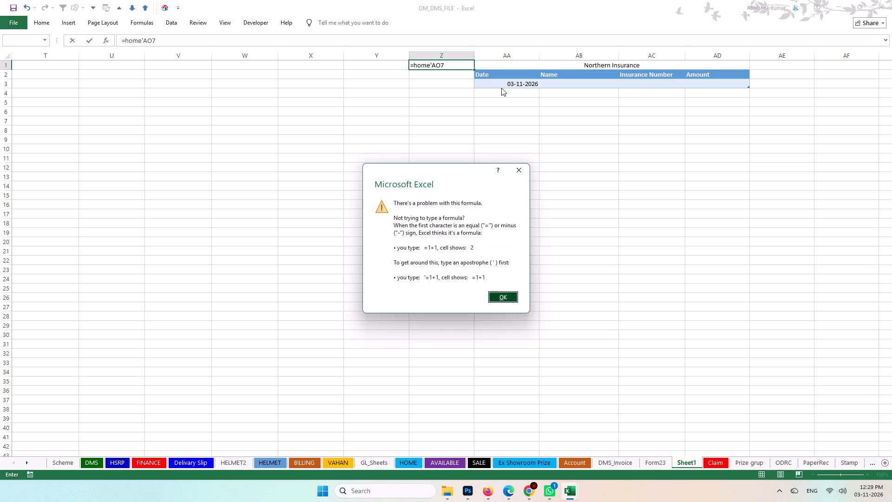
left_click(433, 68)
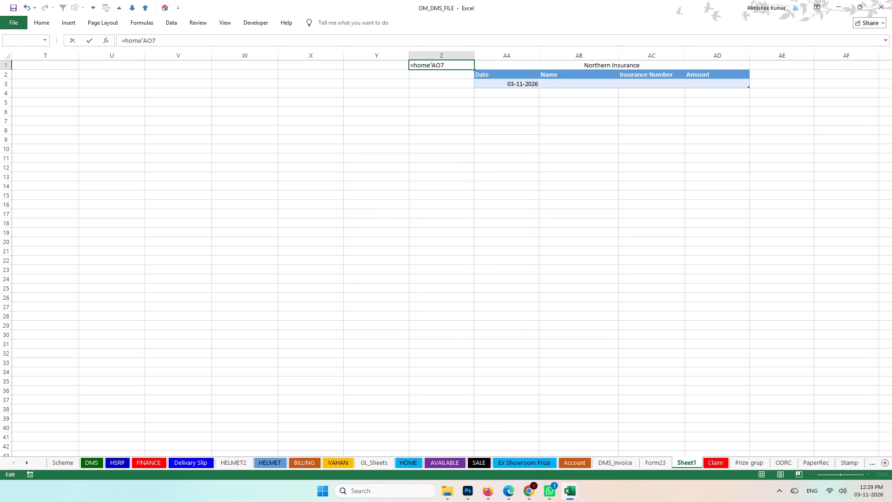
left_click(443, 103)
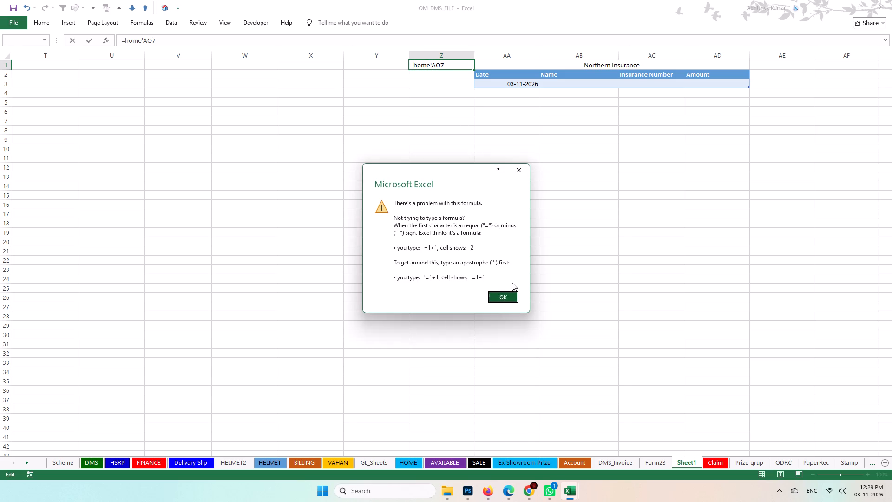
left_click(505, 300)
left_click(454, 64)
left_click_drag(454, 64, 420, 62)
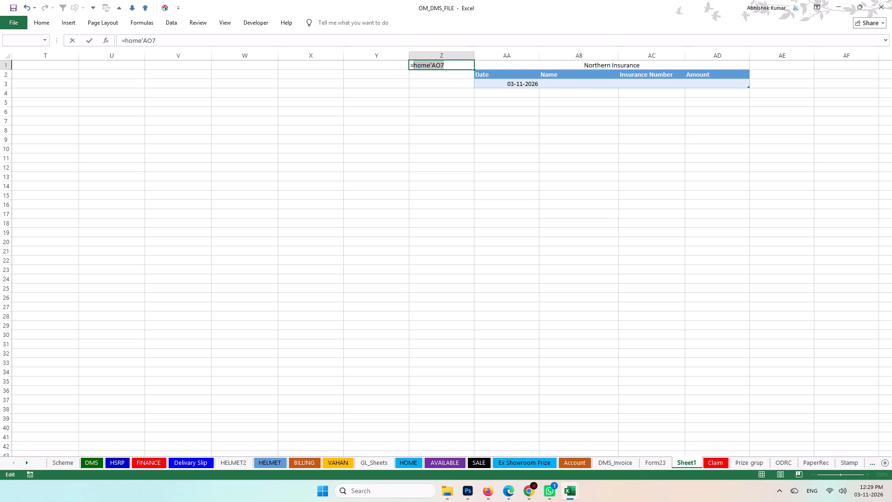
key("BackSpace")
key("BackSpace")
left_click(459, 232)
Enter a reference to cell W20 of the SALE sheet in cell Z12 as a cross-sheet formula, =SALE!W20.
left_click(455, 170)
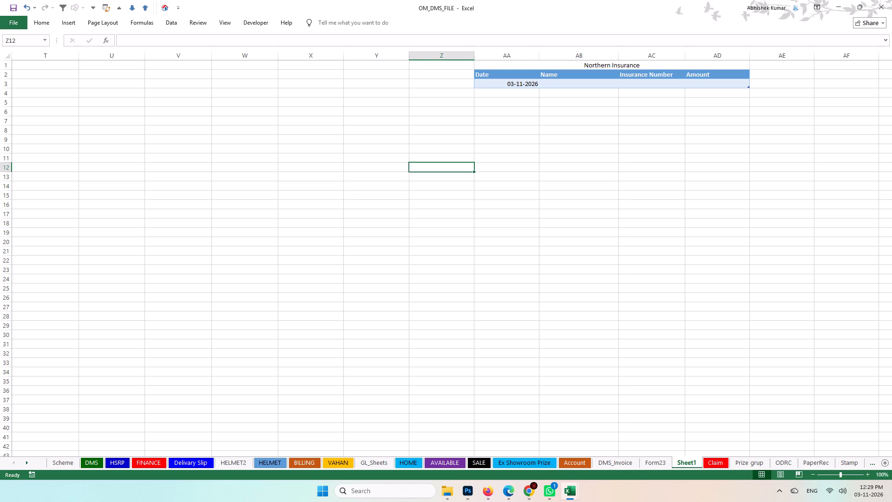
key("equal")
left_click(481, 461)
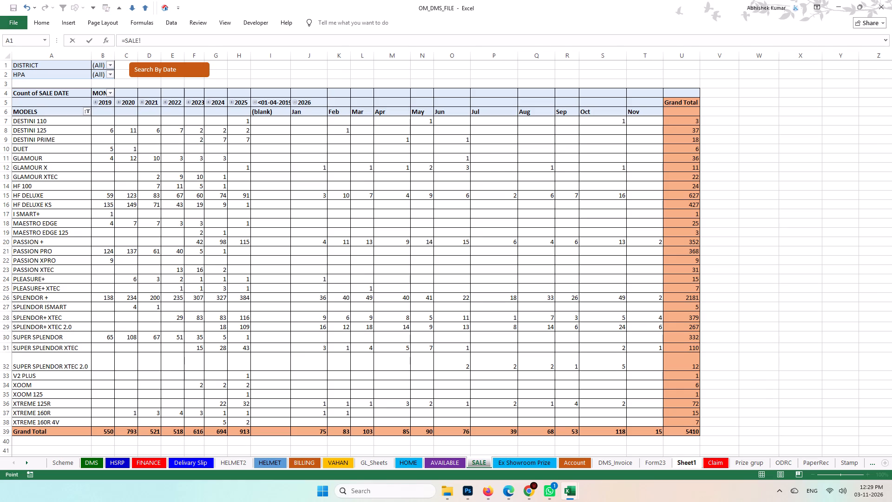
left_click(757, 238)
key("Return")
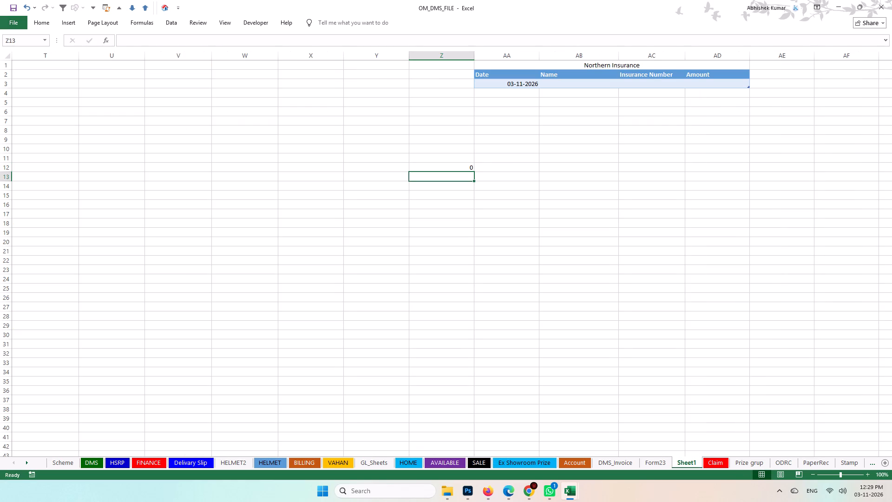
Move the formula text =SALE!W20 from cell Z12 to cell Z1.
left_click(454, 166)
left_click_drag(170, 39, 66, 30)
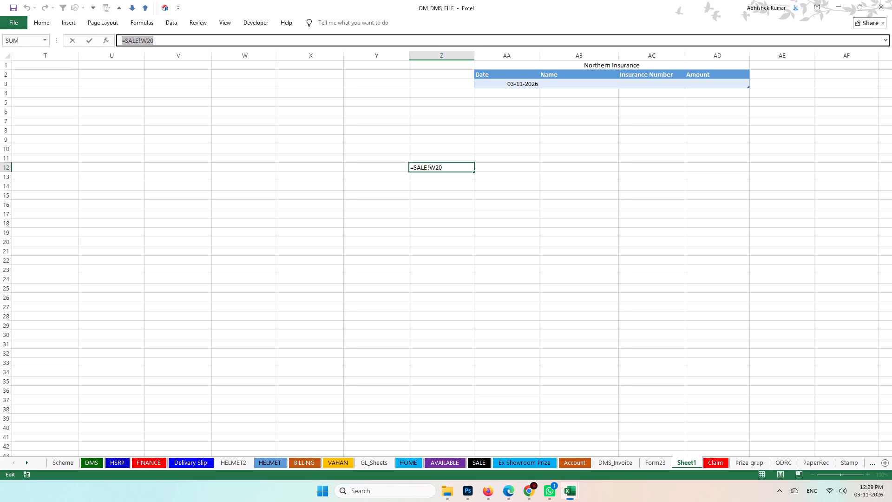
key("ctrl+x")
key("Return")
left_click(438, 66)
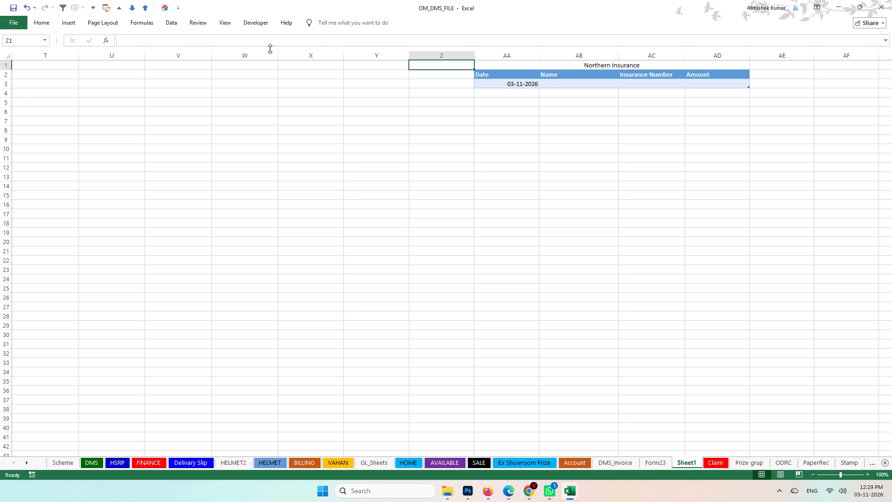
left_click(248, 38)
key("ctrl+v")
Change the sheet name and cell address in the Z1 formula so it reads =HOME!AO7.
key("Left")
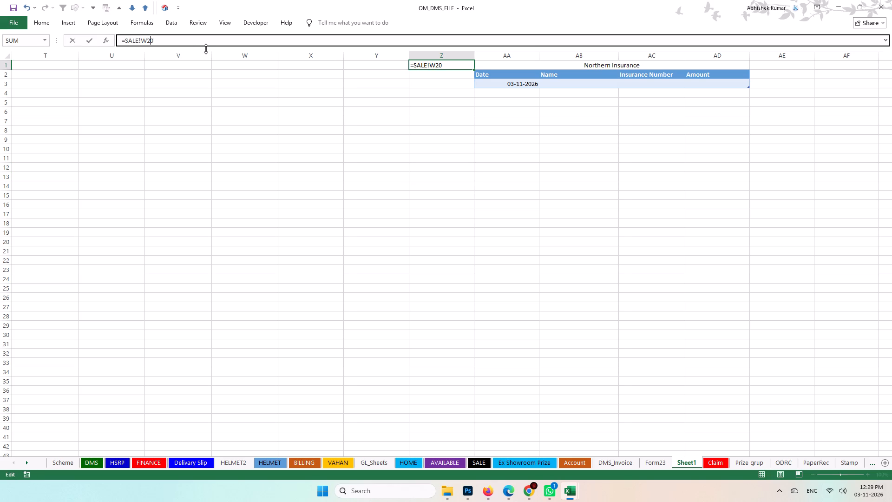
key("Left")
key("Left")
key("Left")
key("shift+Left")
key("shift+Left")
key("shift+Left")
key("shift+Left")
type("HOME")
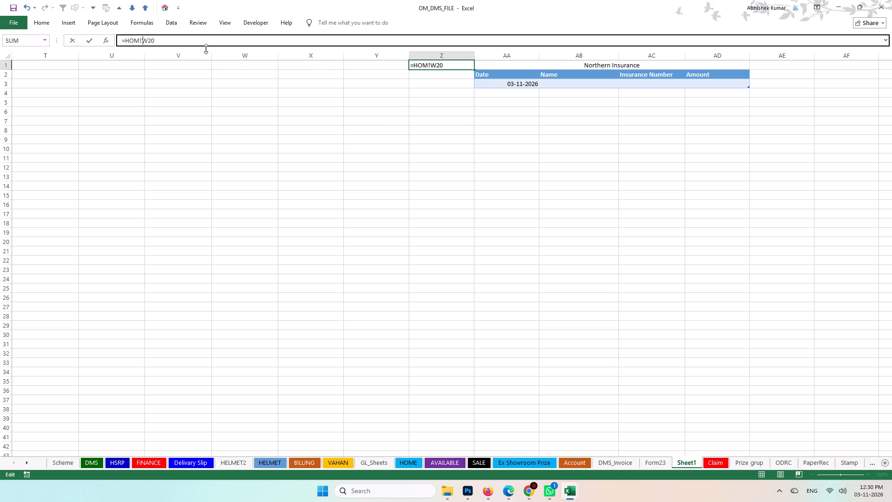
key("Right")
key("Right")
key("shift+Right")
key("Left")
key("Left")
key("shift+Right")
key("shift+Right")
key("shift+Right")
key("a")
type("O7")
key("Return")
key("Up")
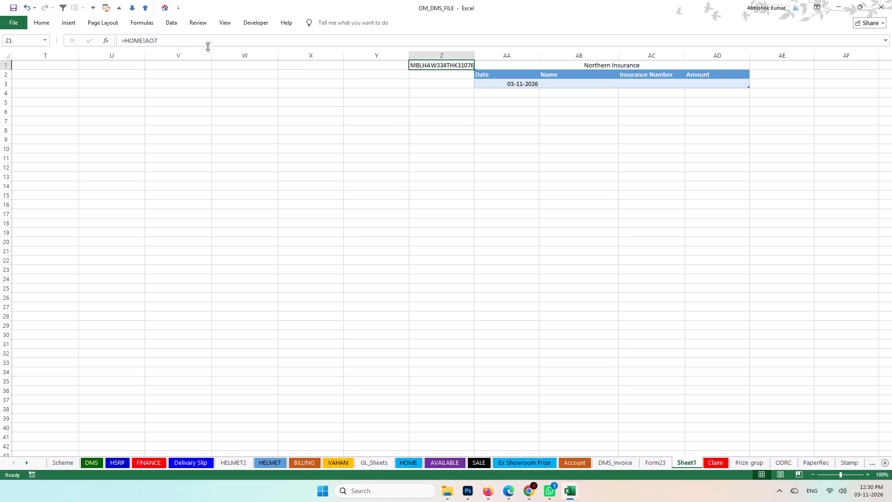
Fit the width of column Z to its contents.
double_click(475, 54)
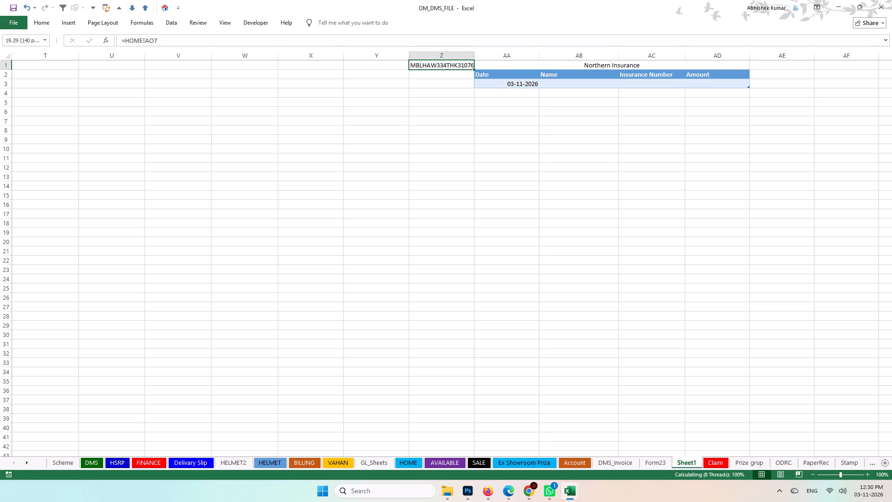
left_click(461, 122)
Start a VLOOKUP formula in cell Z2 with Z1 as the lookup value and DMSTable as the table array.
left_click(462, 76)
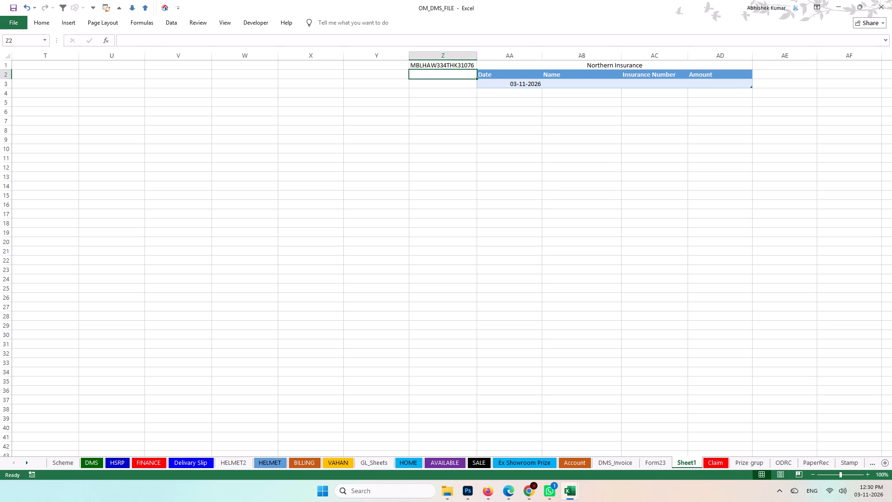
type("=VL")
key("Tab")
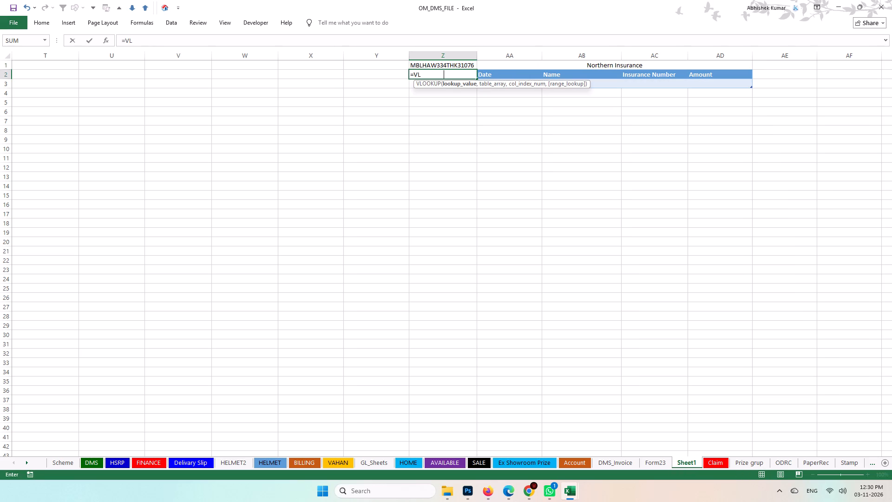
left_click(446, 65)
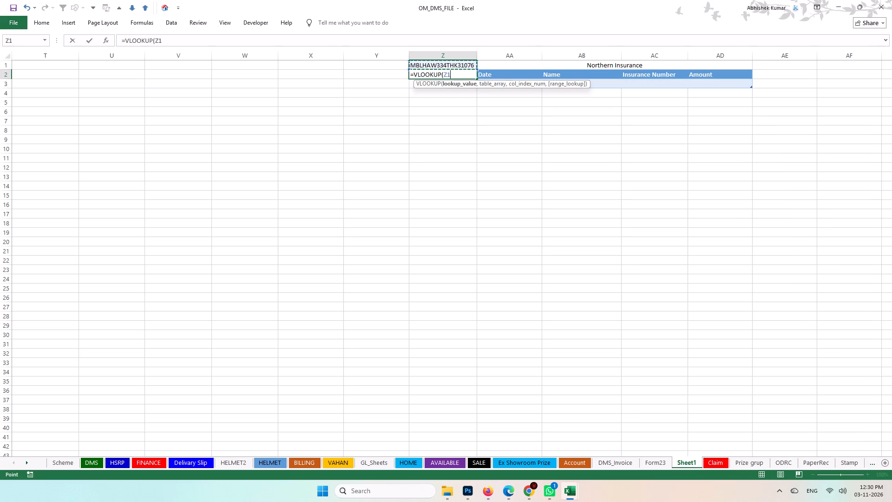
key("comma")
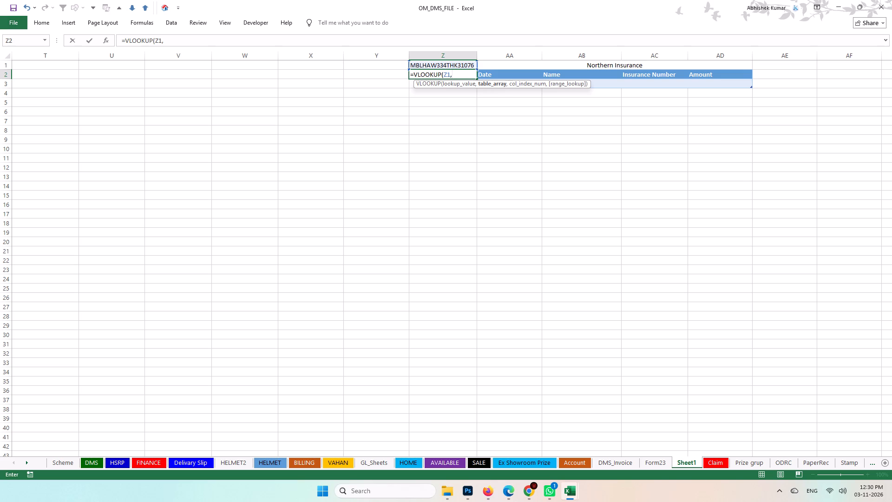
key("d")
type("MS")
key("Down")
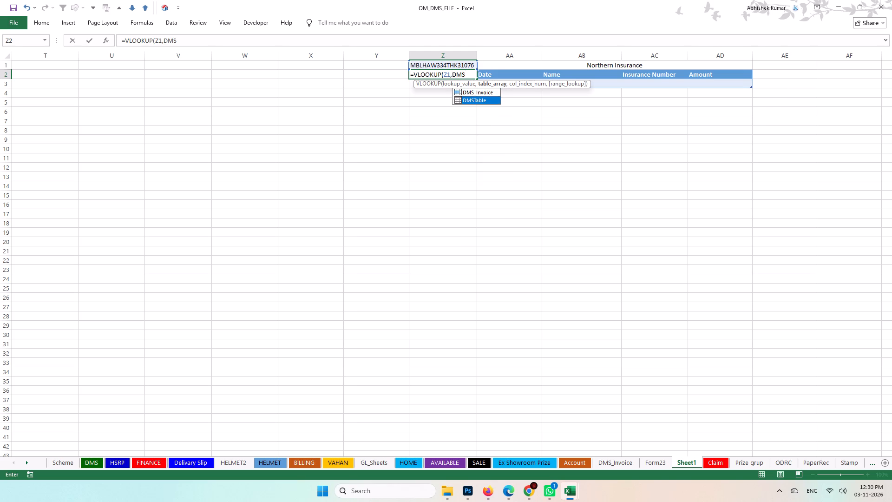
key("Tab")
key("minus")
key("BackSpace")
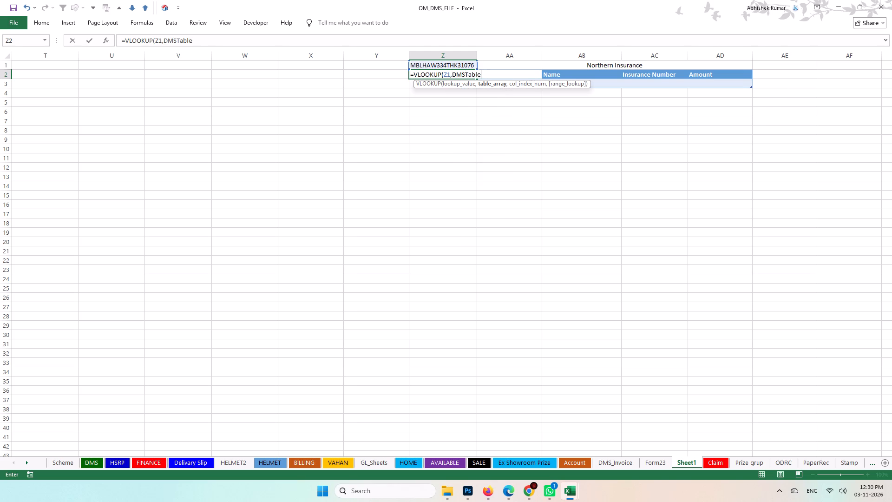
Begin the DMSTable column range at the VIN column, so the formula reads =VLOOKUP(Z1,DMSTable[[VIN]:.
type("[[")
key("Down")
key("Down")
key("Down")
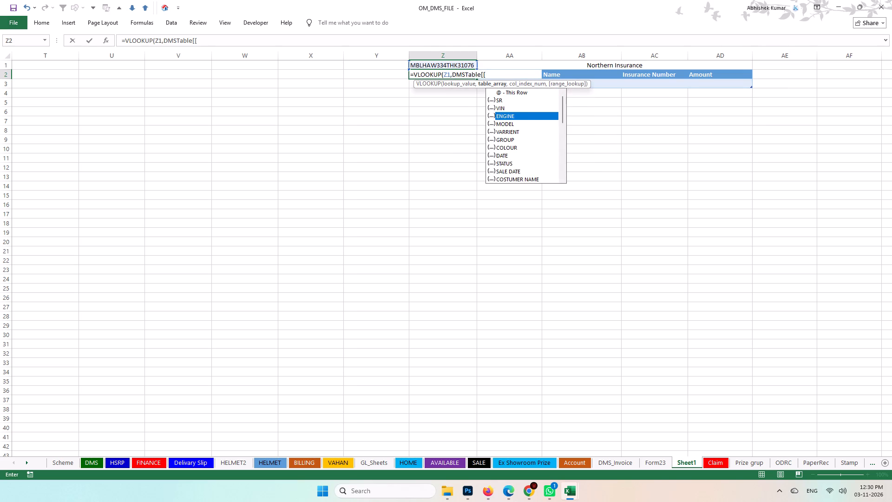
key("Up")
key("Tab")
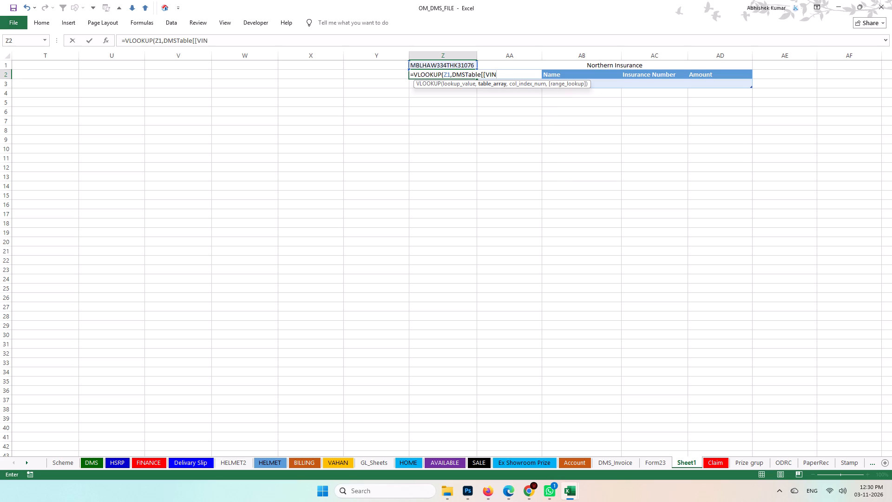
key("bracketright")
type(":]")
key("BackSpace")
End the table array in the Z2 formula at the LST8 column, so it reads DMSTable[[VIN]:[LST8]].
key("bracketleft")
key("Down")
key("Down")
key("Down")
key("Down")
key("Down")
key("Down")
key("Down")
key("Down")
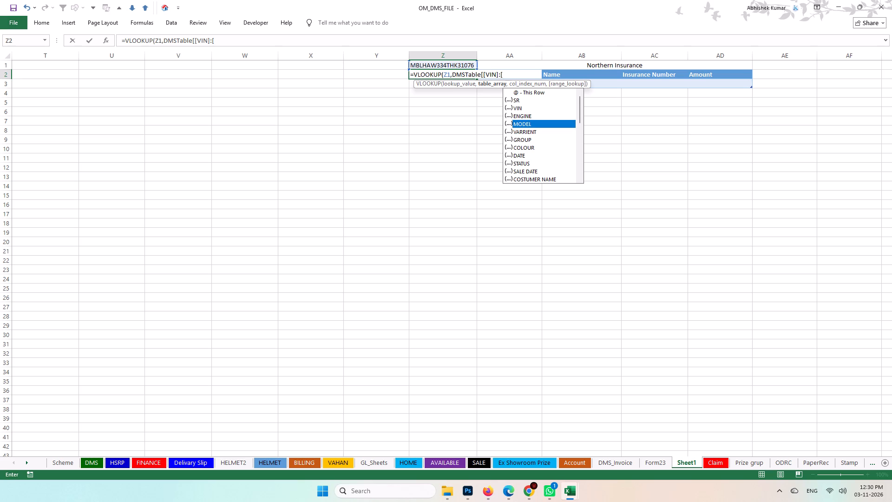
key("Down")
key("Down")
key("Down")
key("Down")
key("Down")
key("Down")
key("Down")
key("Down")
key("Down")
key("Down")
key("Down")
key("Down")
key("Down")
key("Down")
key("Down")
key("Down")
key("Down")
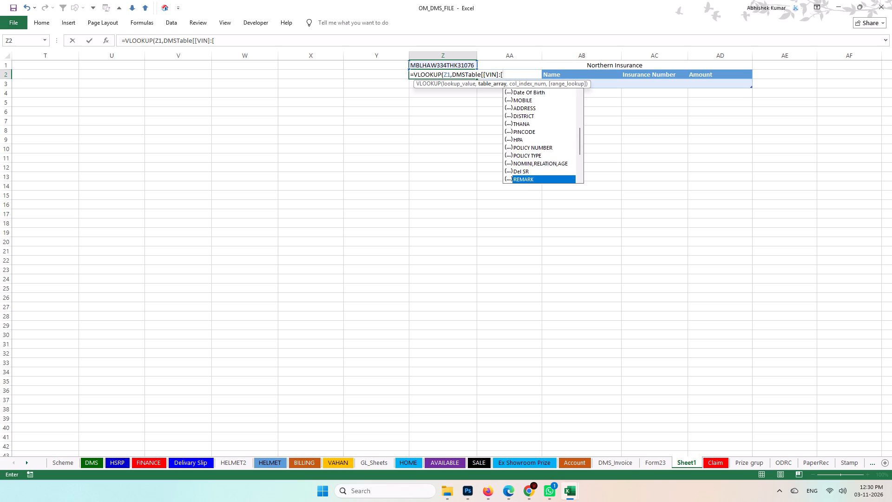
key("Down")
key("Down")
key("Down")
key("Down")
key("Down")
key("Down")
key("Down")
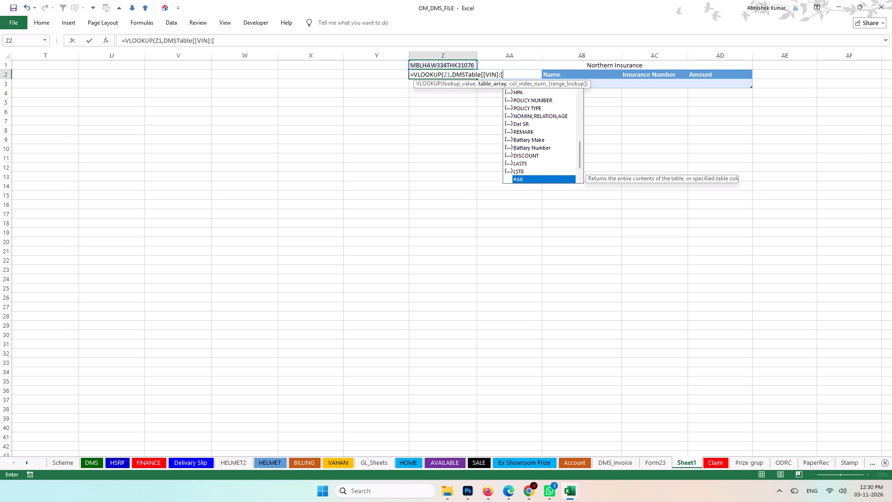
key("Up")
key("Up")
key("Up")
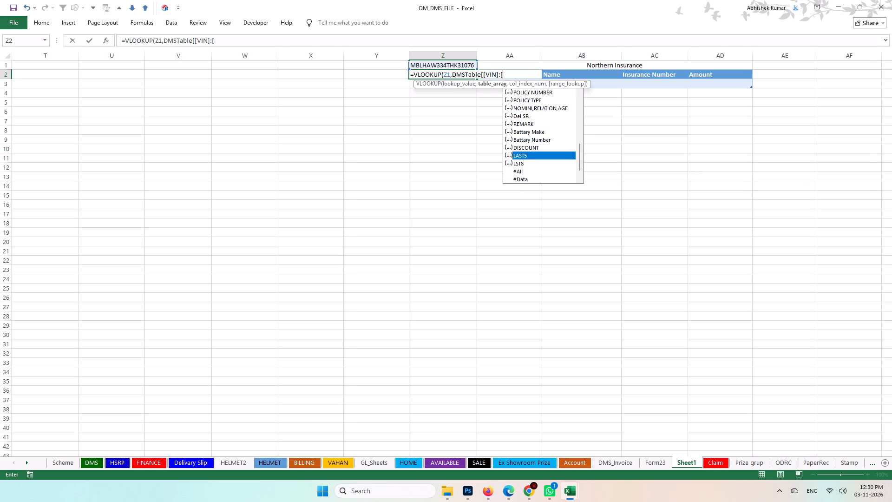
key("Down")
key("Tab")
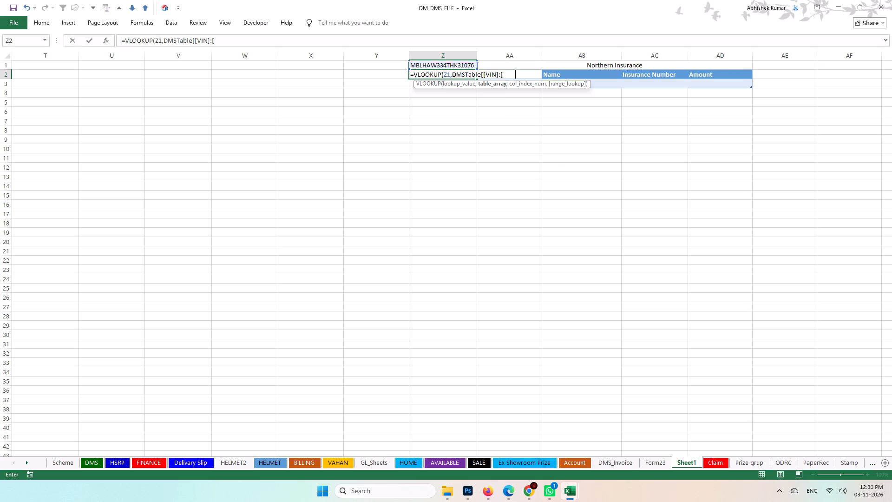
type("]]")
Complete the Z2 VLOOKUP with column index 10 and range lookup 0.
key("comma")
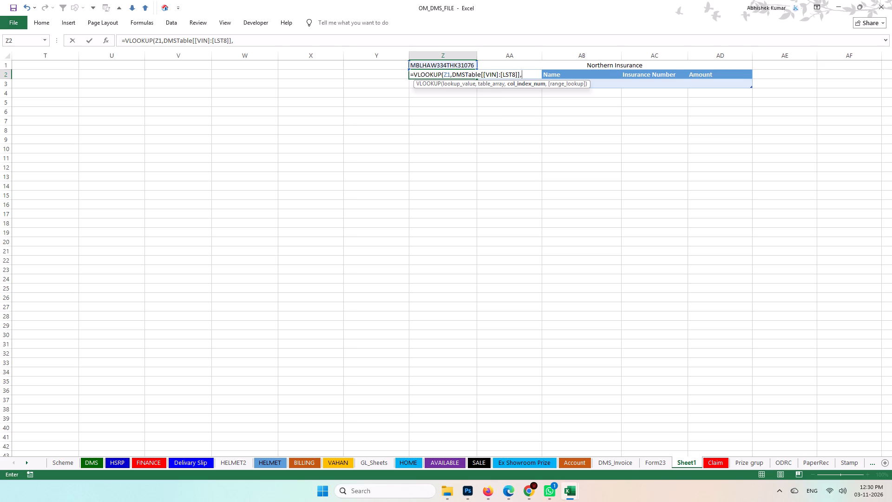
type("10")
type(",0")
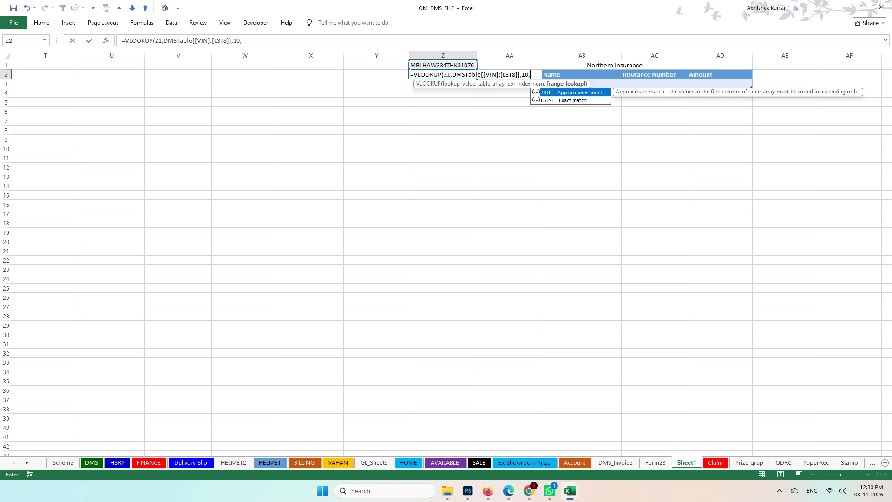
key("shift+parenright")
key("Return")
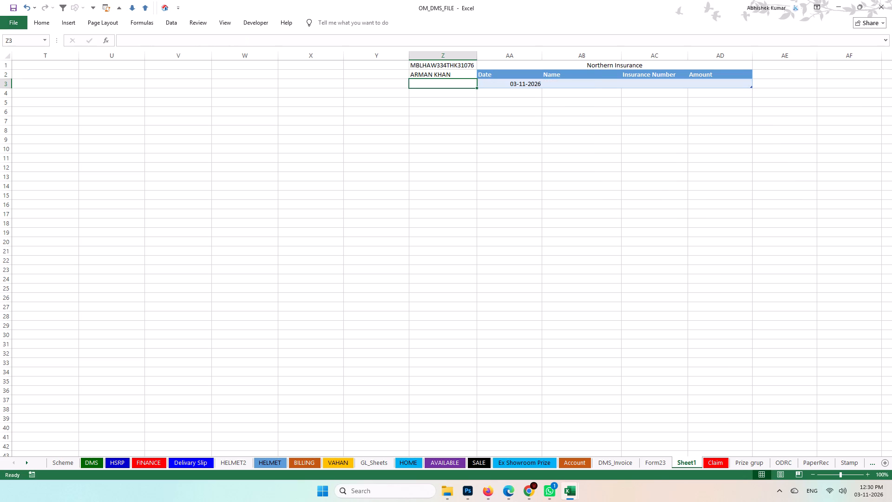
key("Up")
key("Down")
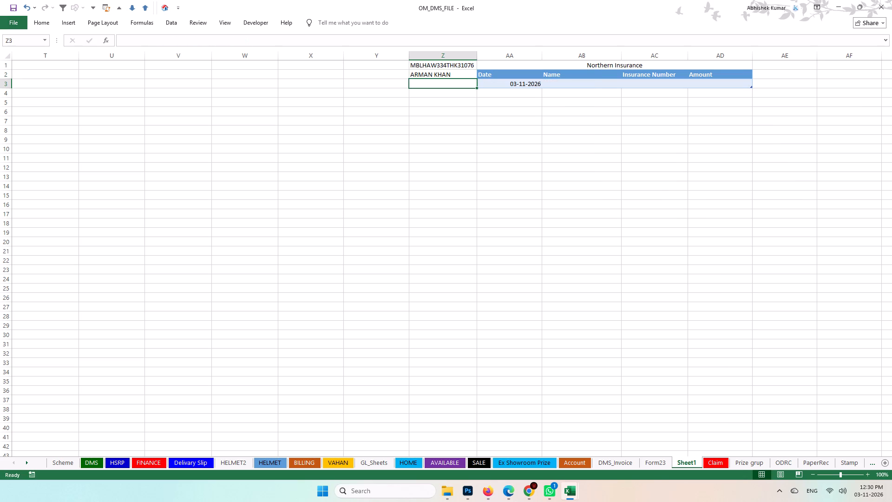
Copy the full VLOOKUP formula text from Z2 into cell Z3.
left_click(451, 72)
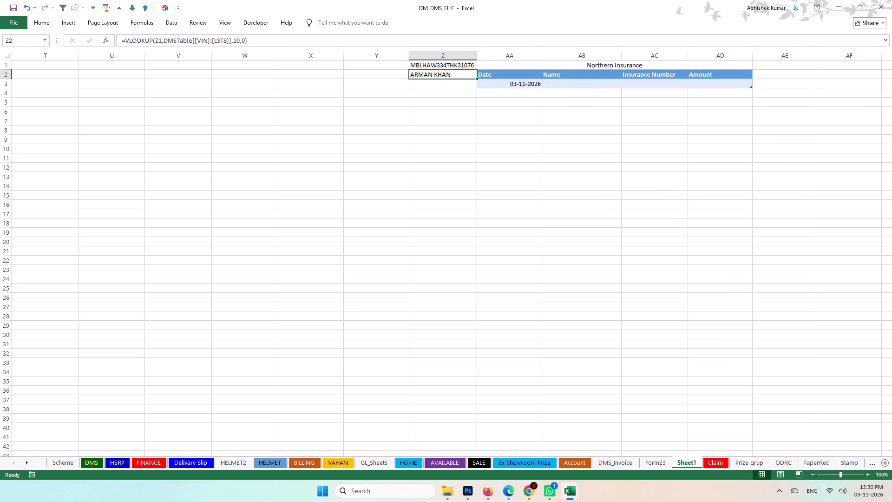
left_click(449, 84)
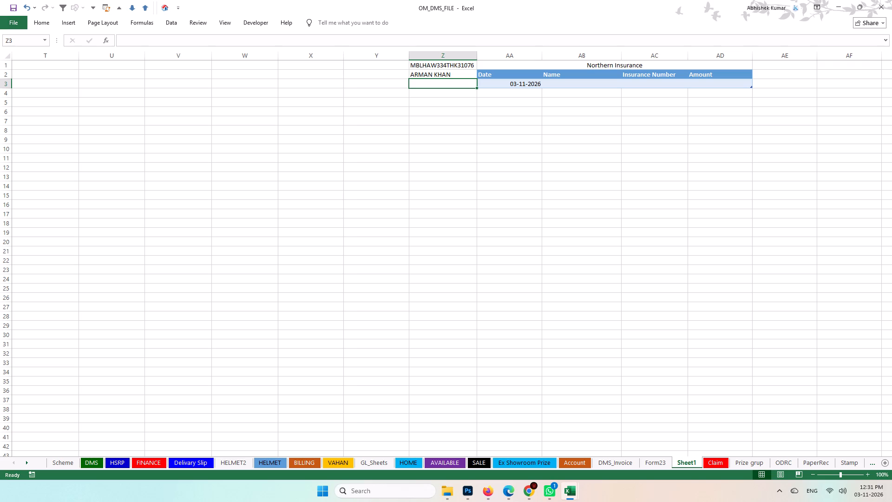
left_click(451, 75)
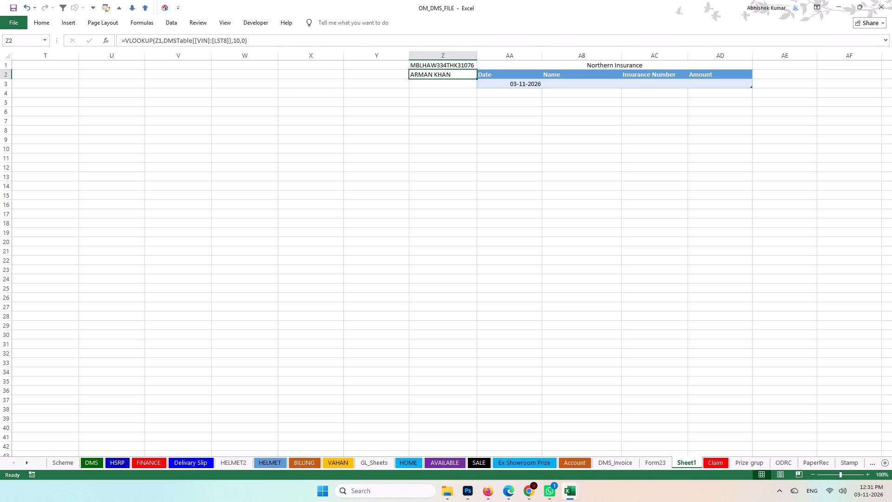
left_click_drag(279, 40, 119, 44)
key("ctrl+c")
key("Return")
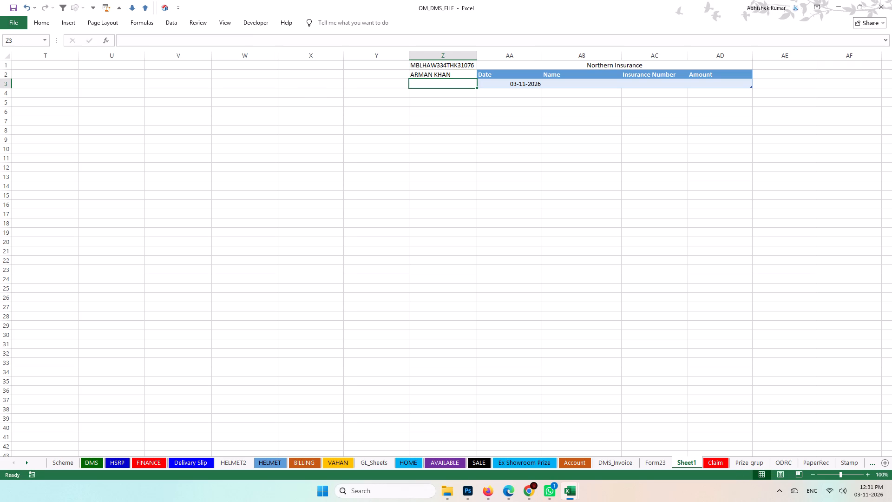
left_click(198, 41)
key("ctrl+v")
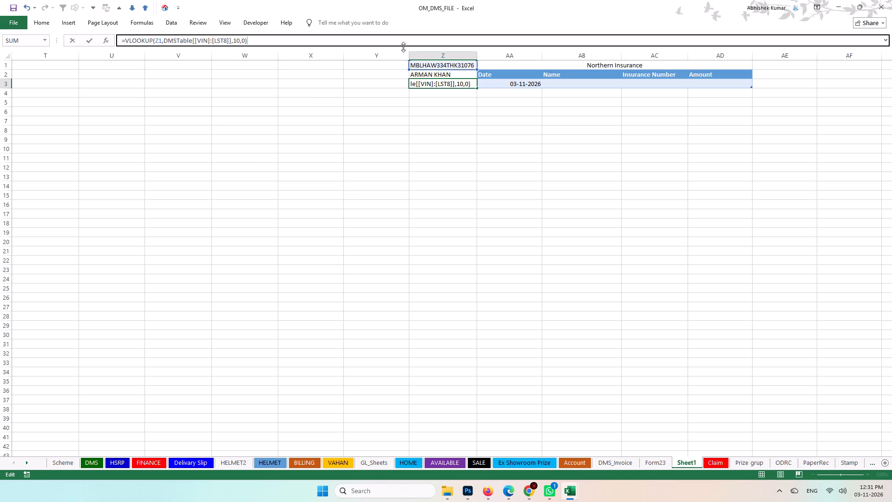
key("Return")
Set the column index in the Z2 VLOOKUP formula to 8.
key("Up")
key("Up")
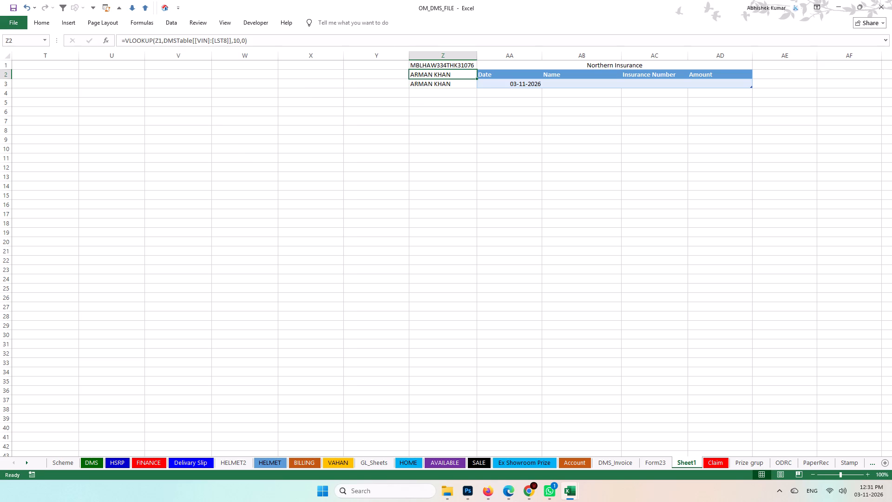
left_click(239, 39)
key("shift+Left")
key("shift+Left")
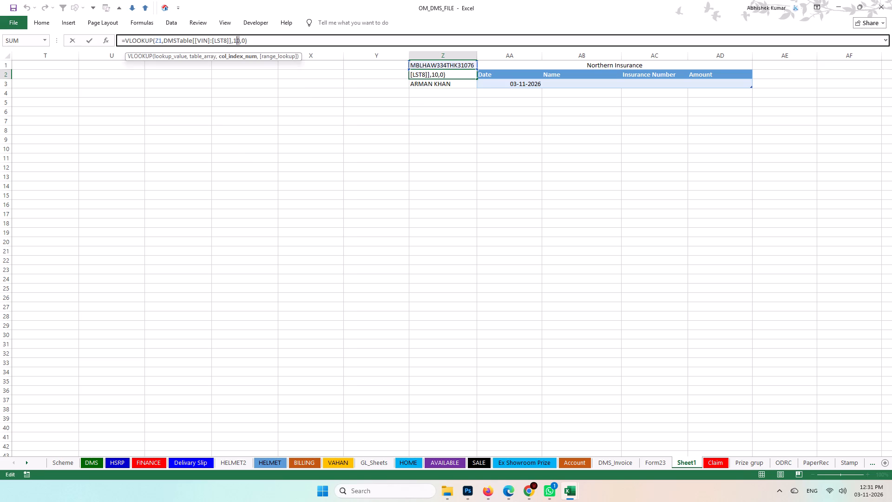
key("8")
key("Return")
Set the column index in the Z2 VLOOKUP formula to 9.
key("Up")
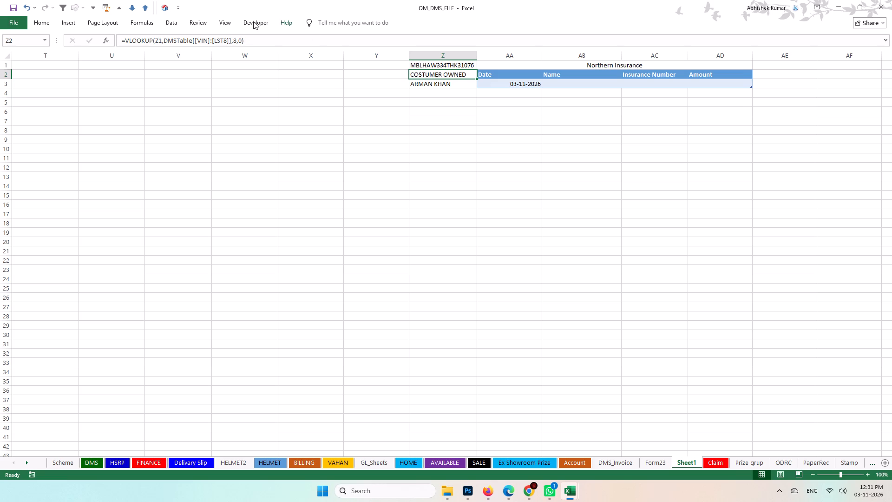
left_click(235, 39)
key("shift+Right")
key("9")
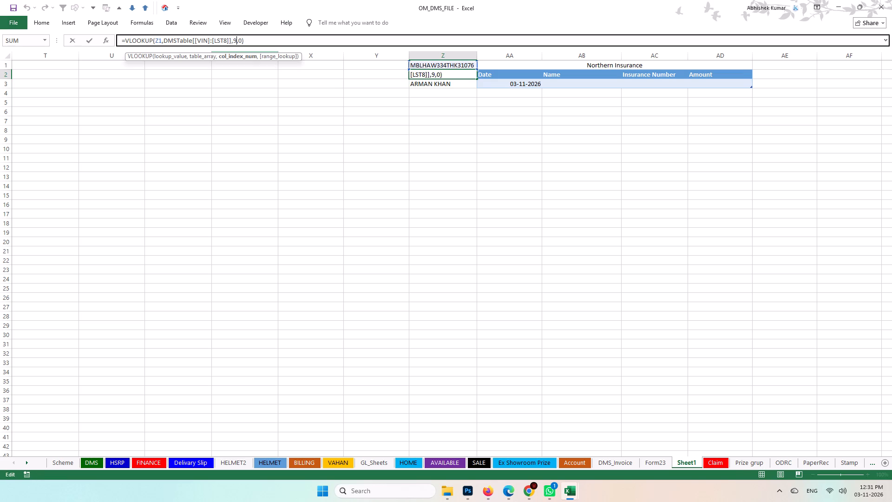
key("Return")
Format cell Z2 with the custom number format DD/MMM/YYYY.
key("Up")
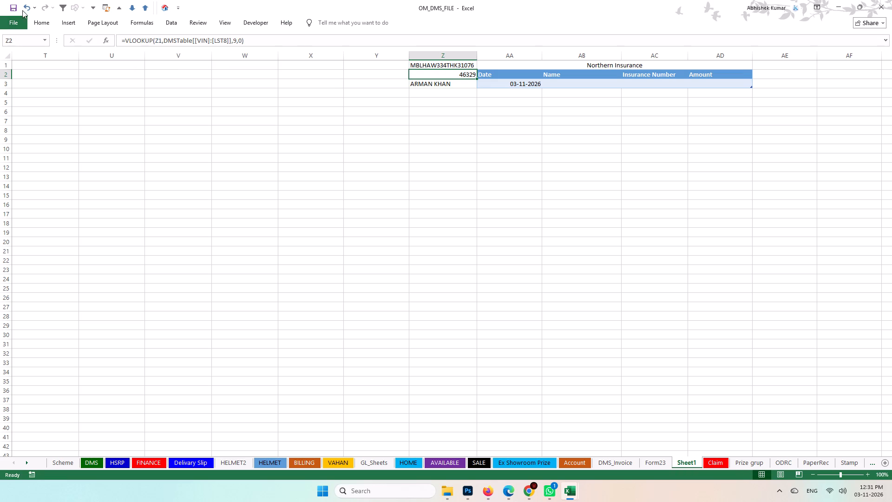
left_click(40, 21)
left_click(381, 39)
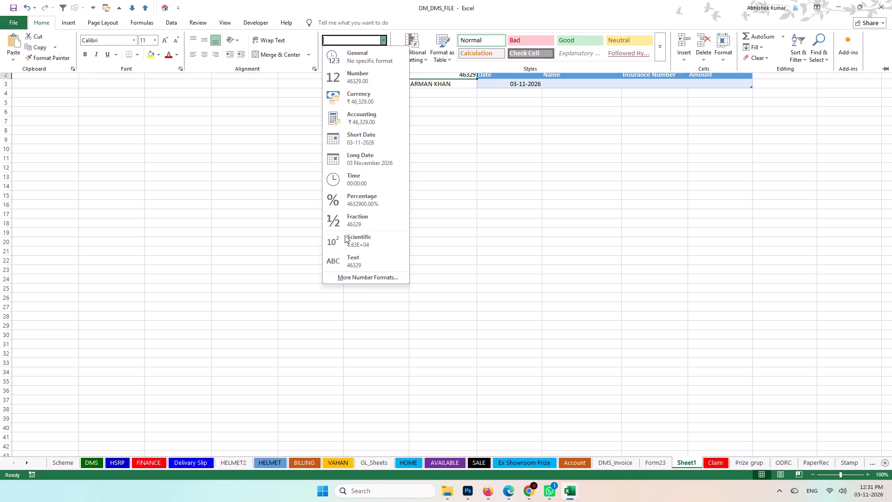
left_click(356, 273)
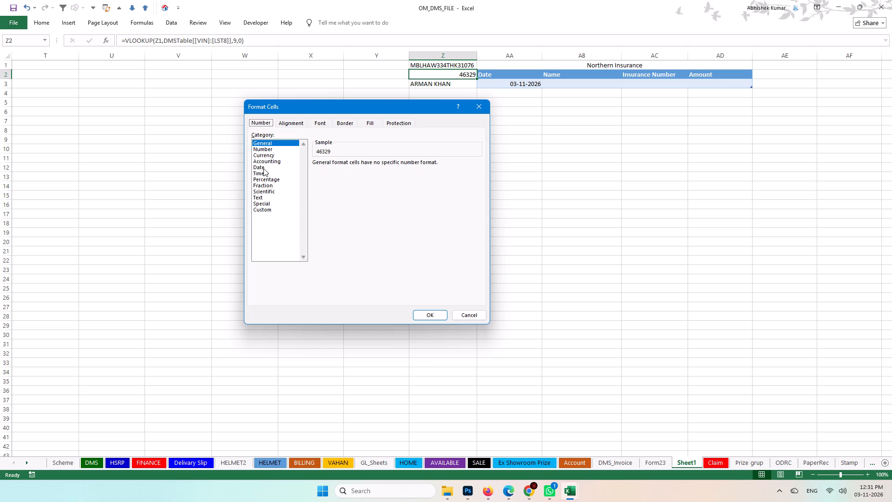
left_click(263, 168)
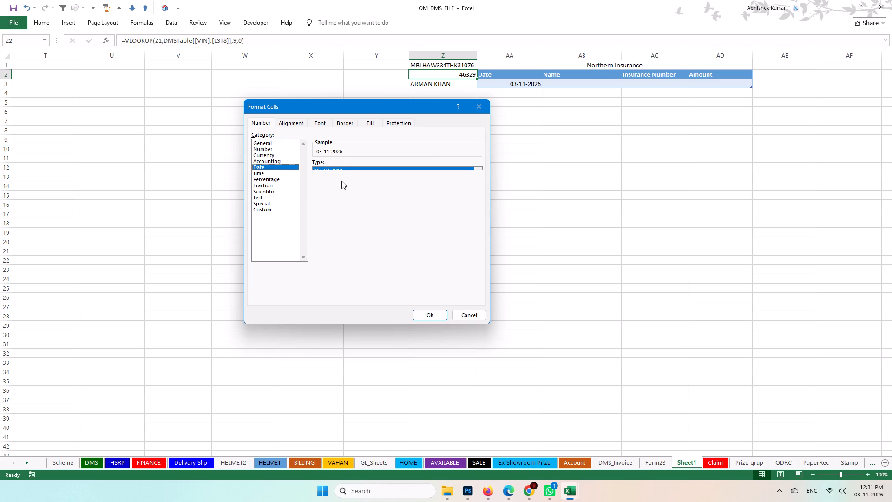
left_click(347, 177)
scroll(346, 196, "down", 3)
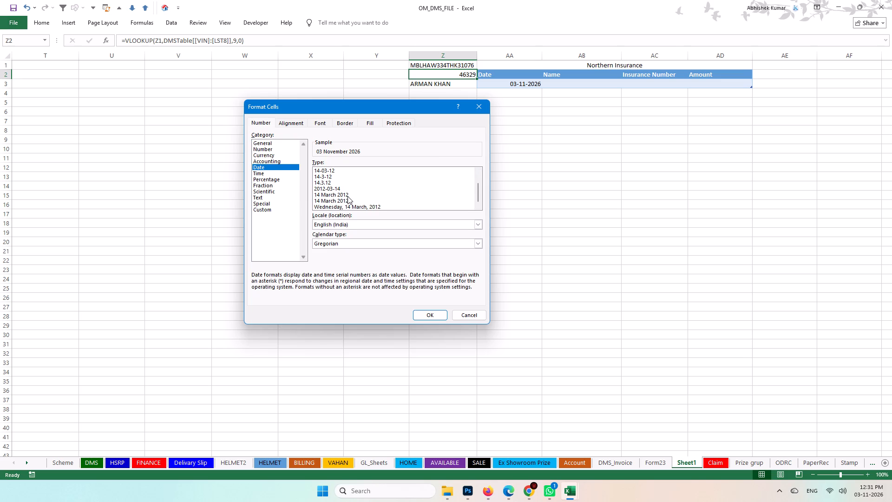
left_click(266, 208)
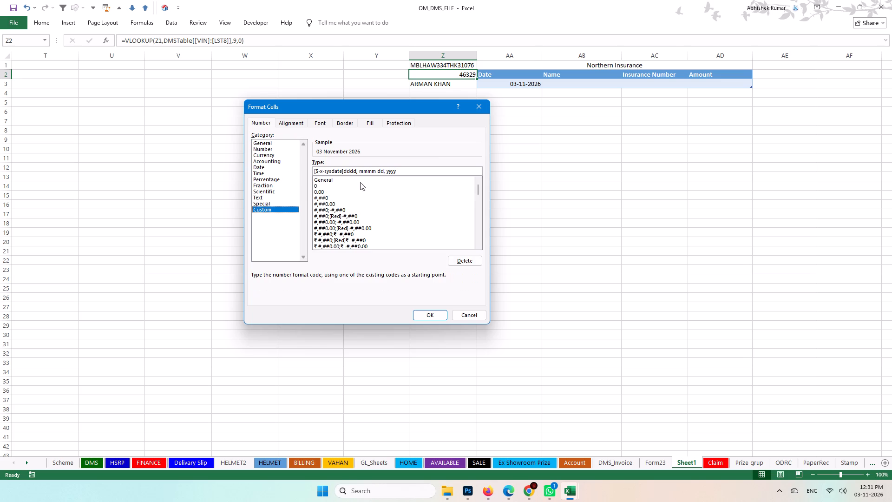
left_click_drag(413, 172, 285, 172)
type("DD/MMM/")
type("YYYY")
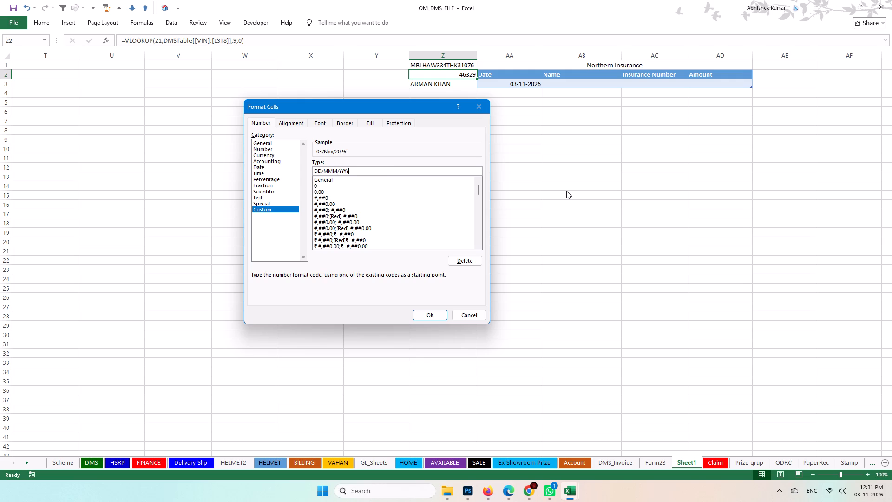
key("Return")
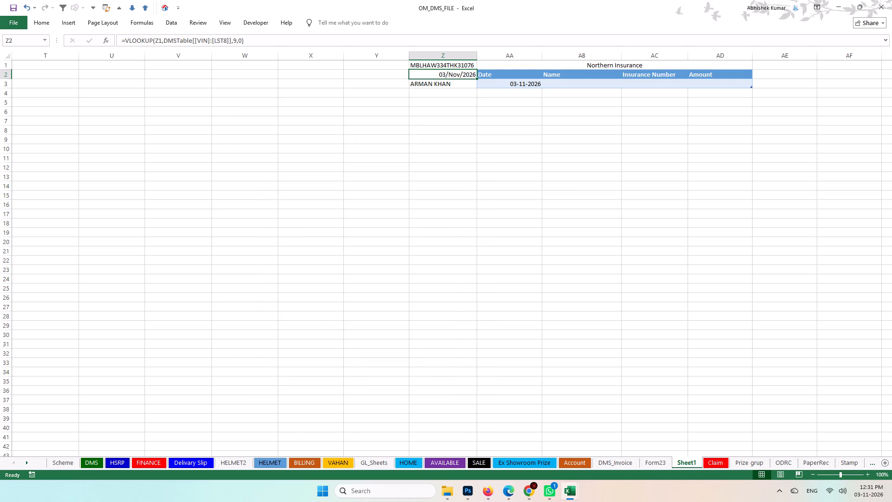
Copy the full VLOOKUP formula text from Z3 into cell Z4.
left_click(451, 141)
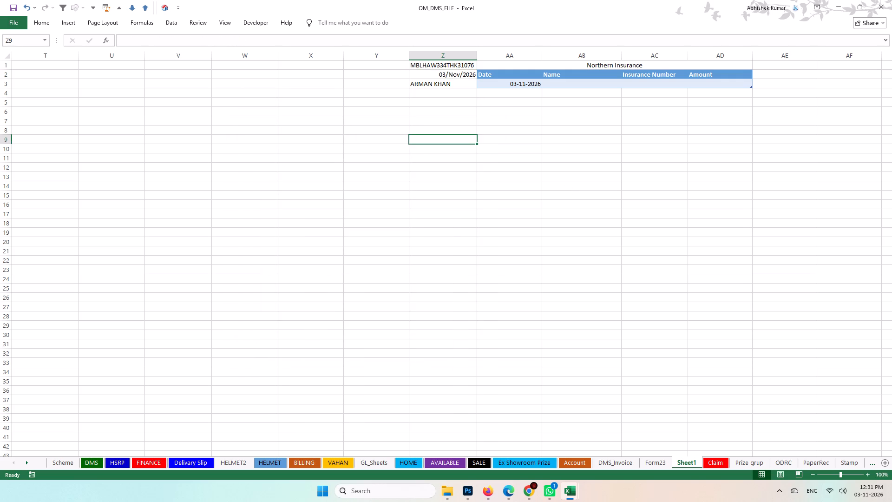
left_click(454, 76)
left_click(433, 92)
left_click(446, 82)
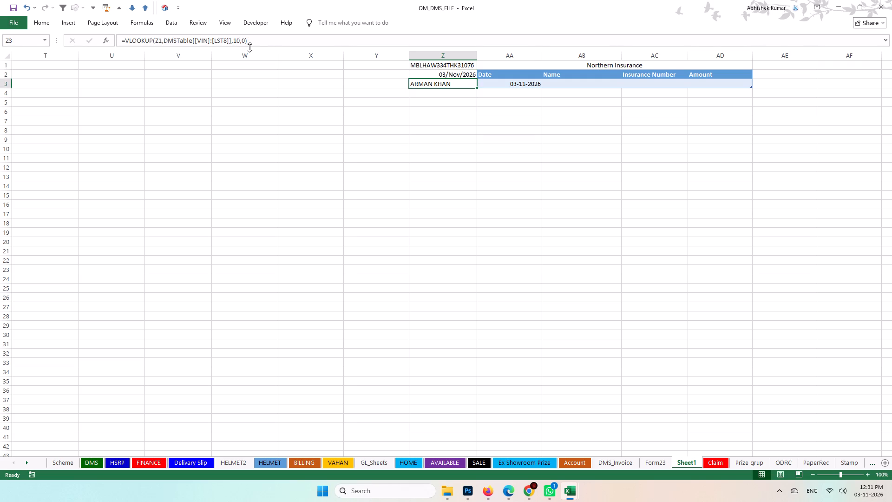
left_click_drag(277, 40, 65, 50)
key("ctrl+c")
key("Return")
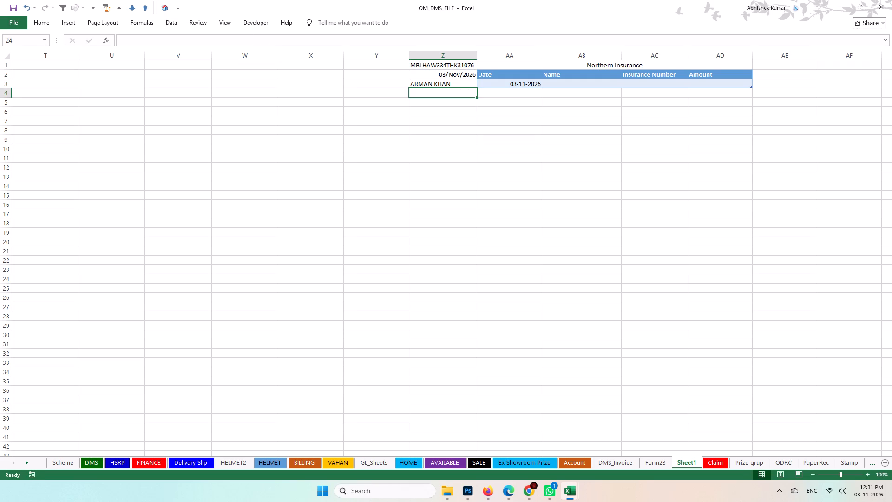
left_click(226, 40)
key("ctrl+v")
key("Return")
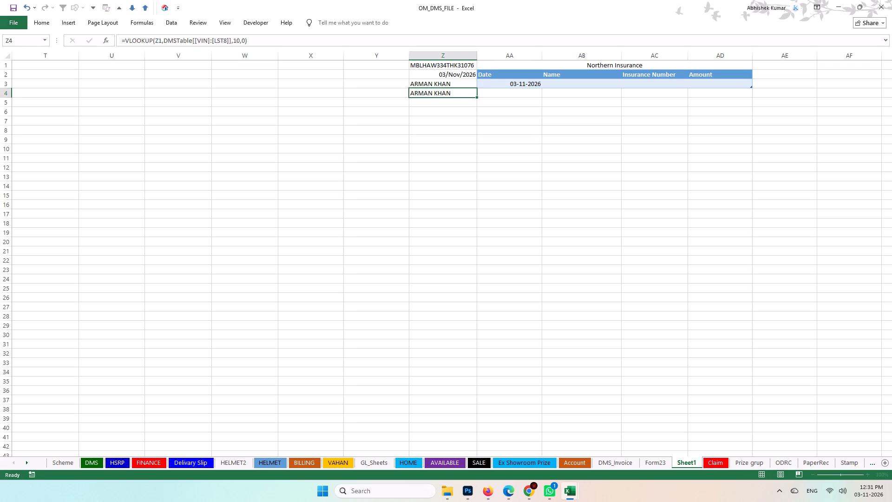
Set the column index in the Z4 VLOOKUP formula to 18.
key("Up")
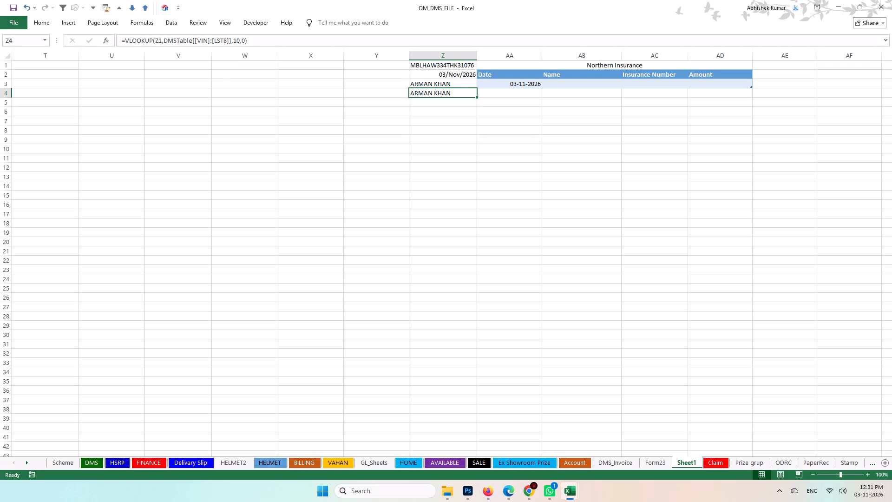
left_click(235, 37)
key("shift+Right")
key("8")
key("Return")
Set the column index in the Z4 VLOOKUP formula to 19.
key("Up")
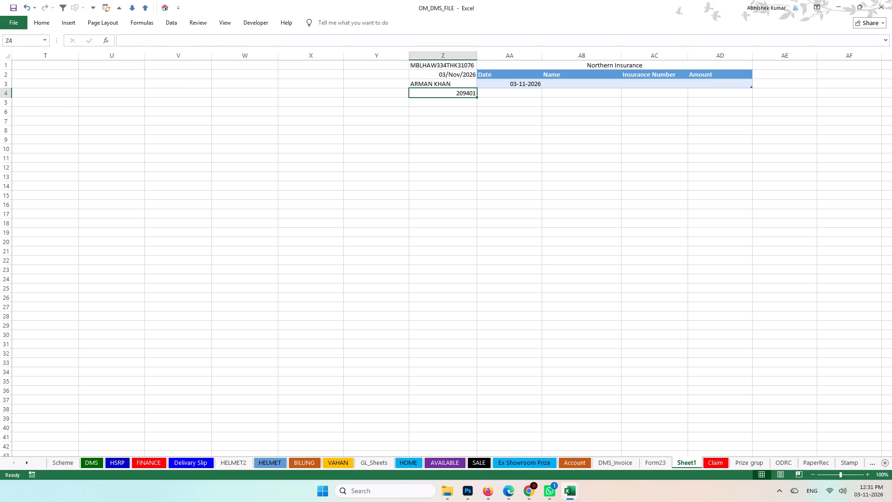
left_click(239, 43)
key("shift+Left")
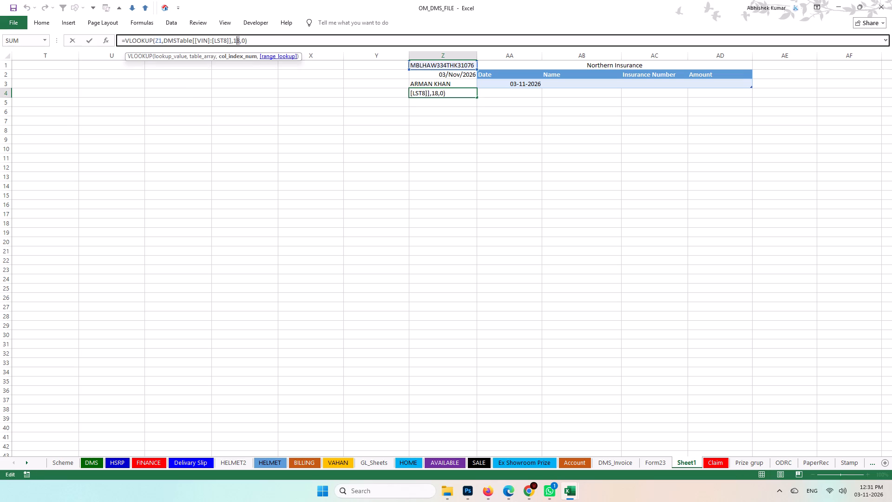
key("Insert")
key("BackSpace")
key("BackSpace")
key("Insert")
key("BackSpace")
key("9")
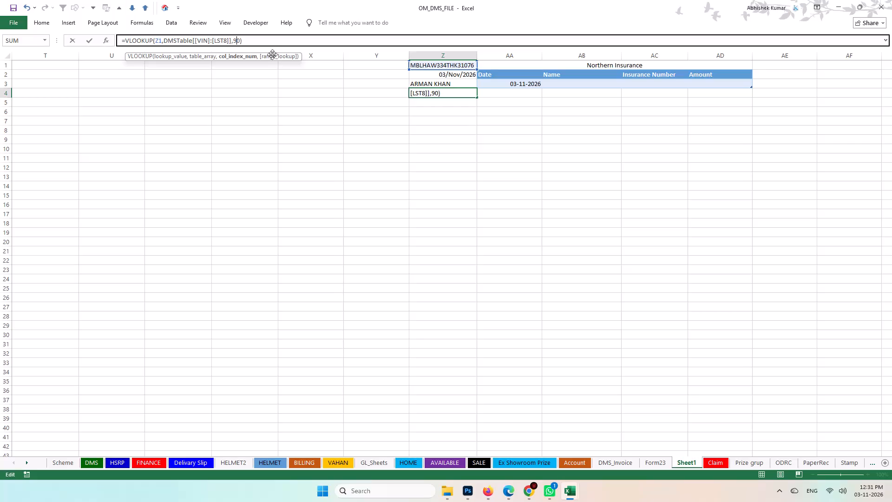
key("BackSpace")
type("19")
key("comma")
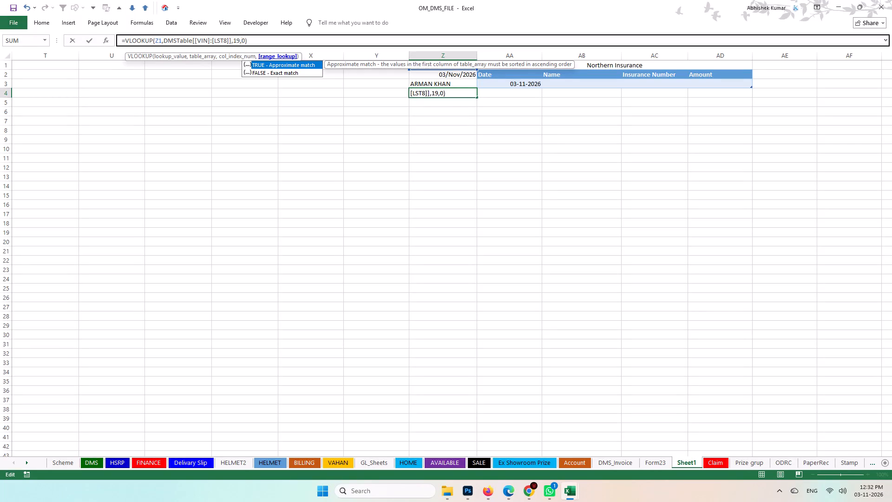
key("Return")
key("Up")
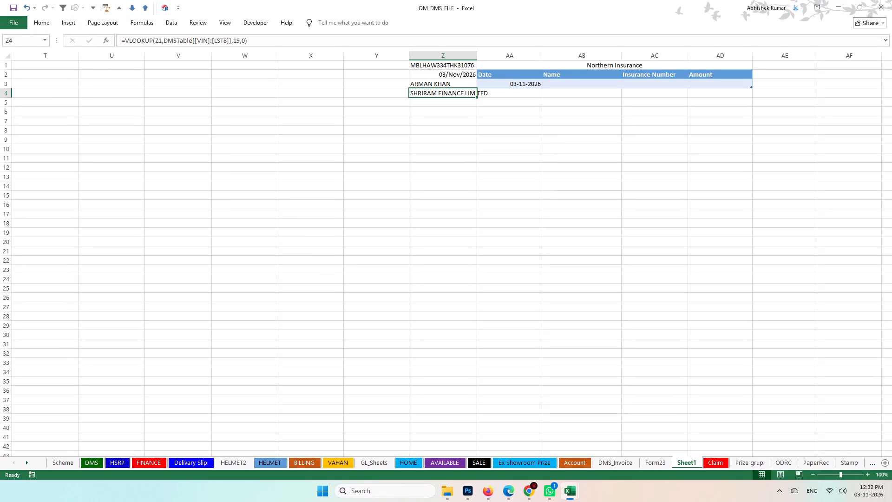
Set the column index in the Z4 VLOOKUP formula to 20.
left_click(236, 44)
key("Right")
key("shift+Left")
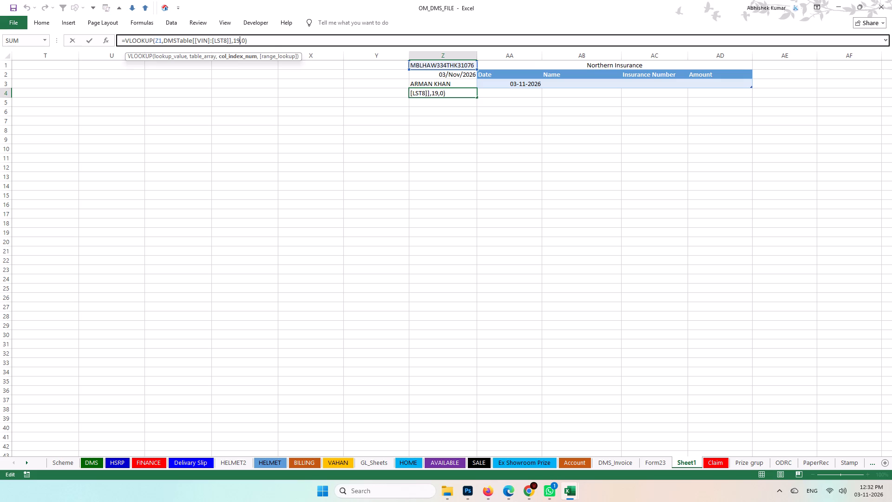
key("shift+Left")
type("20")
key("Return")
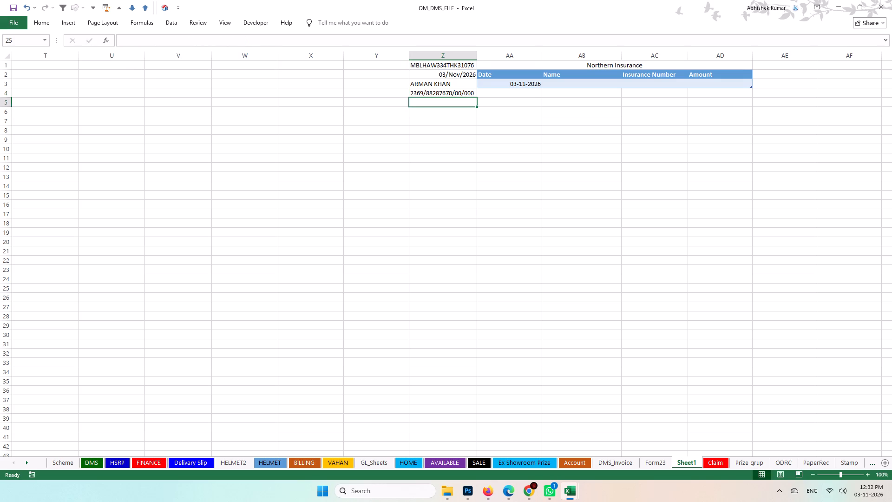
key("Up")
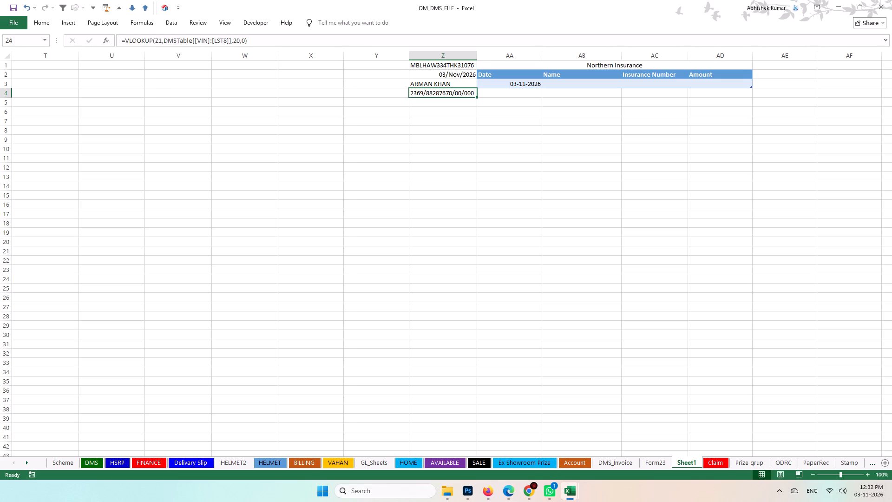
Clear the date from cell AA3 in the Northern Insurance table.
left_click(513, 84)
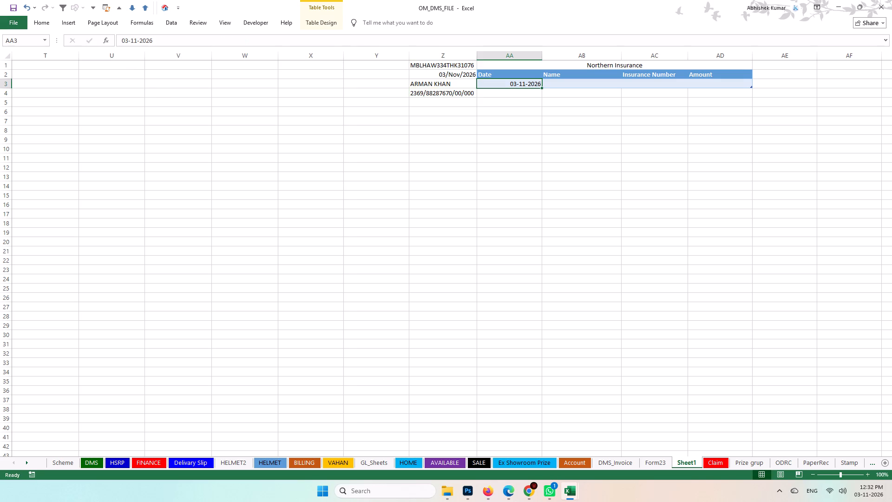
key("BackSpace")
key("Return")
key("Up")
key("Down")
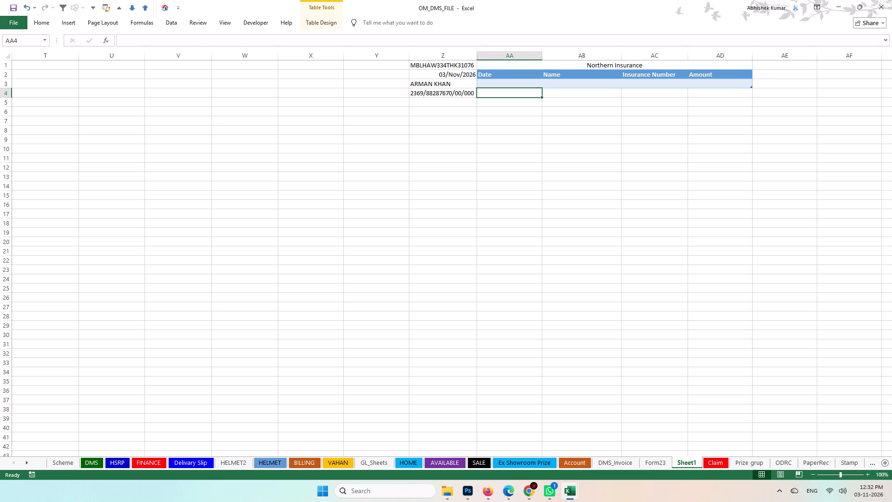
key("Up")
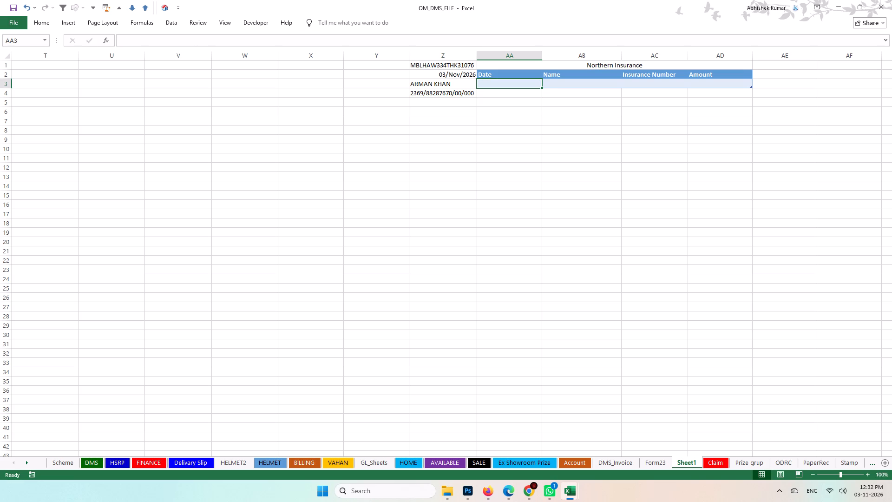
In the VBA editor, make the CommandButton1_Click code fill new-row cells 1, 2 and 3 from wsEntry ranges Z2, Z3 and Z4.
left_click(459, 73)
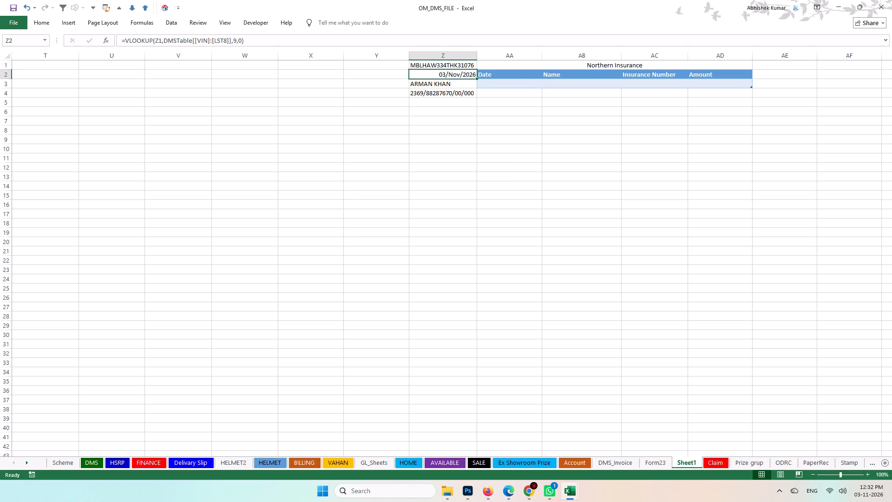
key("Down")
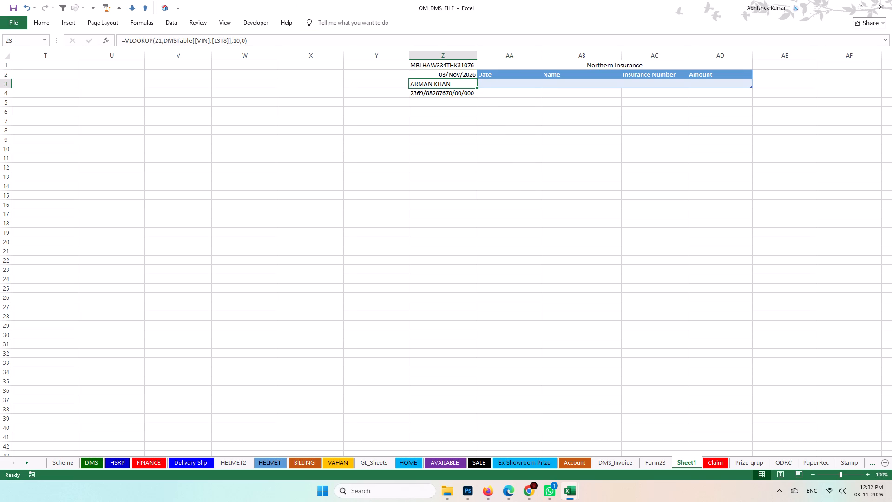
key("Down")
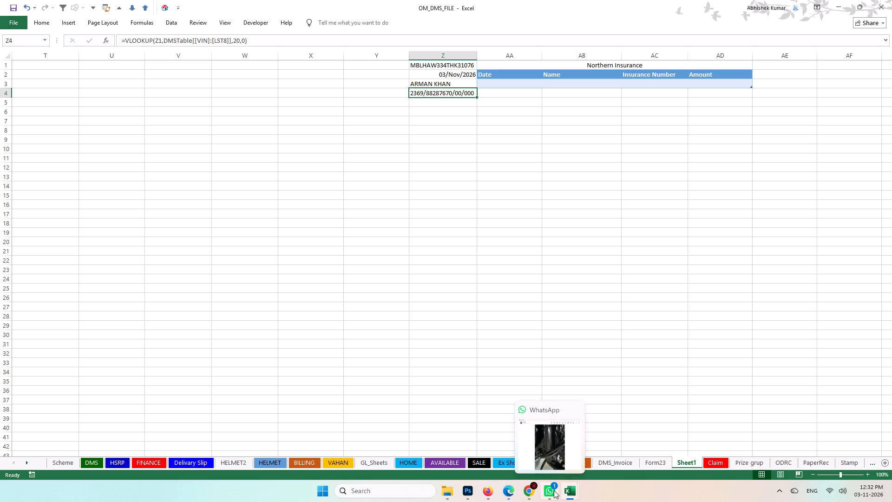
left_click(571, 495)
left_click(620, 445)
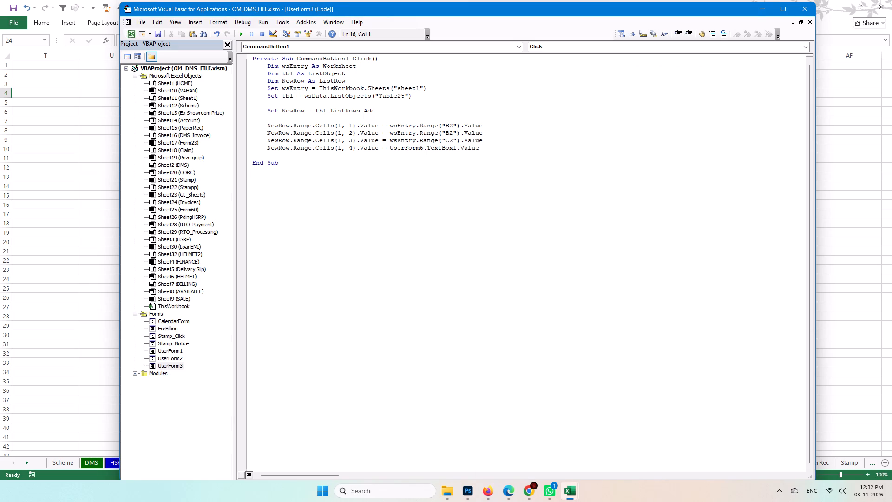
left_click(449, 123)
key("BackSpace")
key("z")
key("Down")
key("shift+Left")
key("z")
key("shift+Right")
key("3")
key("Down")
key("Left")
key("shift+Right")
key("4")
key("Left")
key("shift+Left")
key("z")
double_click(536, 132)
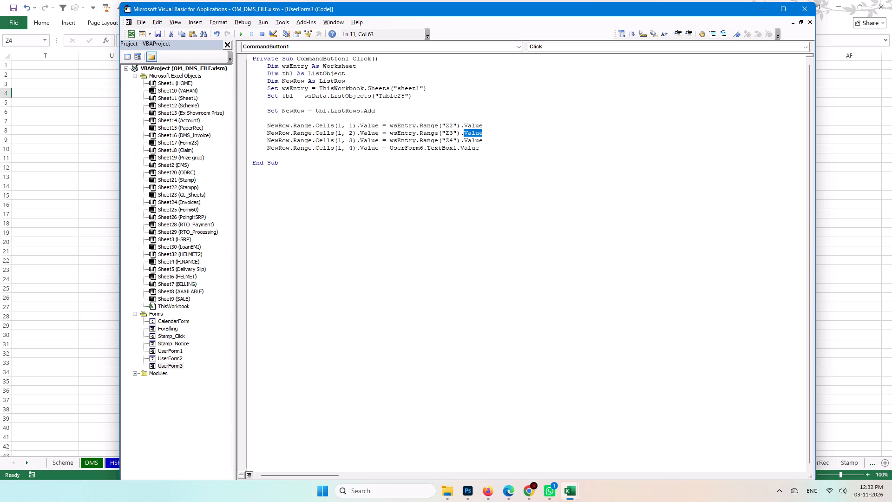
left_click(504, 121)
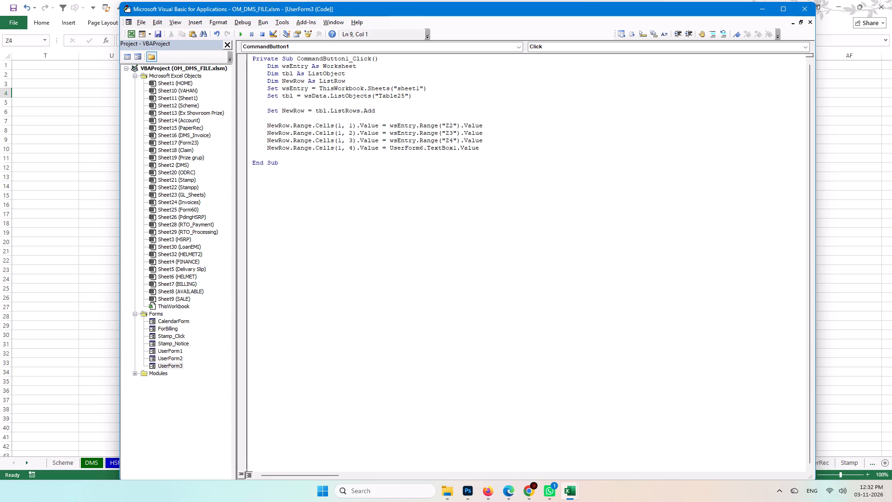
Test the Insurance Amount form with the amount 150, step through its CommandButton1_Click code line by line, and stop the run.
left_click(252, 59)
key("F8")
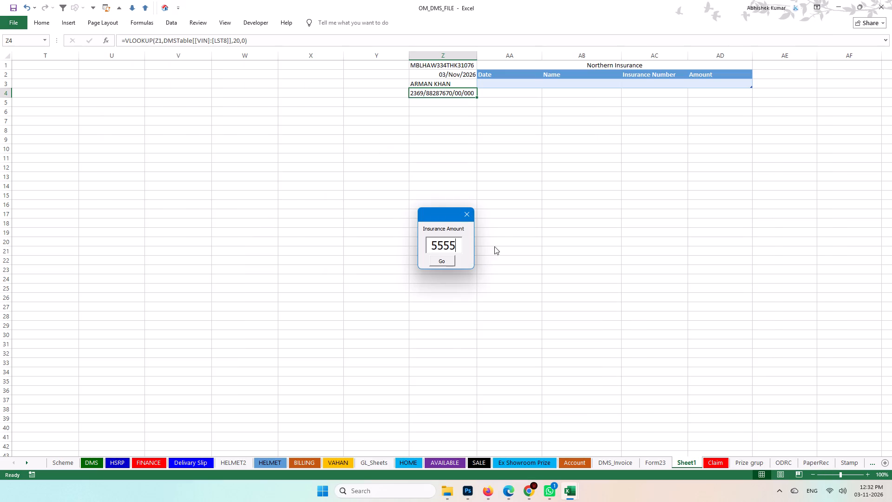
key("BackSpace")
key("BackSpace")
key("BackSpace")
key("BackSpace")
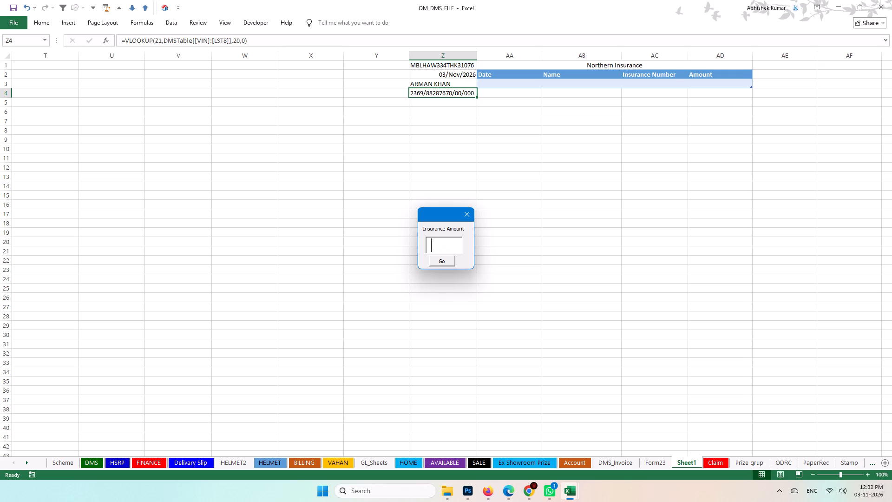
type("15")
key("0")
left_click(448, 265)
key("F8")
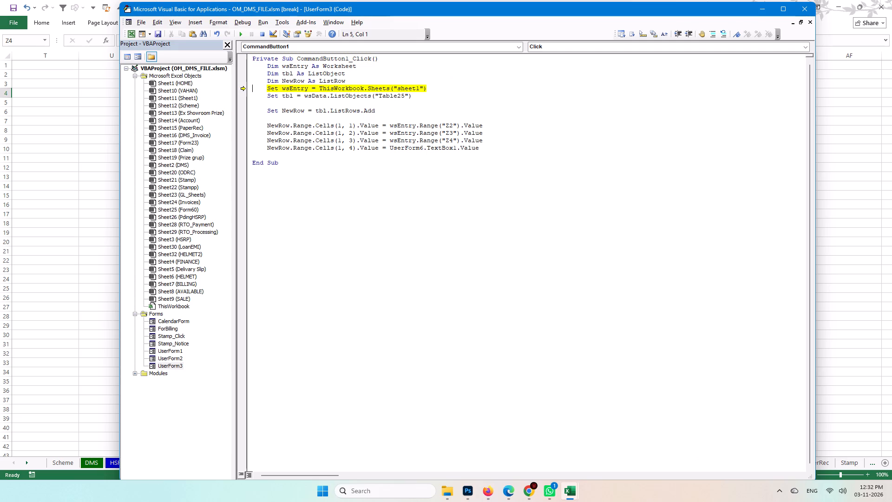
key("F8")
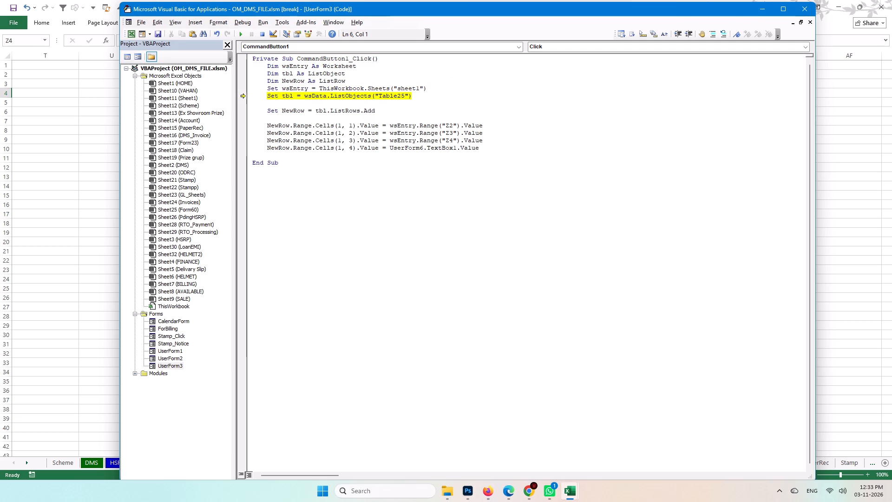
key("F8")
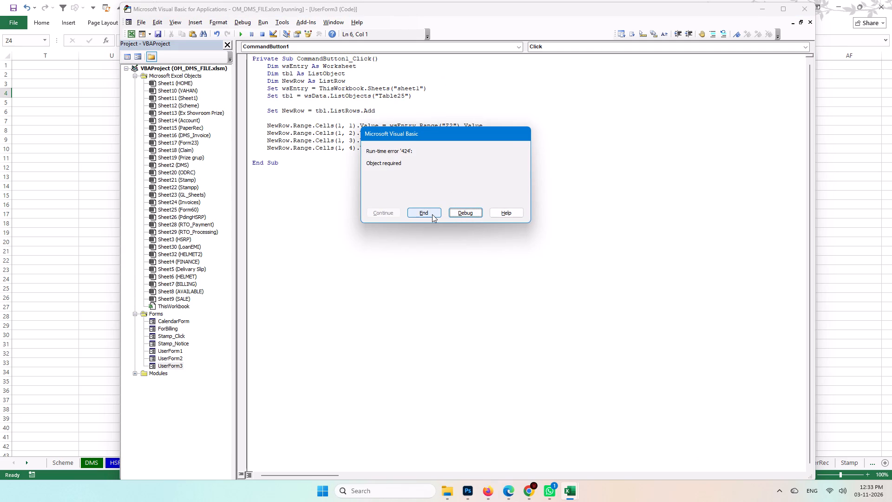
left_click(468, 214)
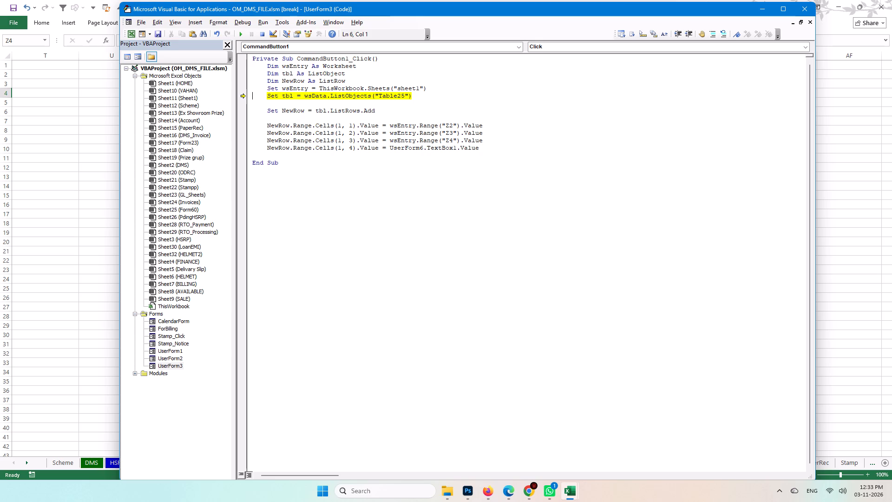
left_click_drag(283, 87, 289, 89)
left_click_drag(289, 89, 293, 89)
left_click(261, 33)
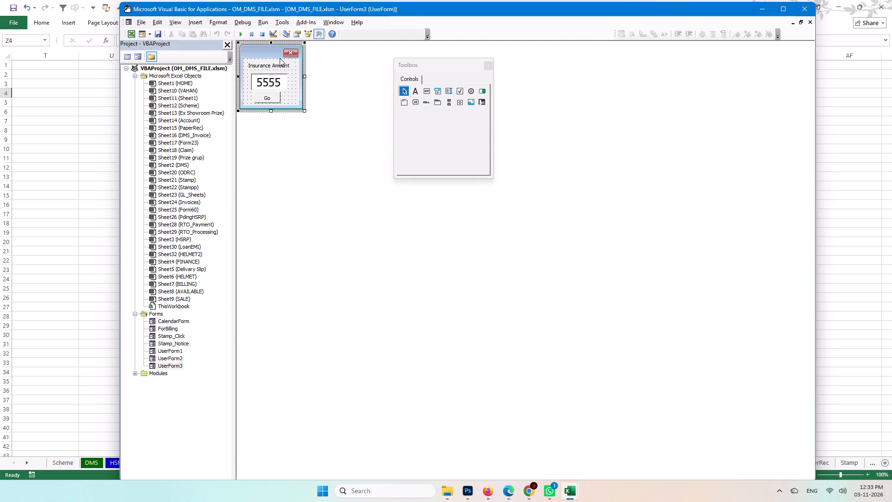
Open the code of the Insurance Amount form from its design view.
left_click(266, 49)
right_click(266, 49)
double_click(267, 55)
double_click(293, 101)
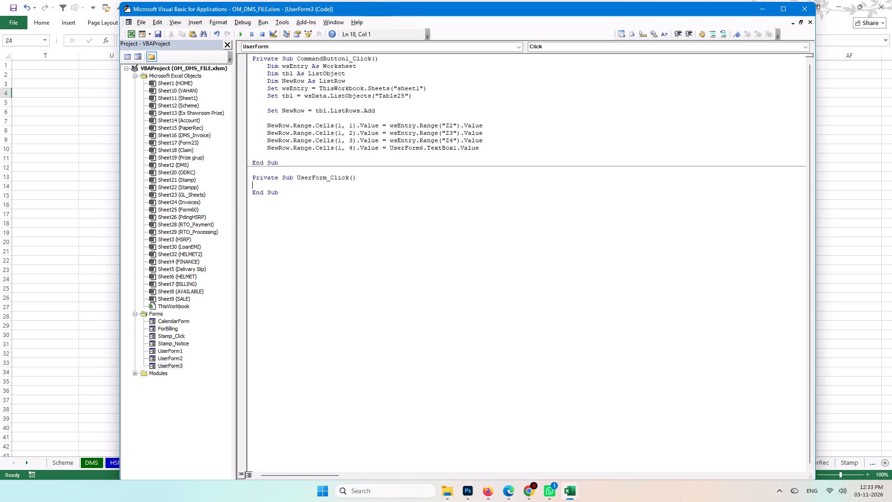
Delete the empty UserForm_Click procedure from the UserForm3 code.
left_click_drag(313, 202, 246, 175)
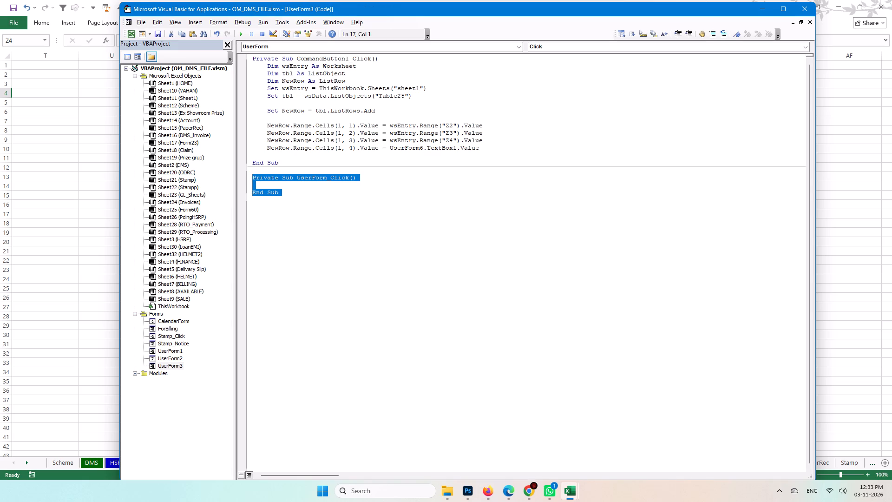
key("BackSpace")
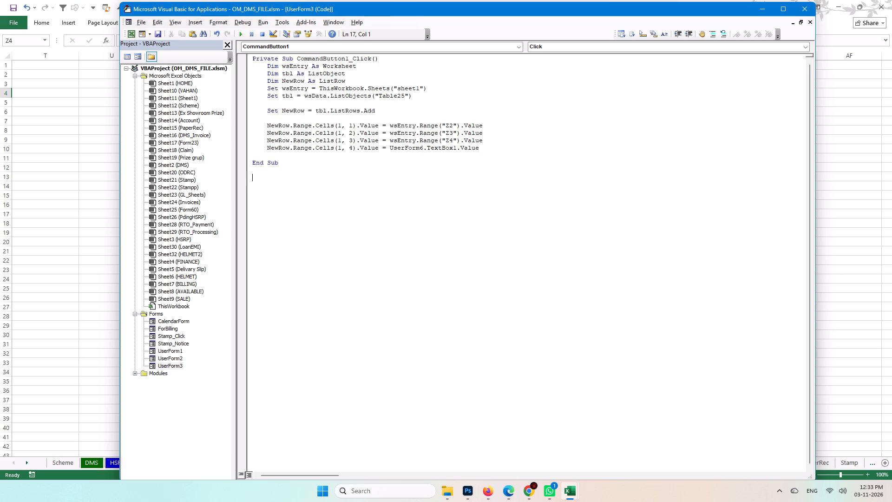
Make the Set tbl line in CommandButton1_Click take Table25 from wsEntry.
left_click_drag(282, 89, 308, 87)
key("ctrl+c")
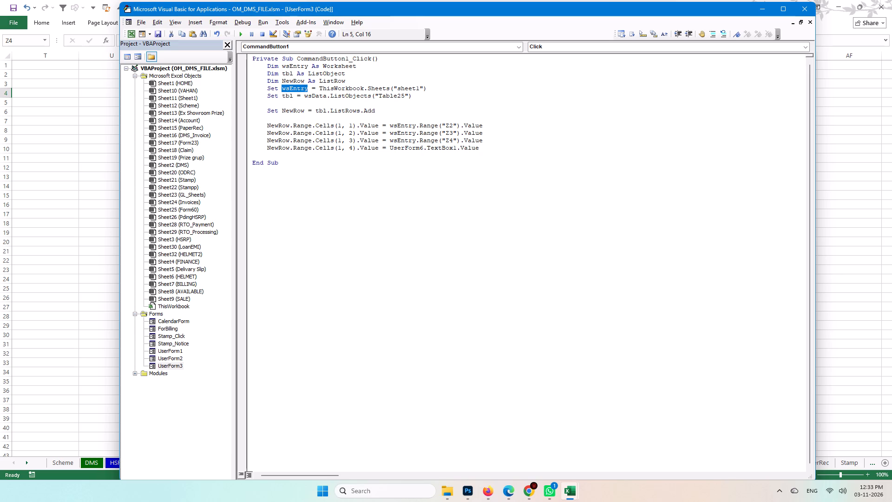
left_click_drag(304, 96, 326, 97)
key("ctrl+v")
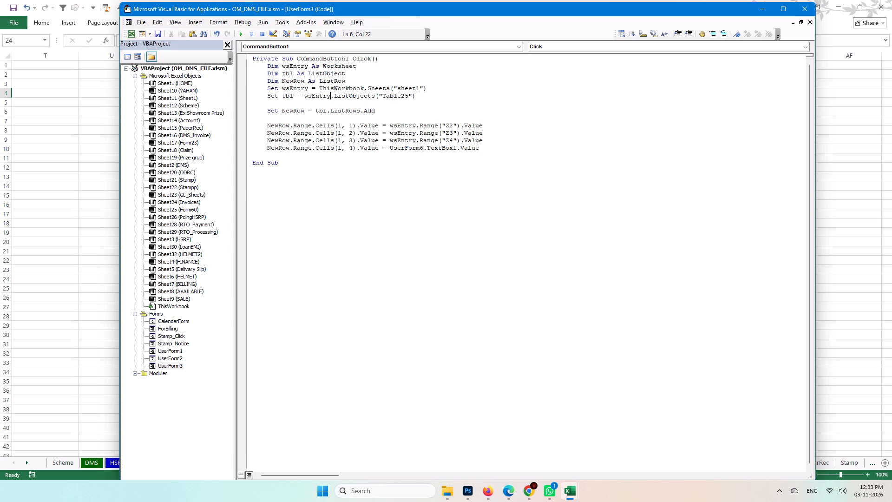
left_click(427, 98)
Run the Insurance Amount form with its preset amount, step through CommandButton1_Click line by line, and stop the run.
scroll(328, 87, "up", 3)
left_click(266, 68)
key("F8")
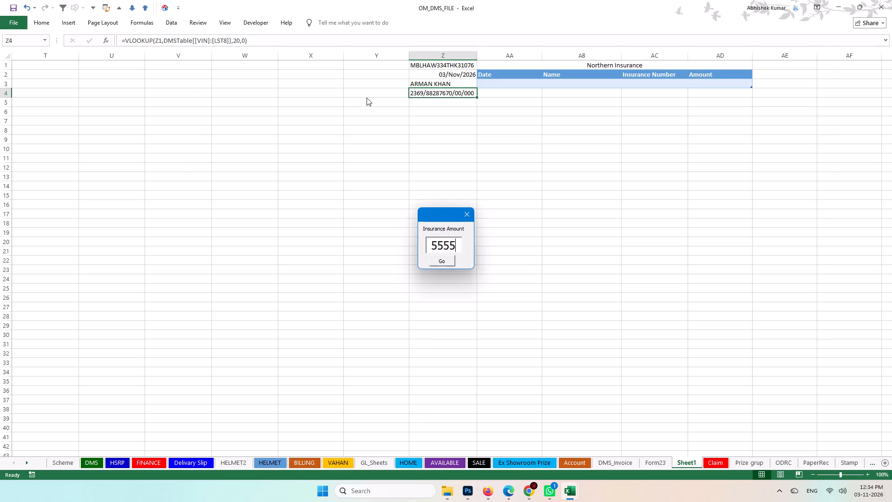
left_click(444, 263)
key("F8")
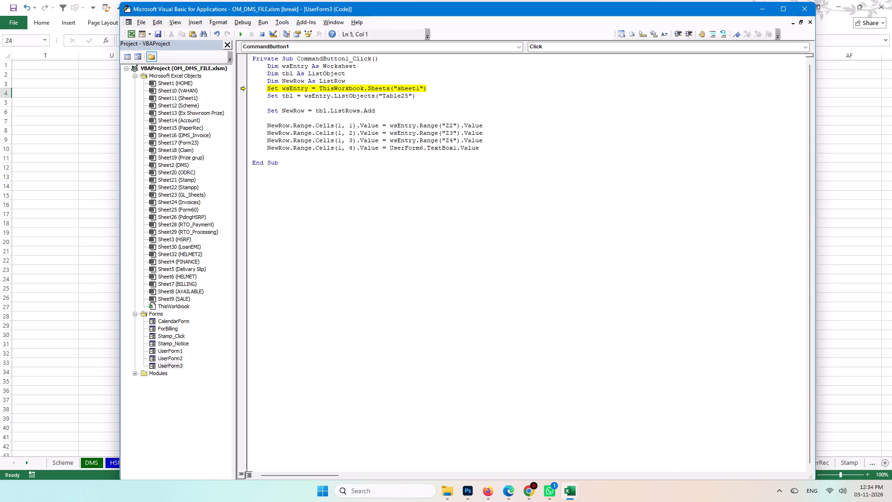
key("F8")
key("F8")
key("F8")
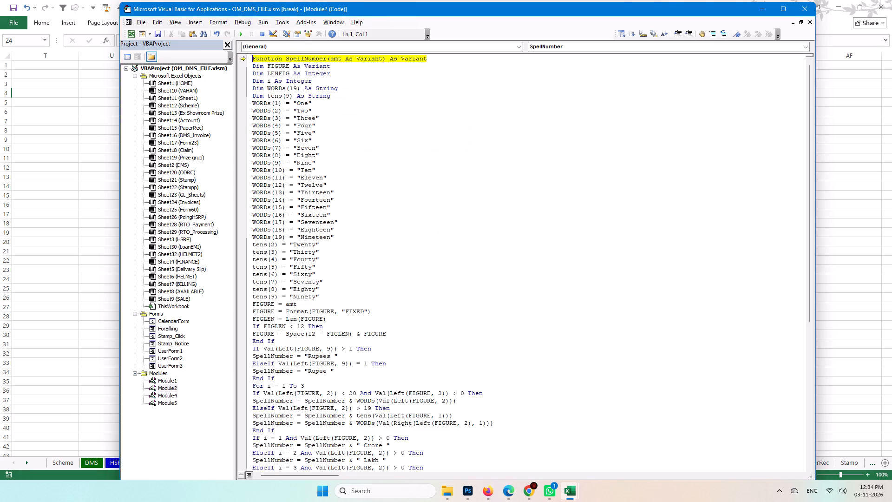
key("F8")
left_click(809, 23)
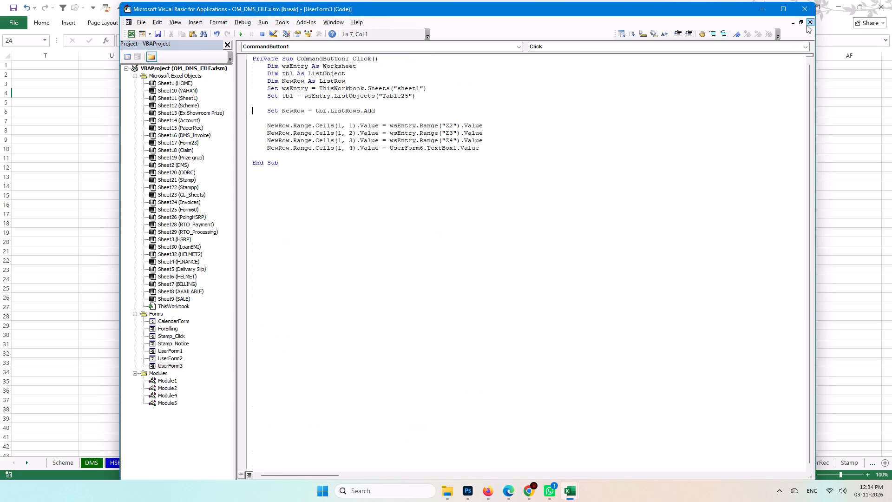
left_click_drag(808, 13, 808, 23)
left_click(262, 33)
scroll(313, 114, "up", 5)
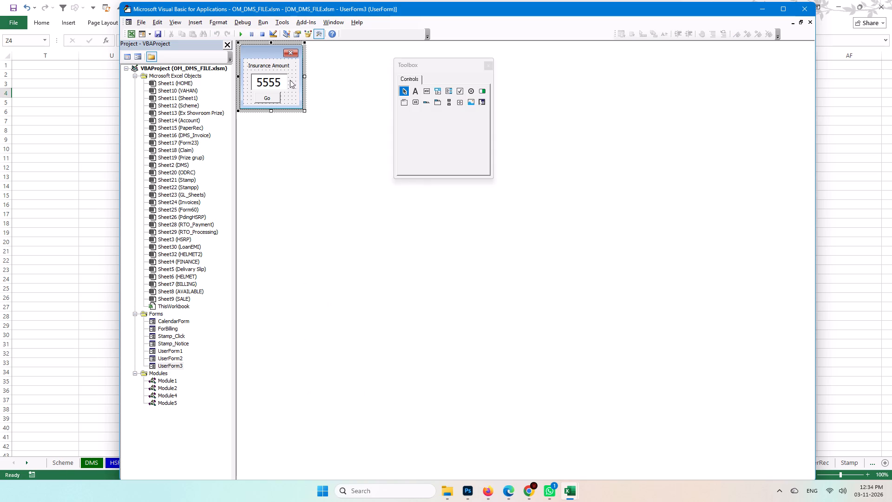
Clear the preset text from TextBox1 on the Insurance Amount form in design view.
left_click(278, 82)
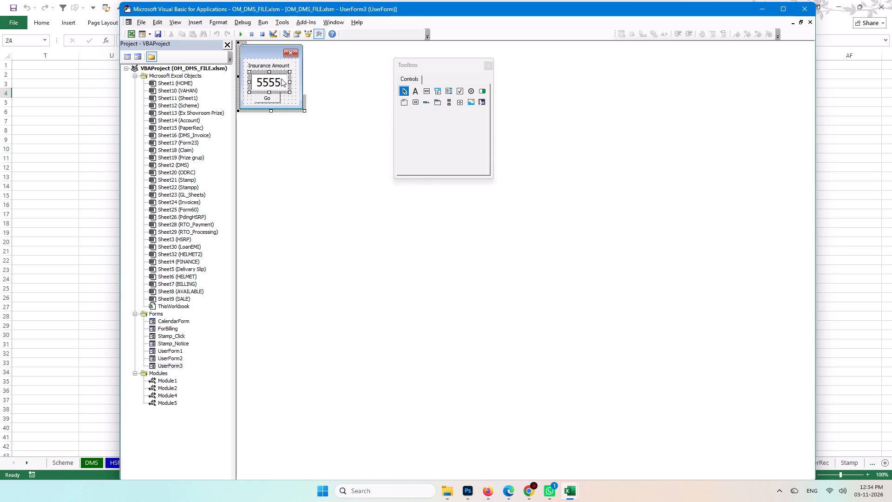
right_click(277, 80)
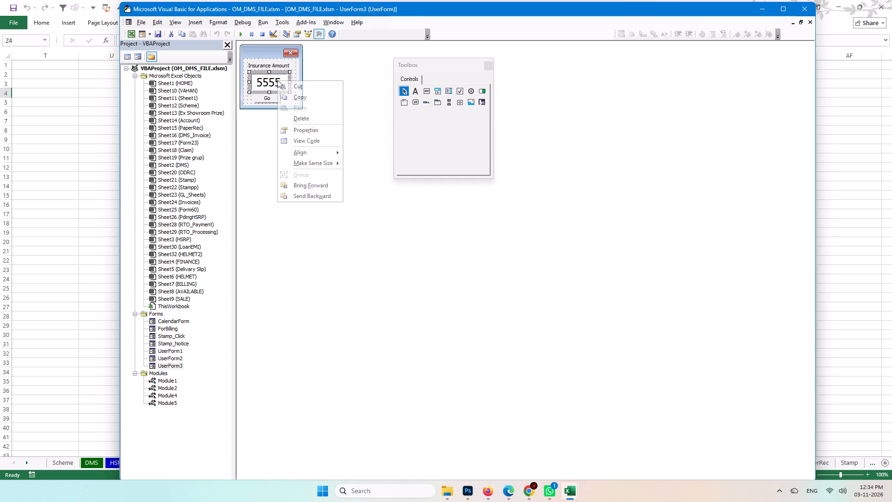
left_click(315, 129)
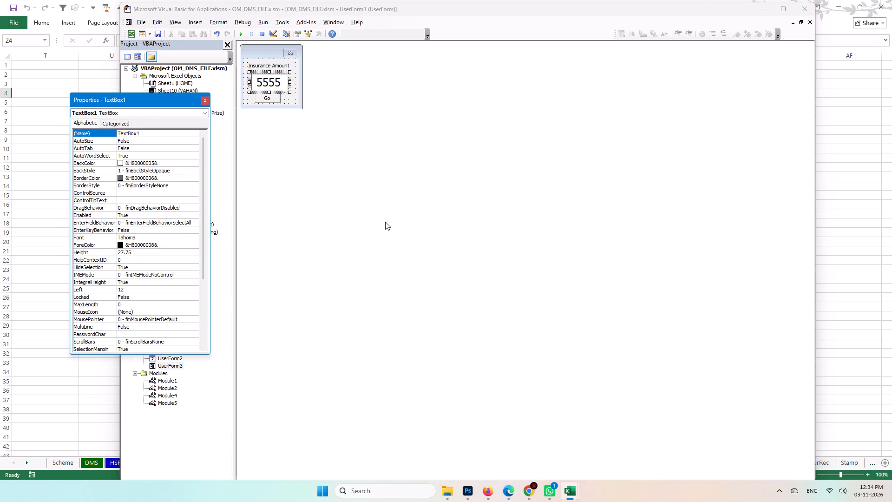
left_click_drag(139, 100, 571, 112)
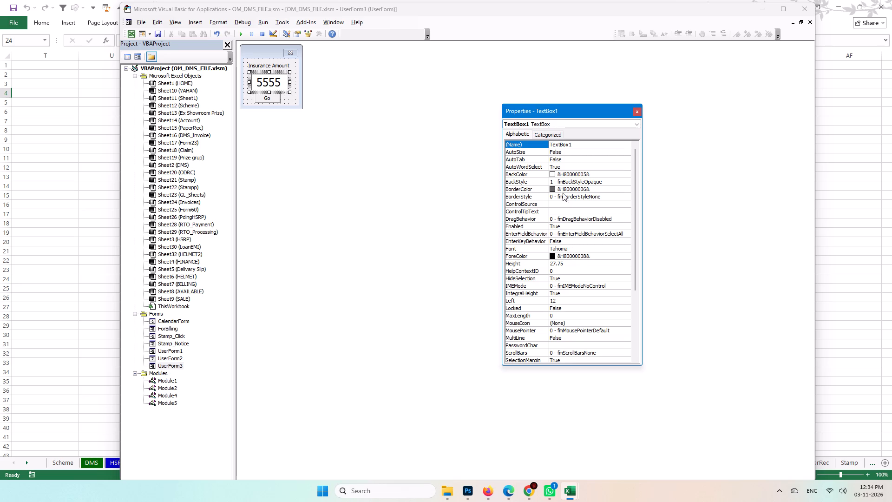
left_click(270, 80)
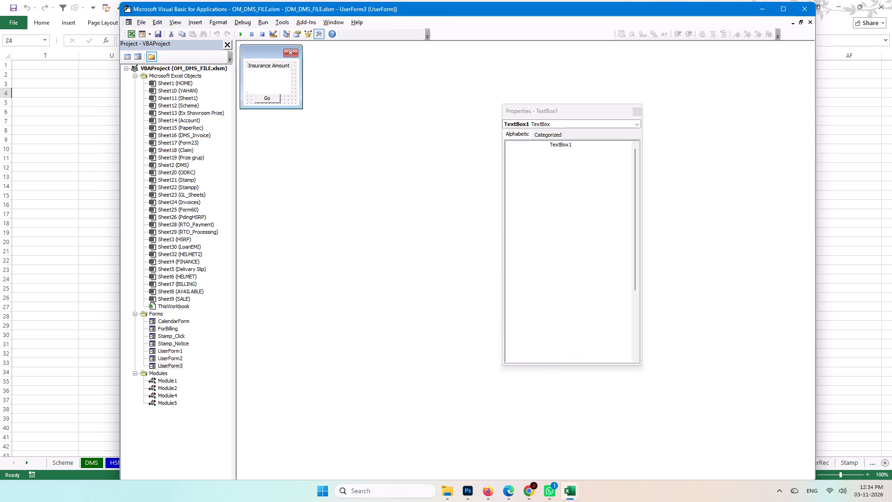
key("BackSpace")
key("BackSpace")
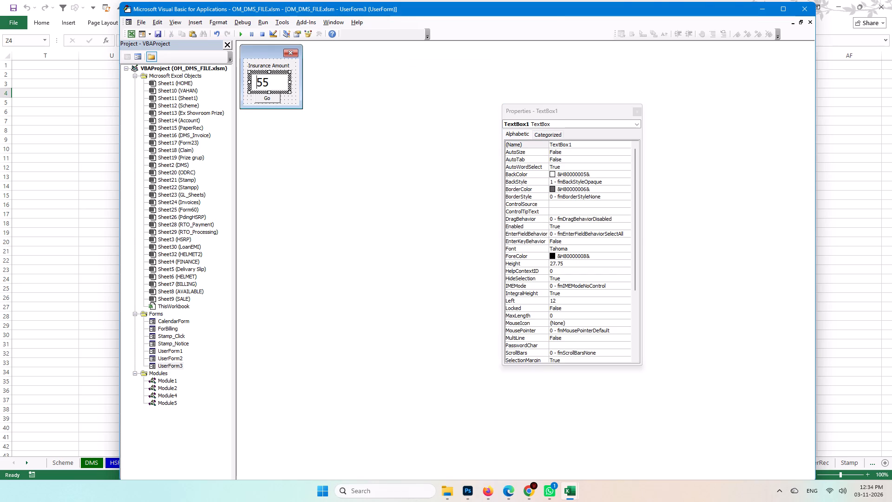
key("BackSpace")
key("Delete")
key("Delete")
key("Delete")
key("Delete")
left_click(266, 51)
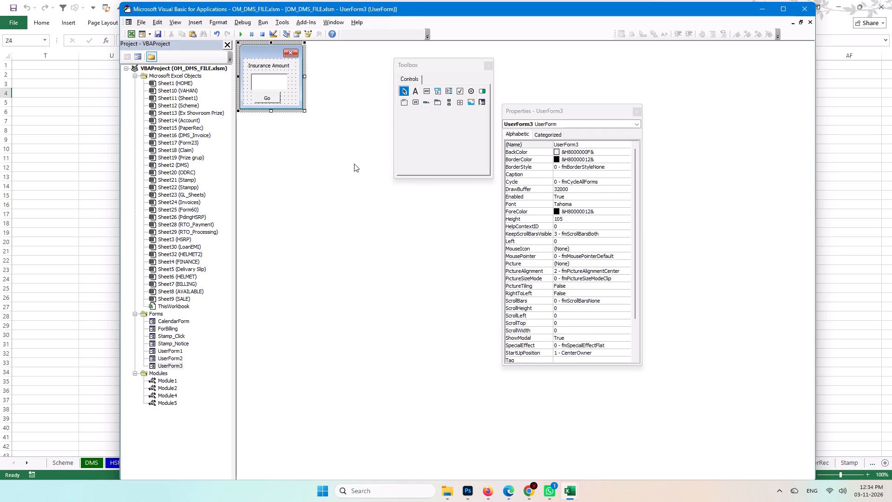
Test the Insurance Amount form with the amount 2255, debug the code line where it halts, and stop the run.
left_click(240, 36)
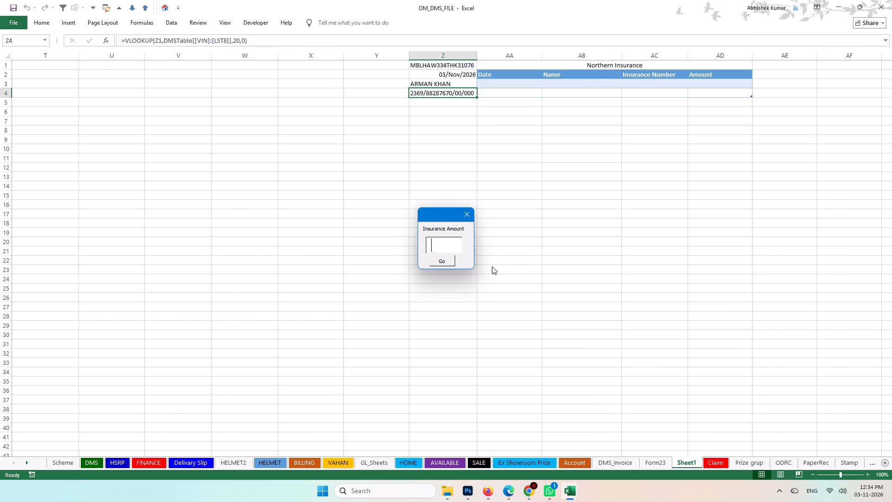
type("2255")
left_click(440, 260)
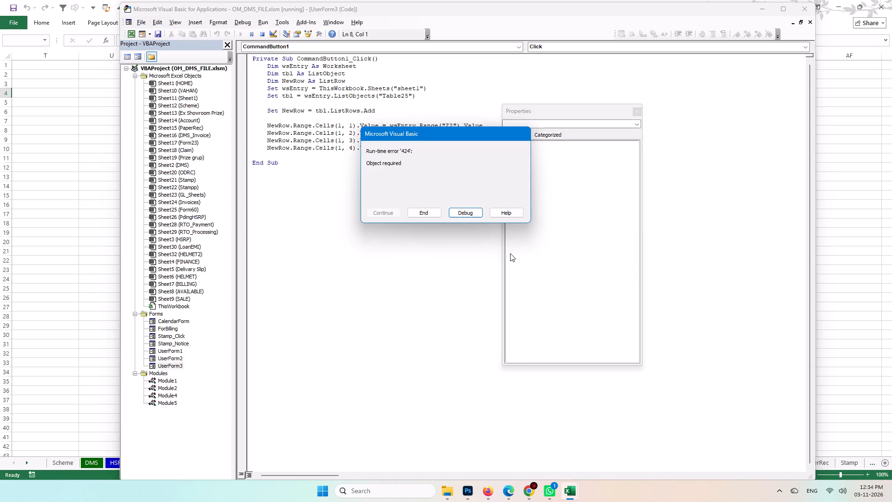
left_click(459, 214)
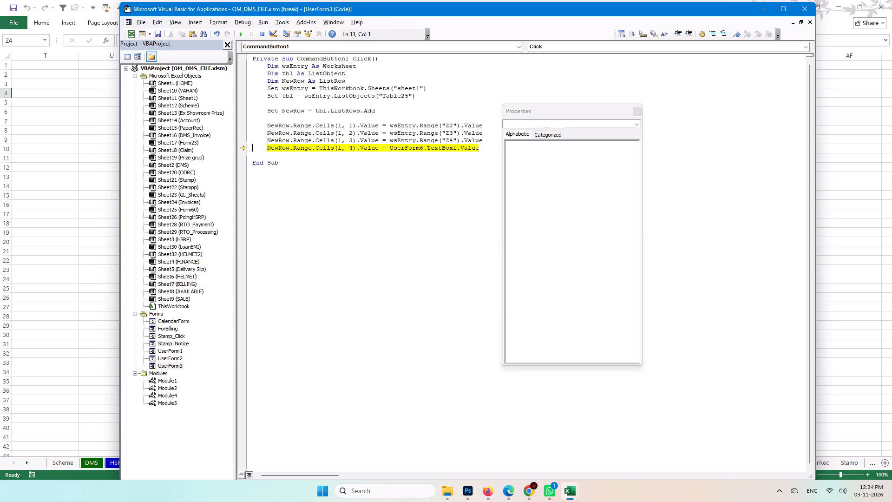
left_click(420, 147)
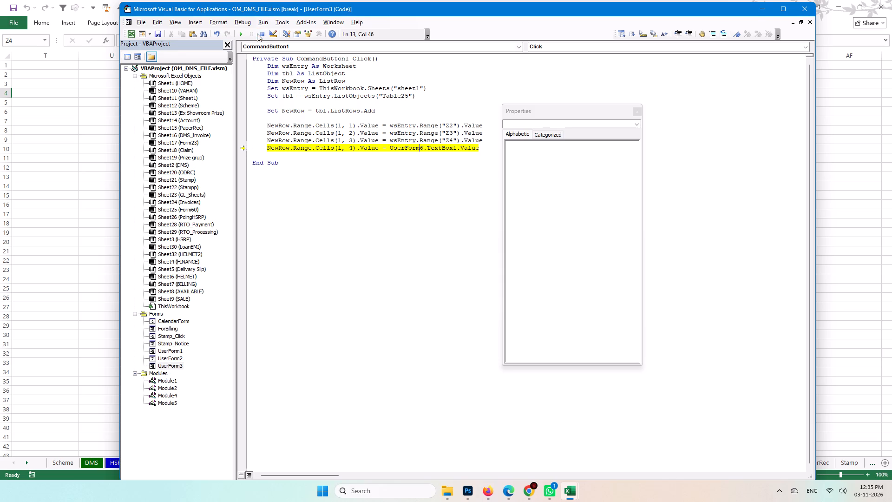
left_click(261, 33)
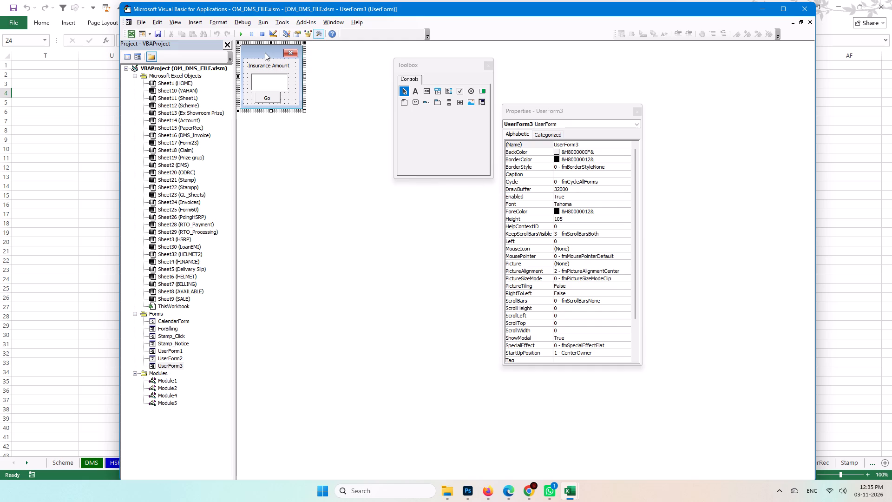
In CommandButton1_Click, make the line filling new-row cell 4 read TextBox1 from UserForm3.
left_click(265, 53)
double_click(171, 365)
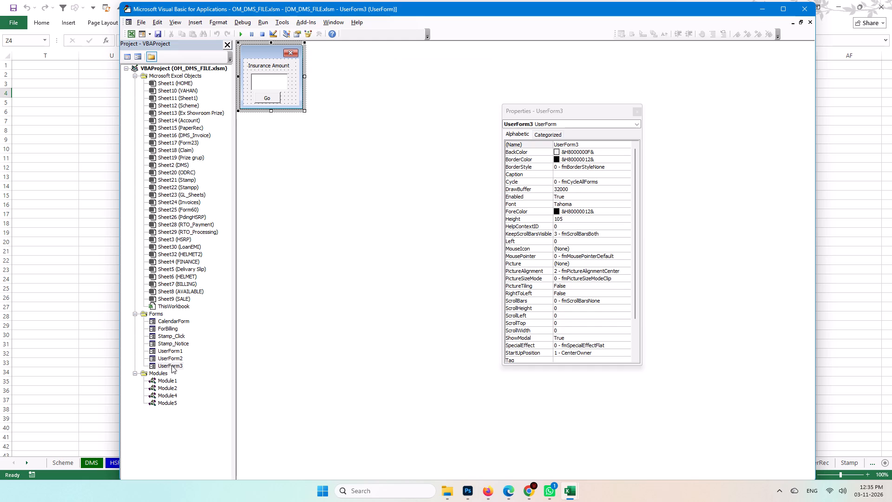
double_click(267, 53)
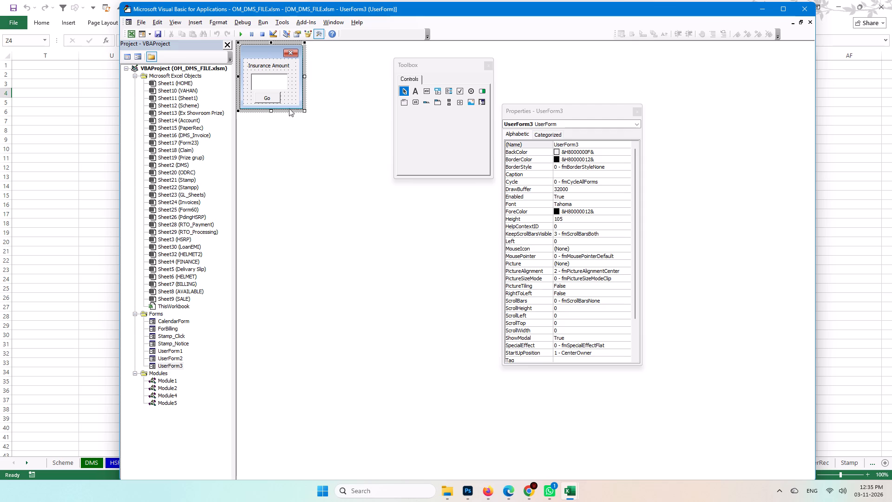
left_click(293, 102)
double_click(278, 99)
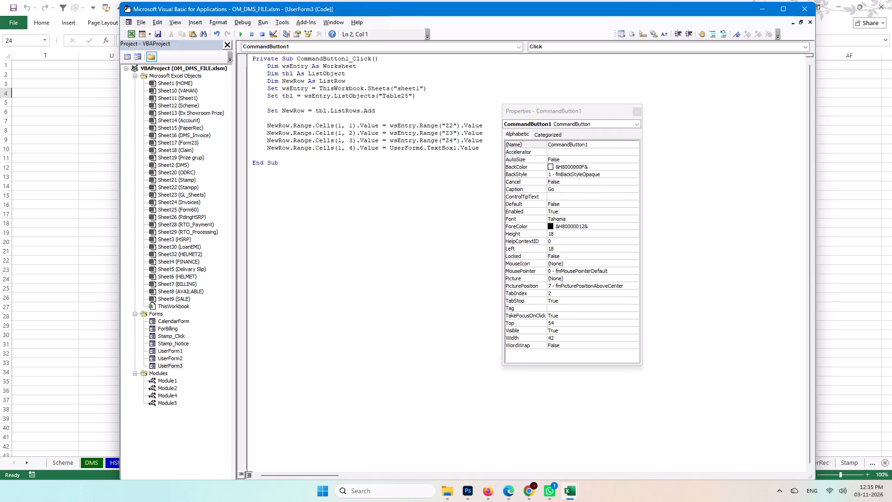
left_click(421, 147)
key("3")
left_click(450, 205)
Clear the test entry from AA5:AD5 in the Northern Insurance table on Sheet1.
left_click(92, 138)
left_click(546, 150)
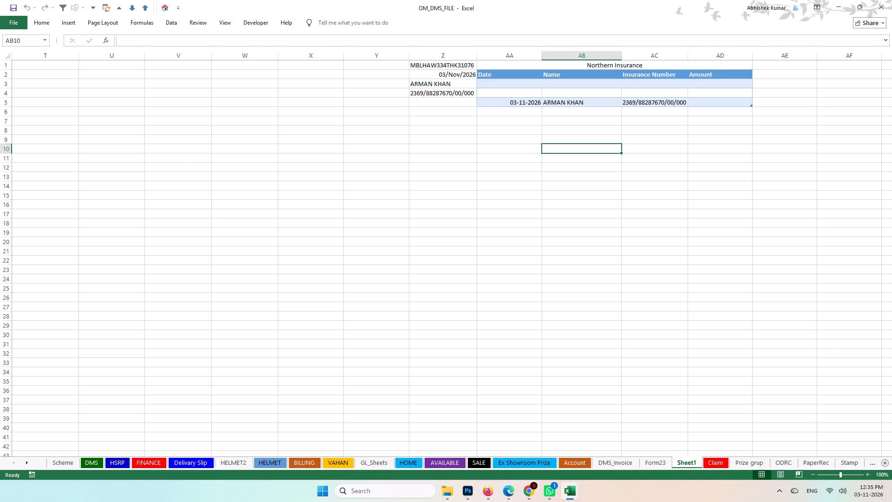
left_click_drag(726, 100, 529, 101)
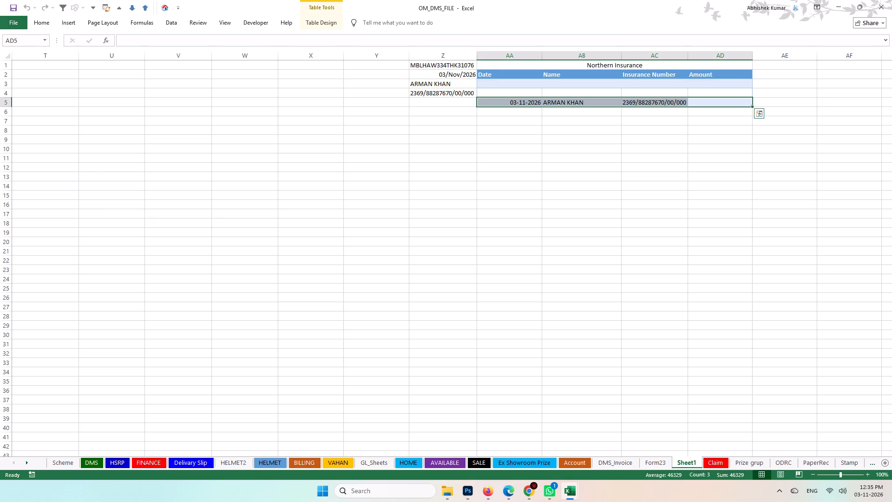
key("ctrl+Delete")
left_click(751, 150)
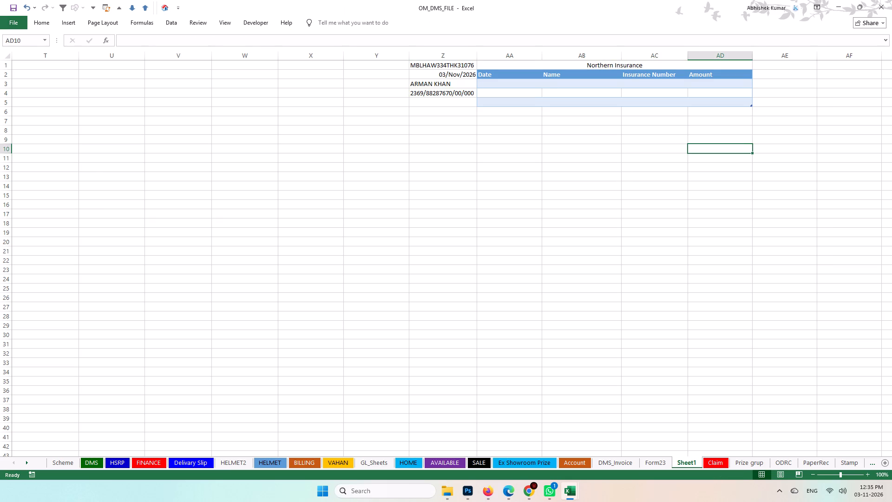
left_click_drag(493, 93, 733, 99)
left_click(696, 155)
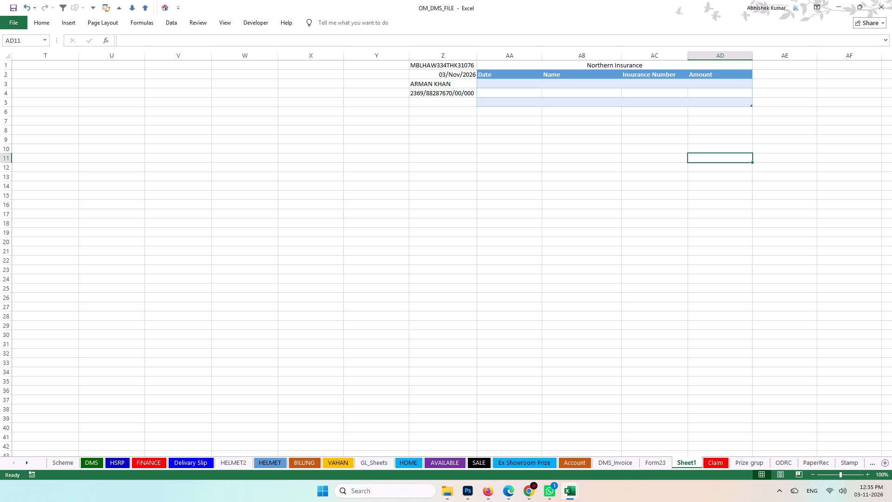
Shrink the Northern Insurance table on Sheet1 to its header and a single blank row, row 3.
left_click_drag(750, 106, 749, 81)
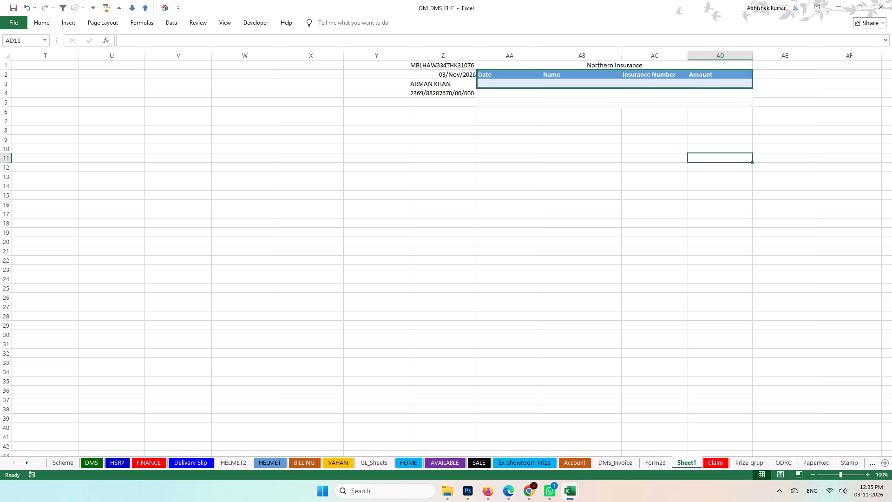
left_click_drag(749, 81, 748, 77)
left_click(753, 128)
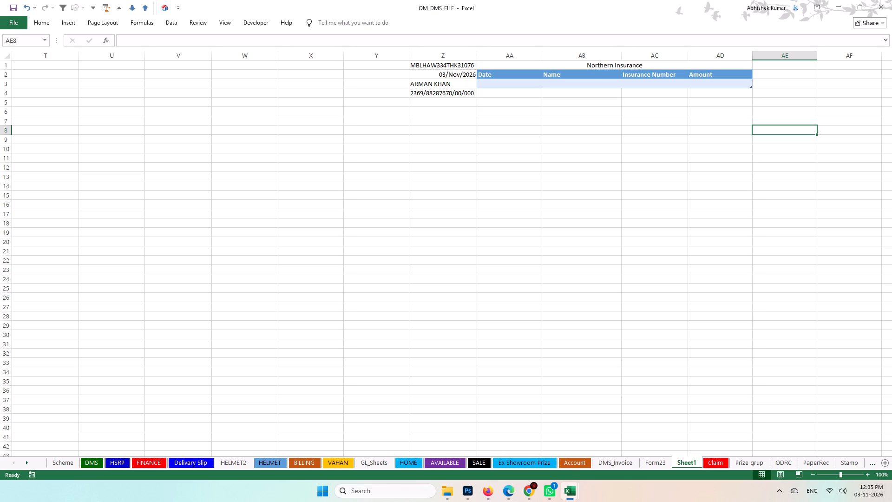
From the VBA editor, run the Insurance Amount form, submit the amount 2250, and close the form.
left_click(571, 498)
left_click(622, 432)
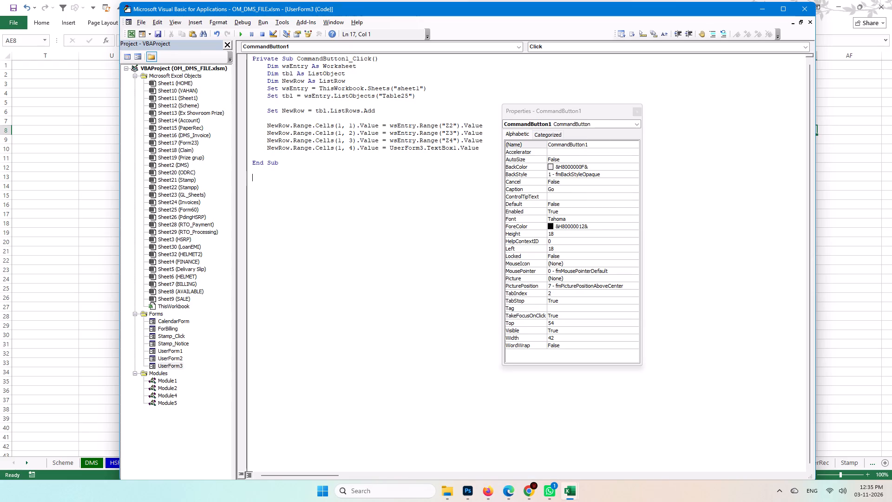
left_click(635, 112)
left_click(503, 173)
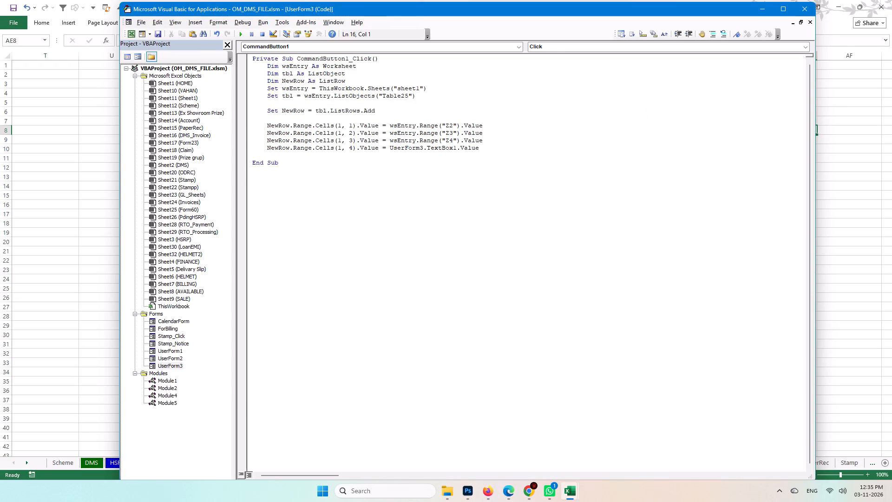
left_click(241, 32)
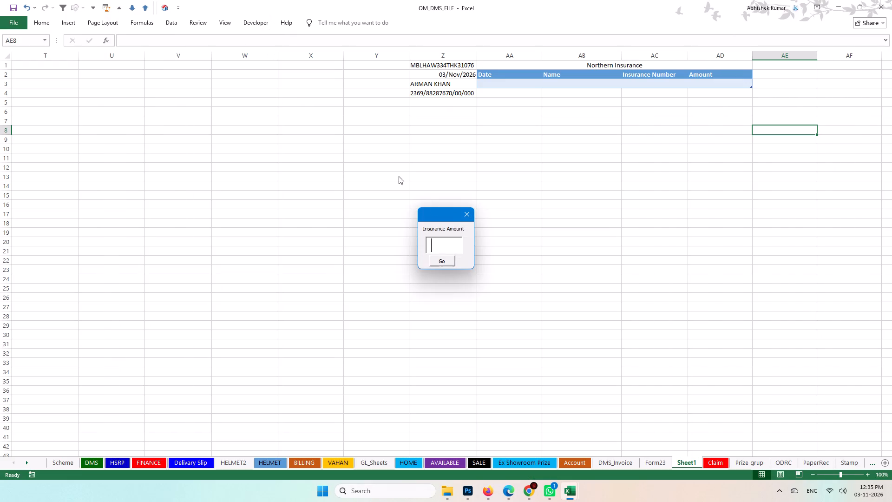
type("2250")
left_click(441, 265)
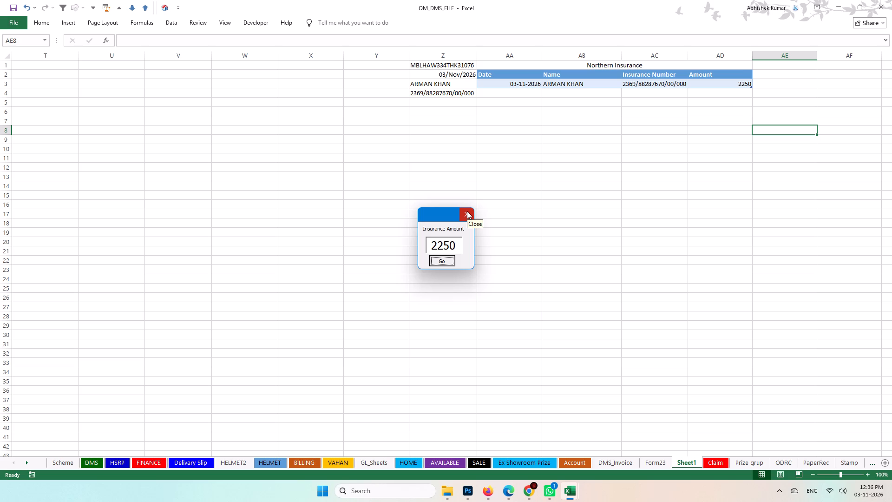
left_click(467, 211)
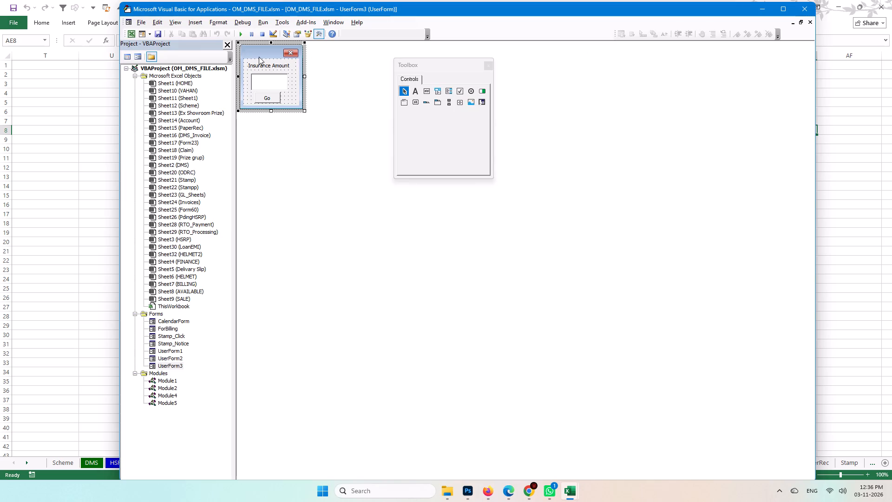
left_click(135, 76)
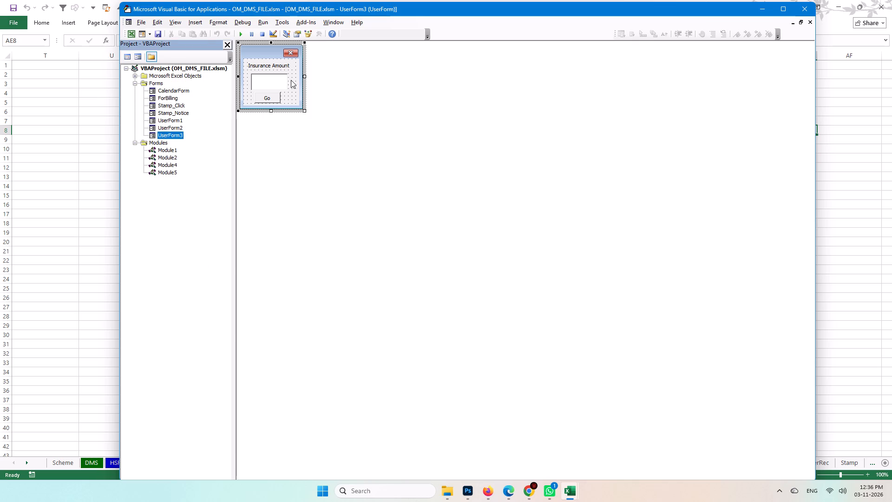
In Sheet1 cell Y6, enter =MATCH(Table25[Insurance Number],HELMET!AD90,0).
left_click(57, 248)
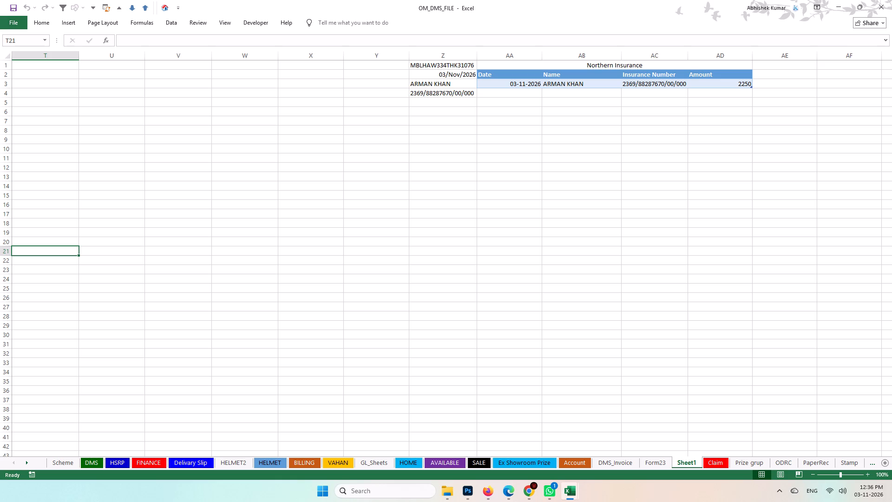
left_click(367, 111)
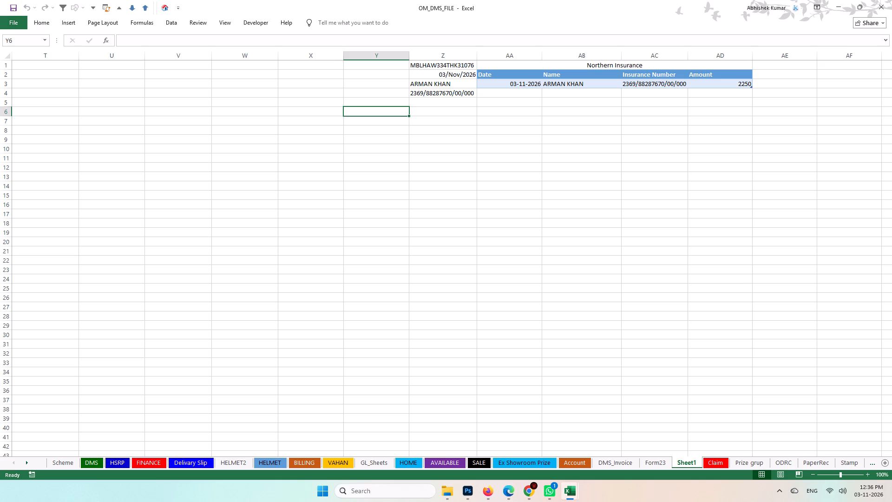
type("=MA")
key("Tab")
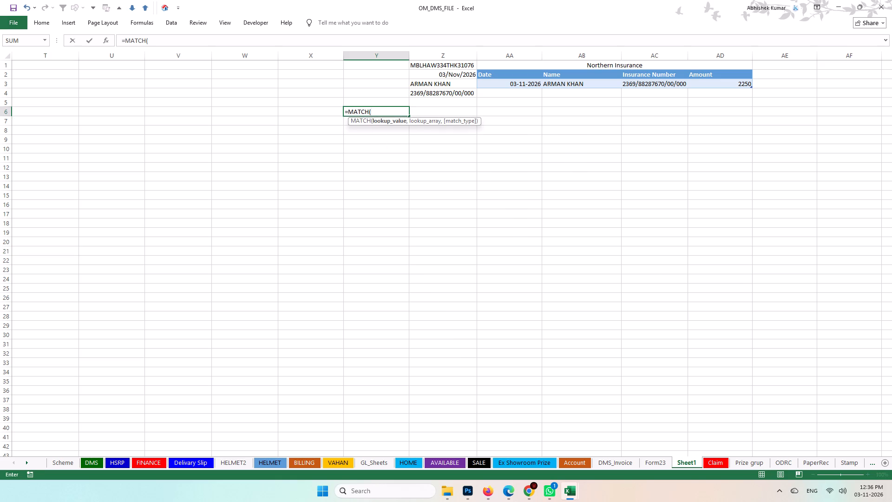
left_click(642, 83)
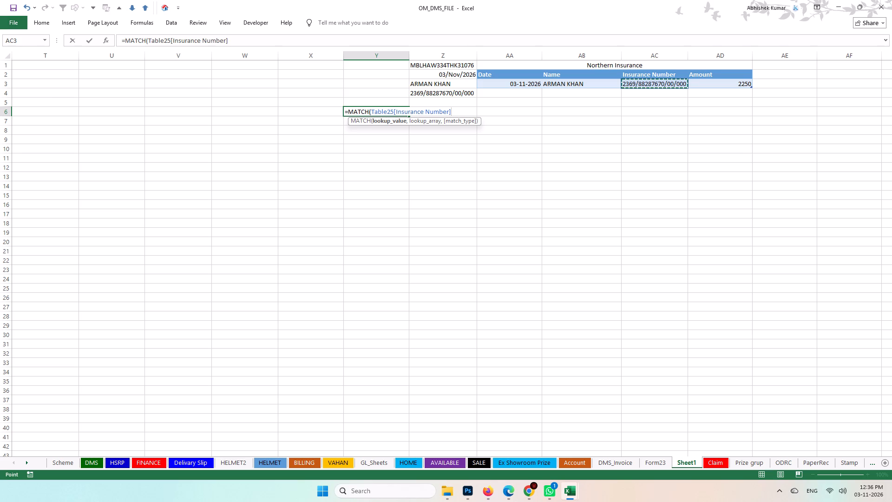
key("comma")
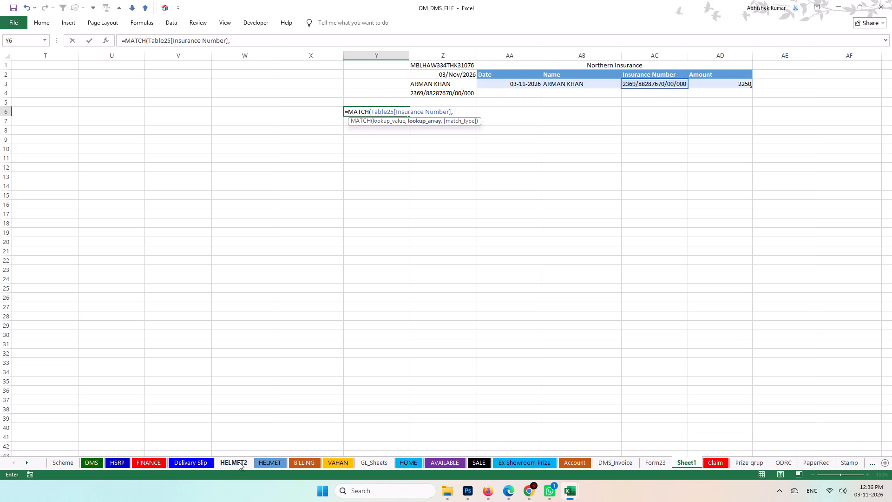
left_click(260, 460)
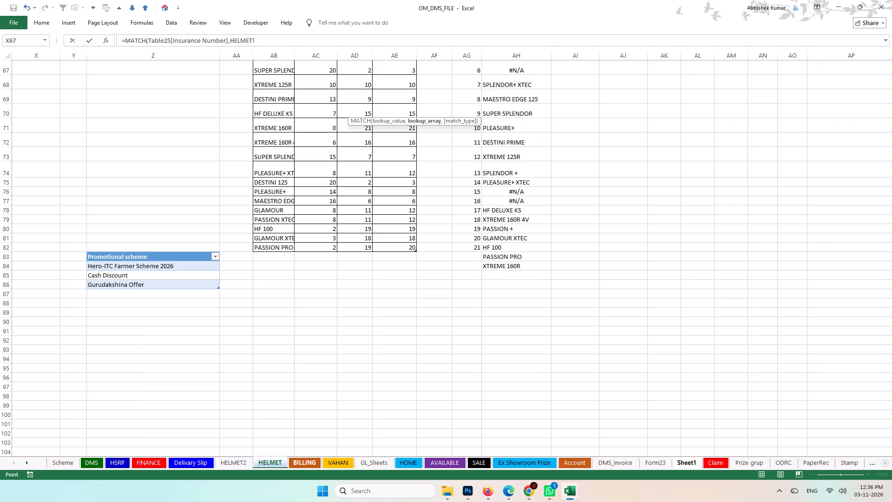
left_click(357, 320)
type(",0")
key("shift+parenright")
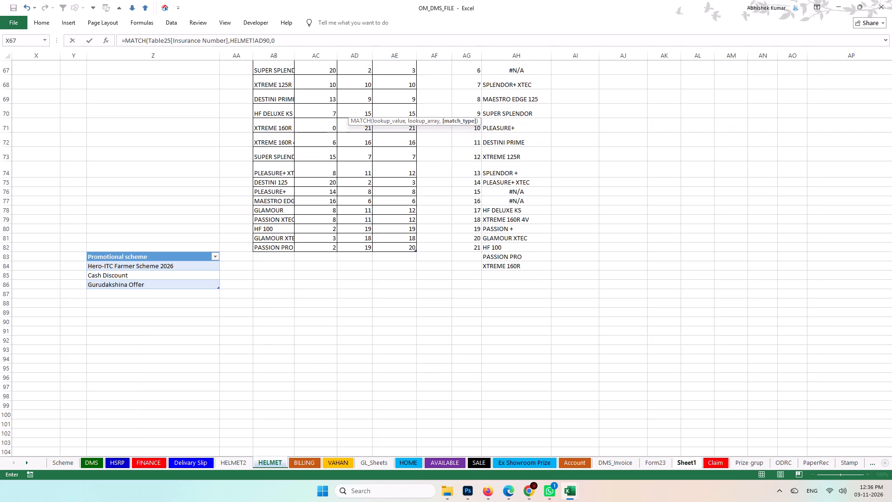
key("Return")
Change the sheet reference in Y6's MATCH formula to HOME, making the lookup array HOME!AD90.
left_click(380, 110)
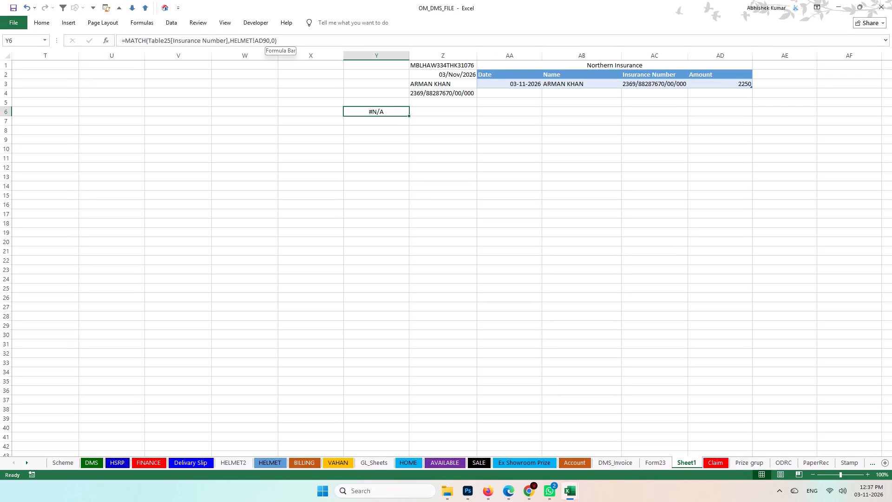
left_click_drag(269, 40, 252, 39)
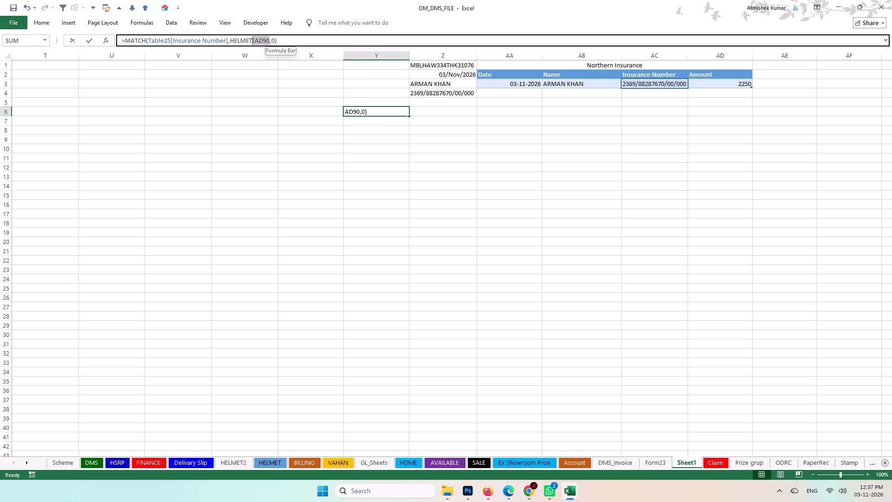
left_click_drag(252, 39, 254, 39)
left_click(250, 39)
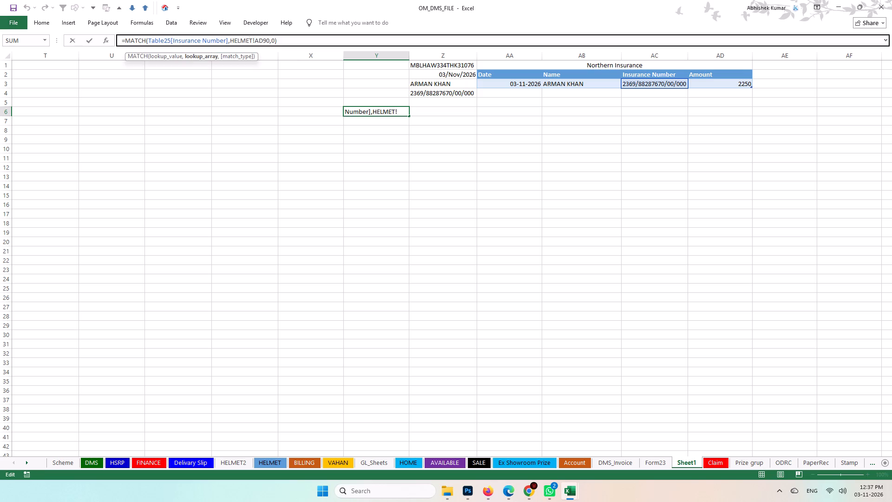
key("Right")
key("BackSpace")
key("BackSpace")
key("BackSpace")
key("BackSpace")
key("BackSpace")
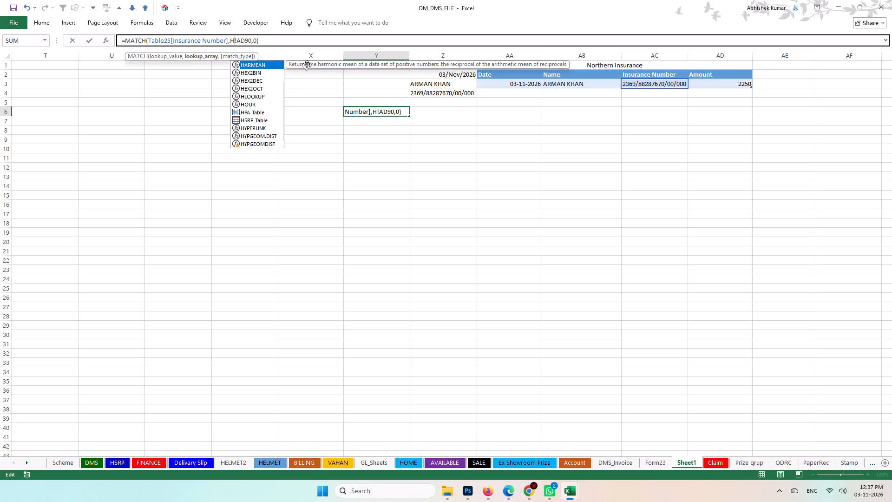
type("OME")
key("Right")
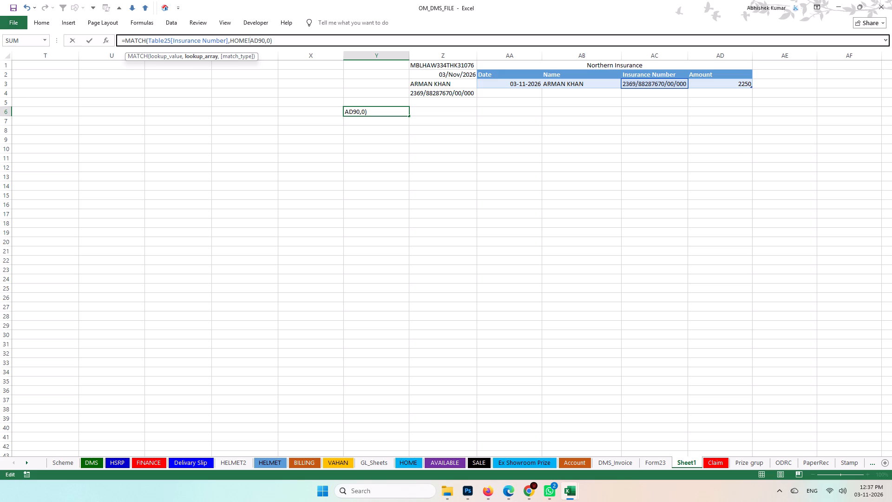
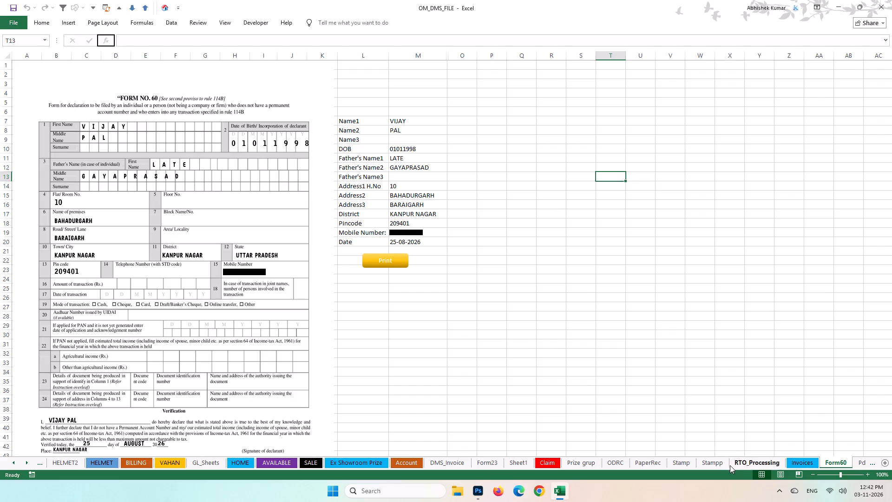
On Sheet1, enter the formula =HOME!AO7 in cell Z1 beside the Northern Insurance table and save the workbook.
left_click(862, 464)
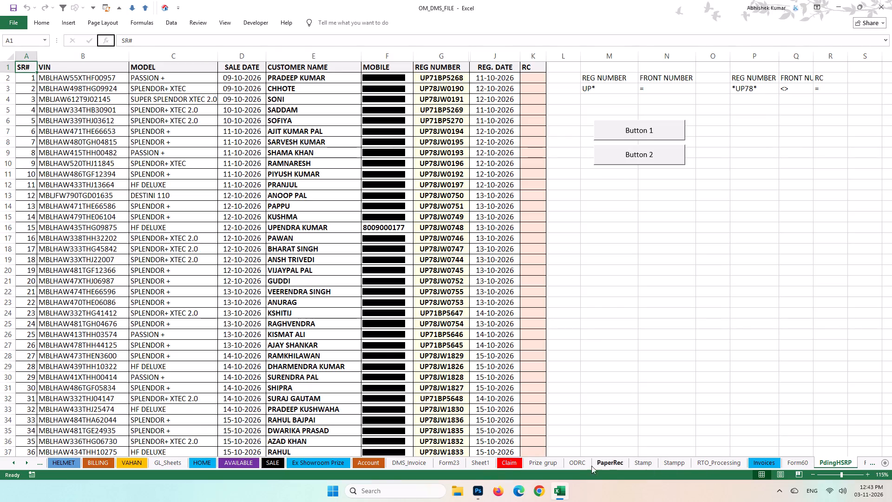
left_click(479, 464)
left_click(569, 166)
scroll(563, 166, "up", 3)
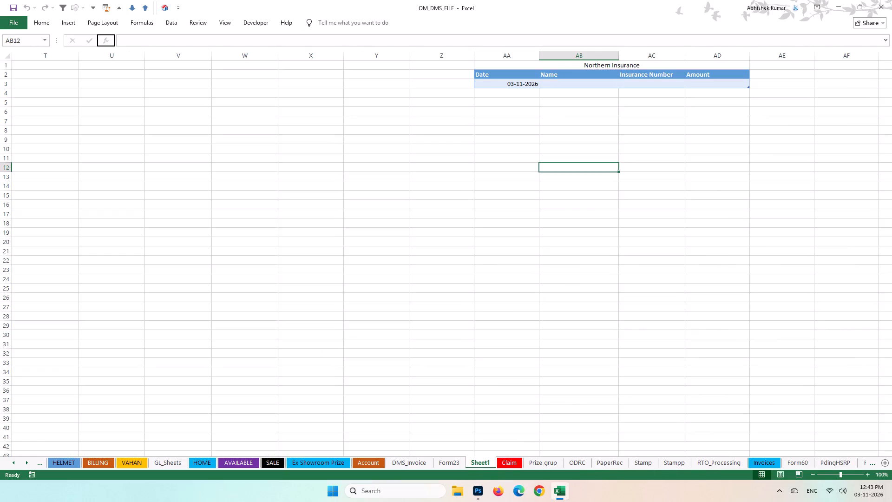
scroll(552, 164, "up", 3)
left_click(505, 85)
left_click(493, 119)
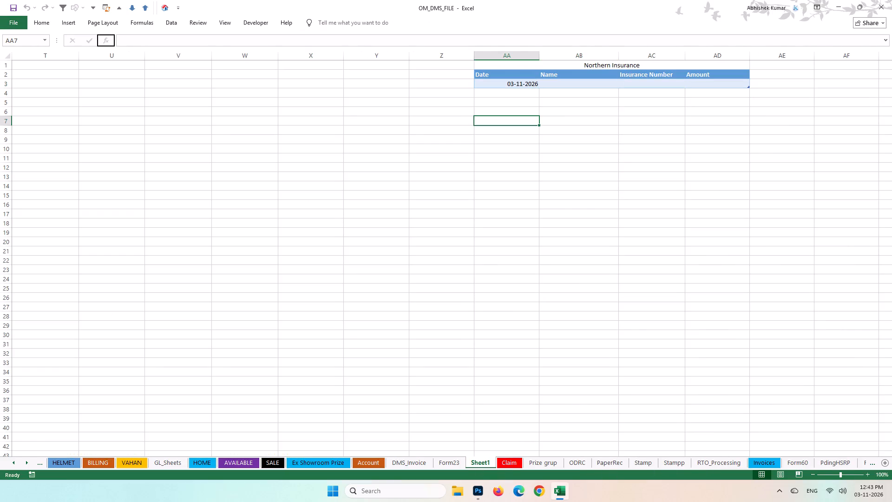
left_click(439, 66)
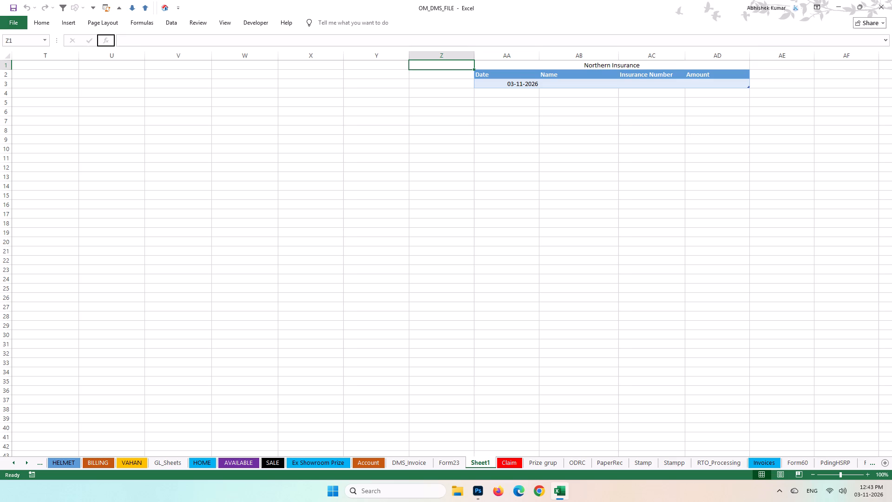
key("equal")
type("home")
key("BackSpace")
key("BackSpace")
key("BackSpace")
type("HOME")
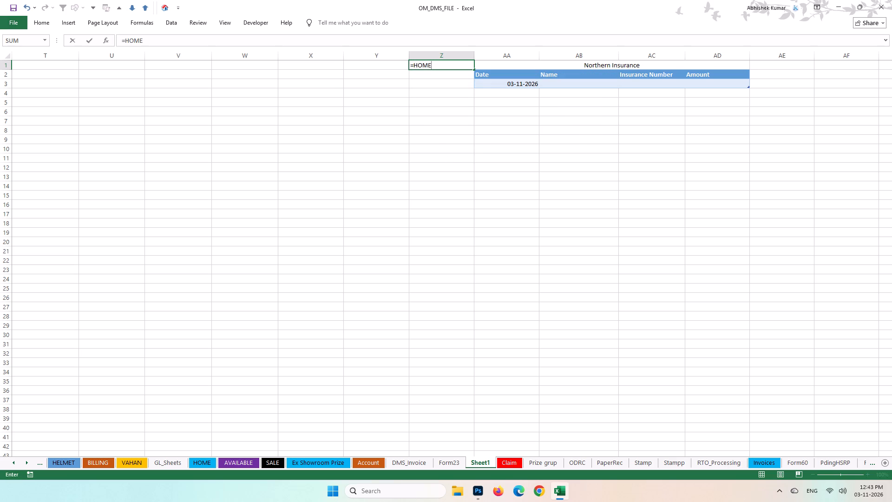
type("!AO")
key("7")
key("Return")
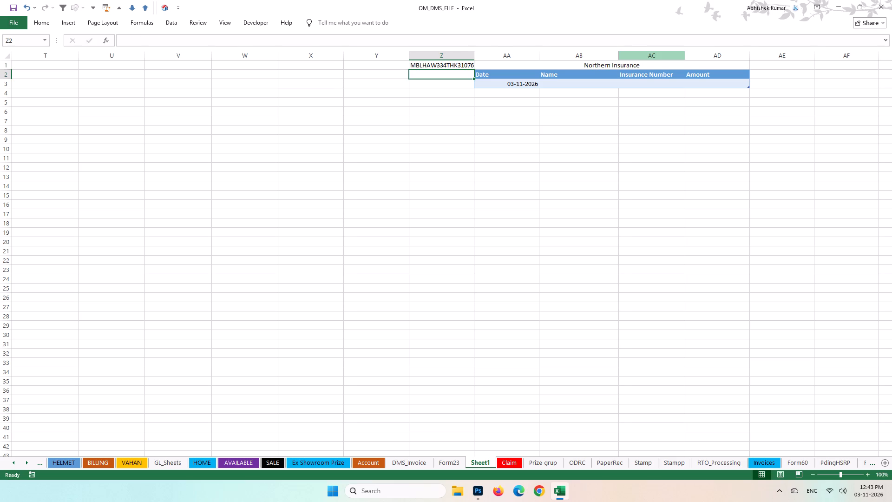
key("ctrl+s")
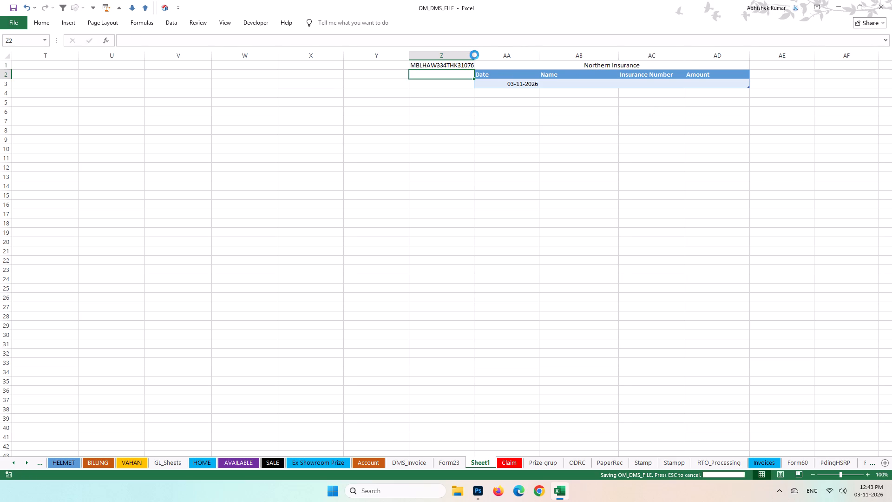
Widen column Z slightly to fit the VIN in Z1.
left_click_drag(474, 54, 479, 55)
left_click(481, 112)
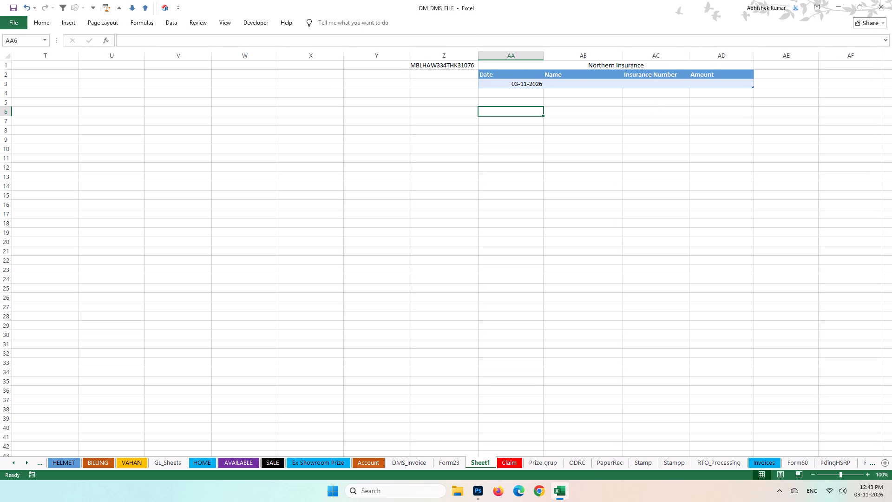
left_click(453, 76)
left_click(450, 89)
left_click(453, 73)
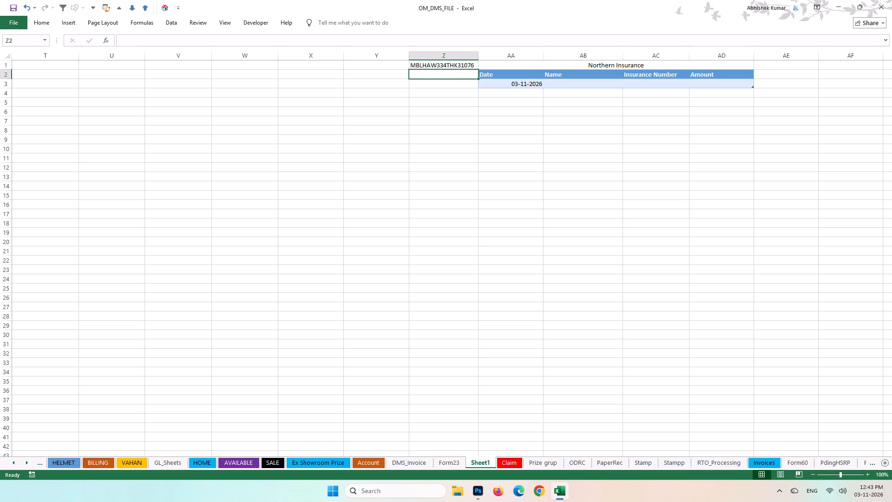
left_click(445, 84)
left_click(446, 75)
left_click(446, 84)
Enter the formula =VLOOKUP(Z1,DMSTable[[VIN]:[LST8]],9,0) in cell Z2.
left_click(449, 74)
key("equal")
type("VL")
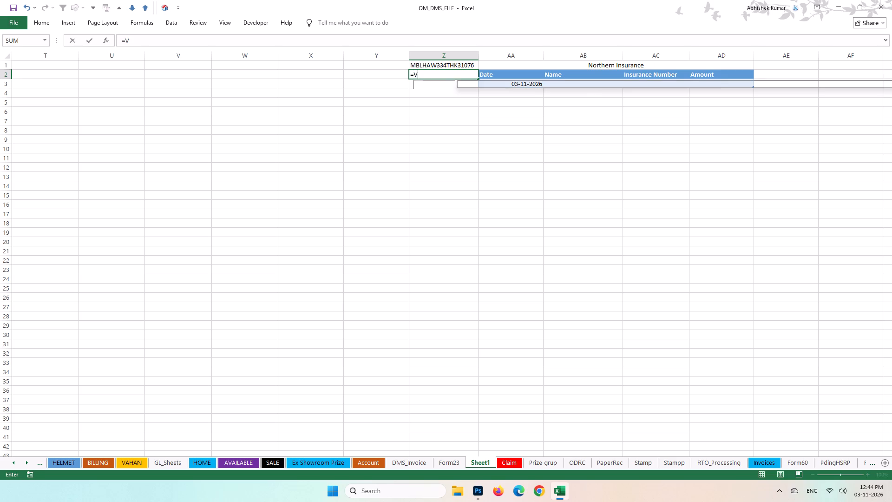
key("Tab")
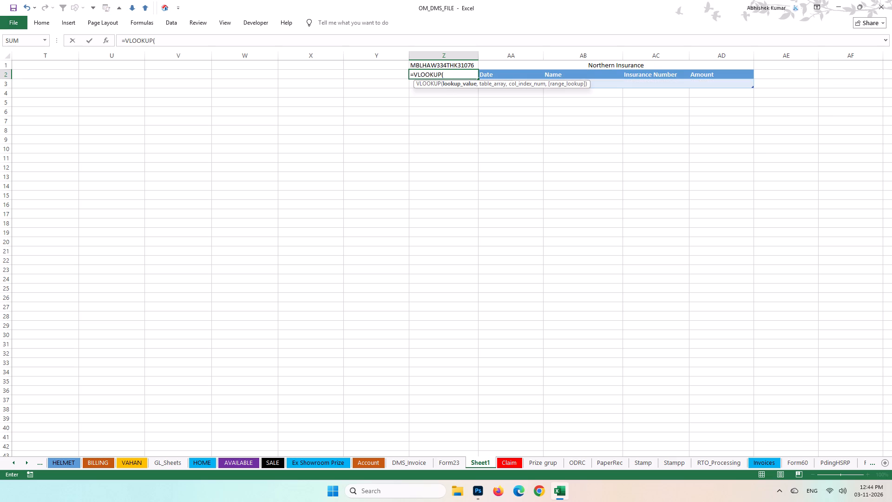
left_click(455, 64)
key("comma")
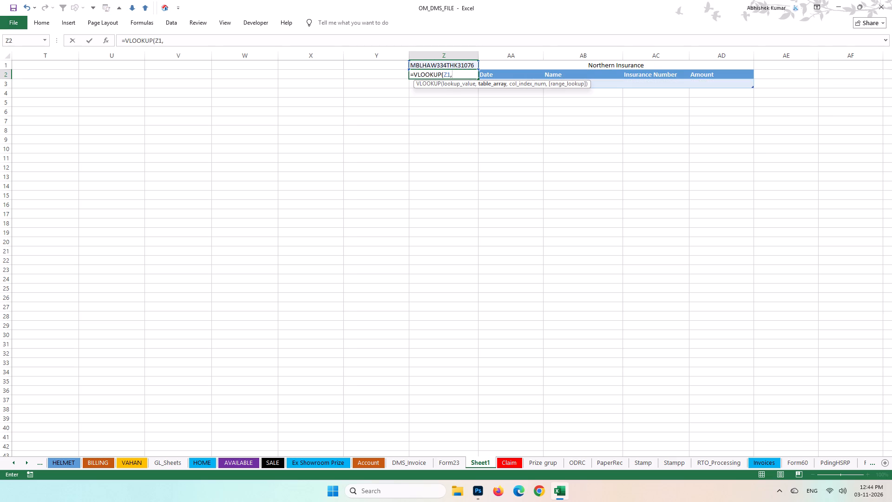
type("DMS")
key("Down")
key("Tab")
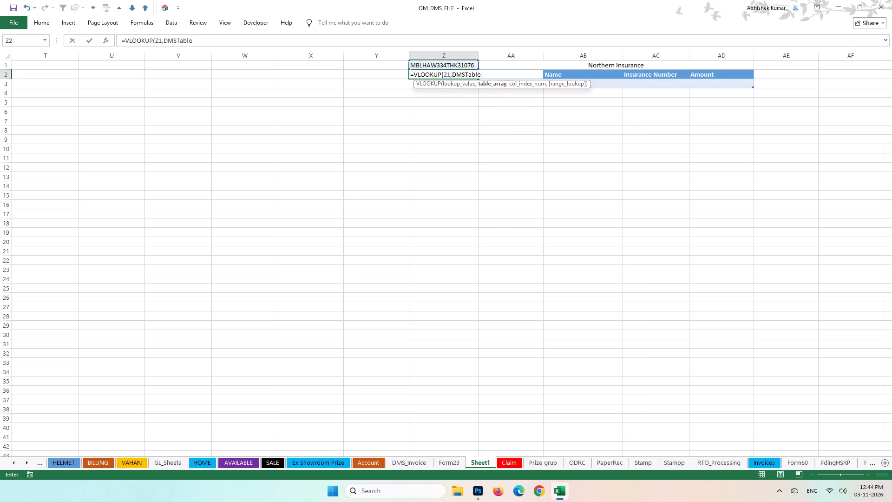
type("[[")
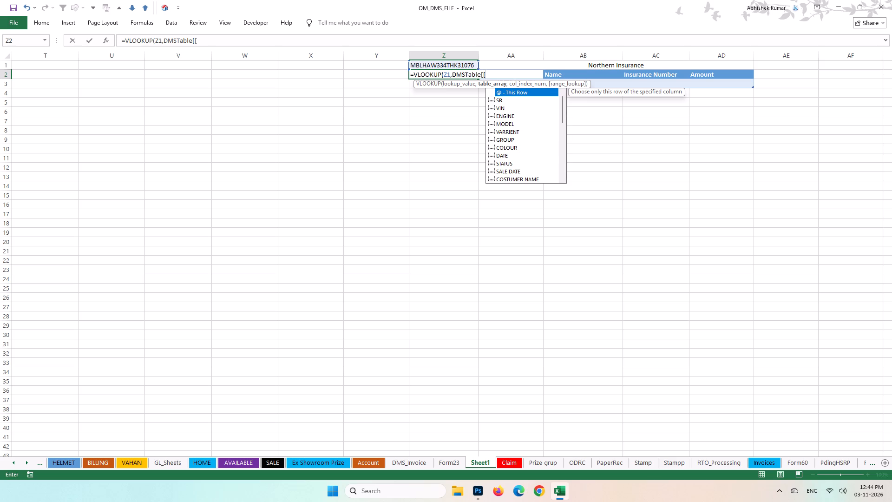
key("Down")
key("Down")
key("Tab")
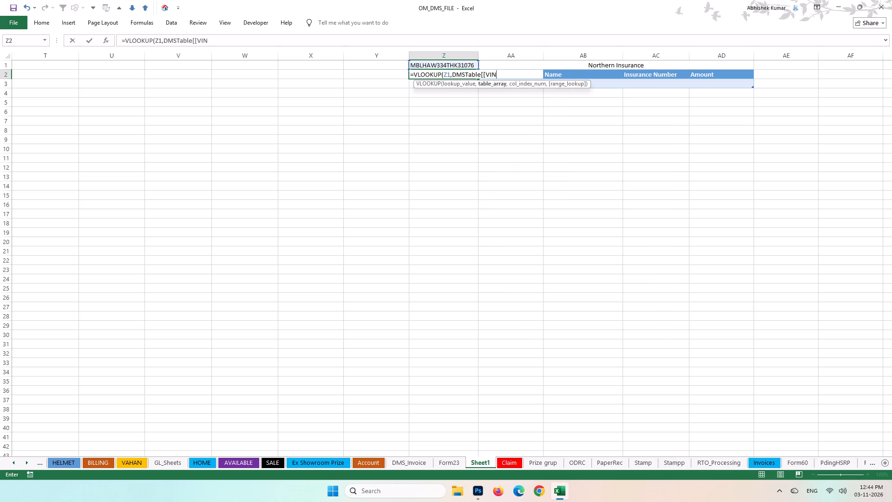
key("bracketright")
type(":[")
key("Down")
key("Down")
key("Down")
key("Down")
key("Down")
key("Down")
key("Down")
key("Down")
key("Down")
key("Down")
key("Down")
key("Down")
key("Down")
key("Down")
key("Down")
key("Down")
key("Down")
key("Down")
key("Down")
key("Down")
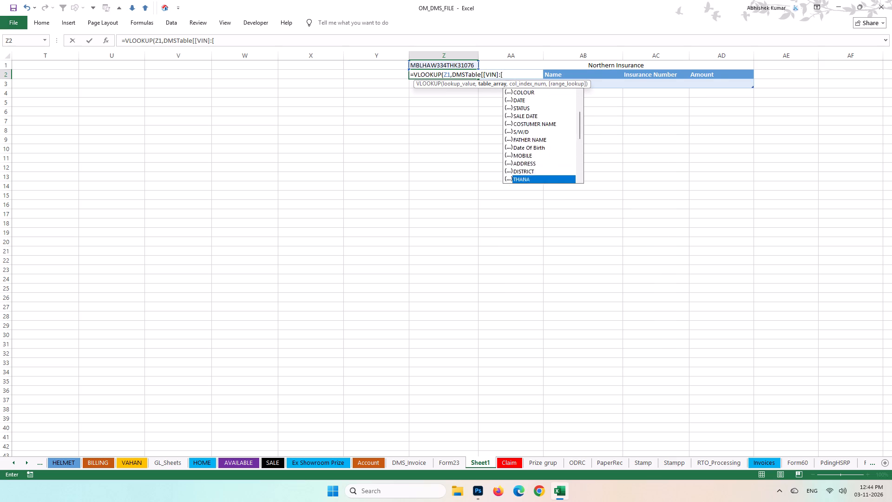
key("Down")
key("Down")
key("Down")
key("Up")
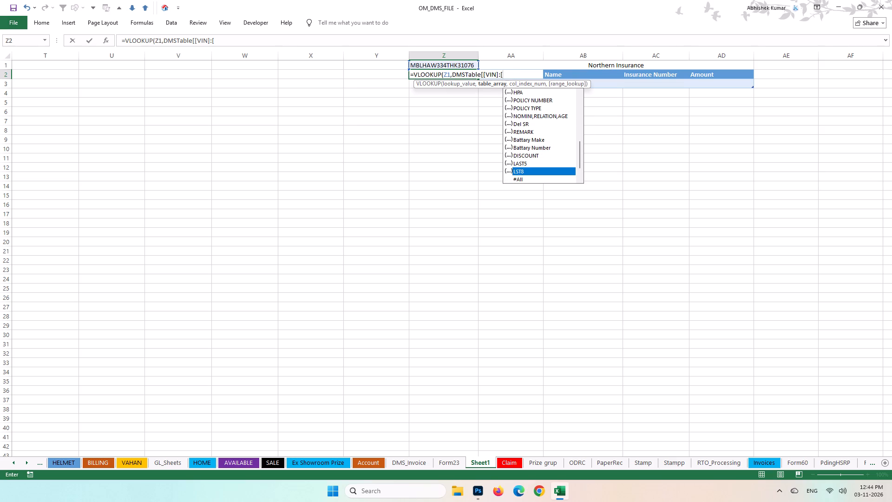
key("Tab")
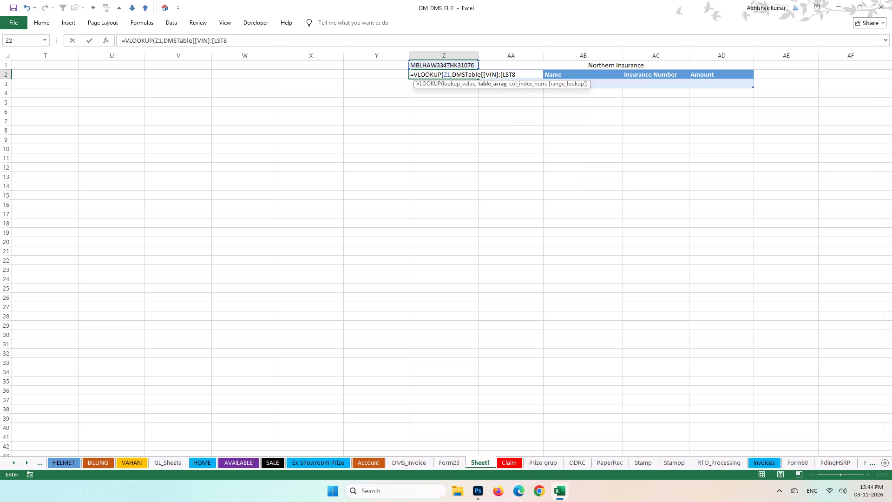
type("]]")
key("comma")
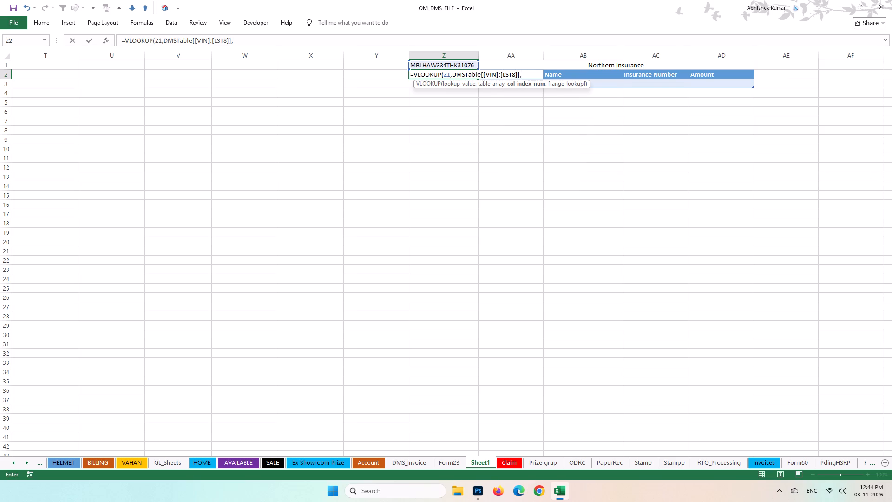
type("9,0")
key("shift+parenright")
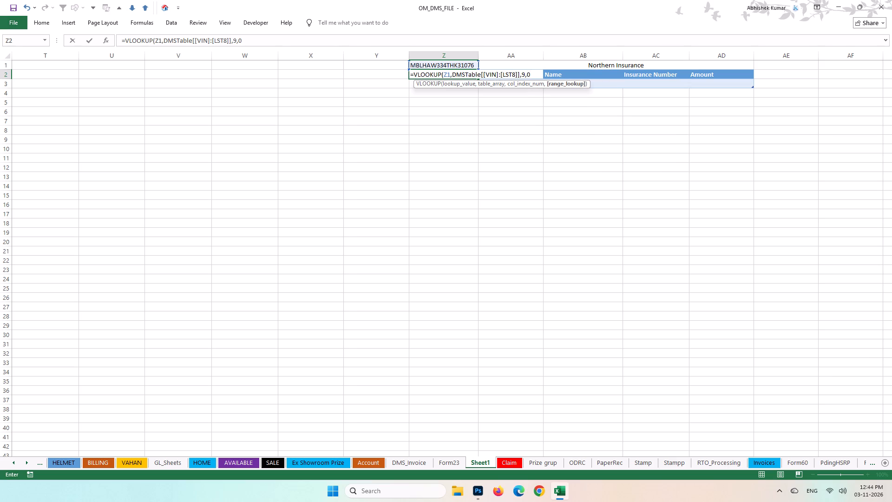
key("Return")
Apply the custom number format dd-mmm-yyyy to cell Z2.
key("Up")
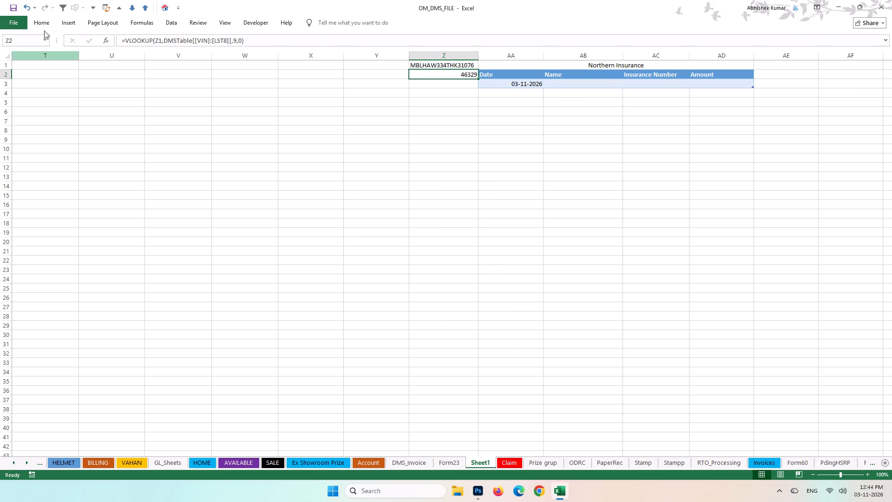
left_click(47, 24)
left_click(380, 40)
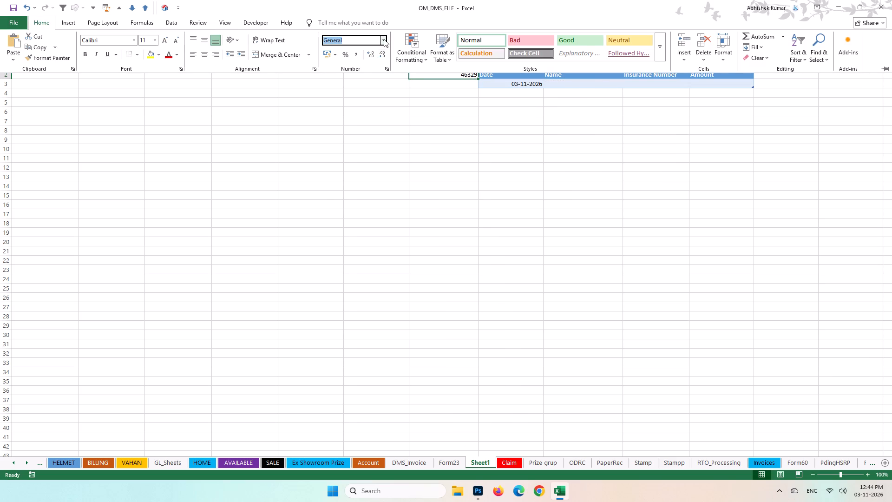
left_click(384, 39)
scroll(369, 237, "down", 5)
left_click(366, 272)
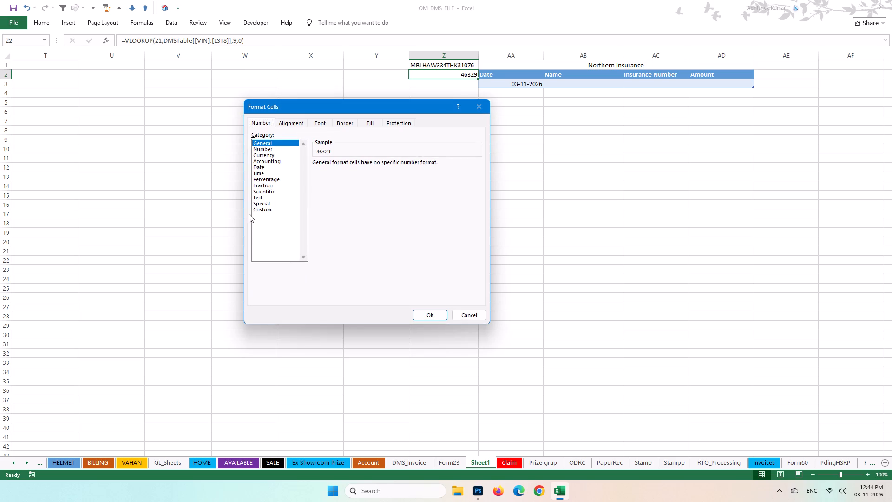
left_click(265, 207)
left_click_drag(346, 172, 268, 171)
type("DD-MM")
key("BackSpace")
key("BackSpace")
key("BackSpace")
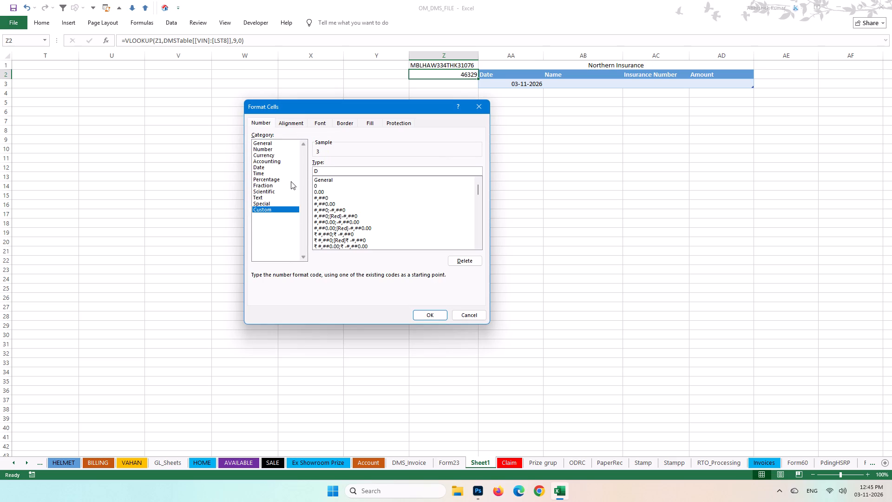
key("BackSpace")
type("dd-")
type("mmm")
type("-yyyy")
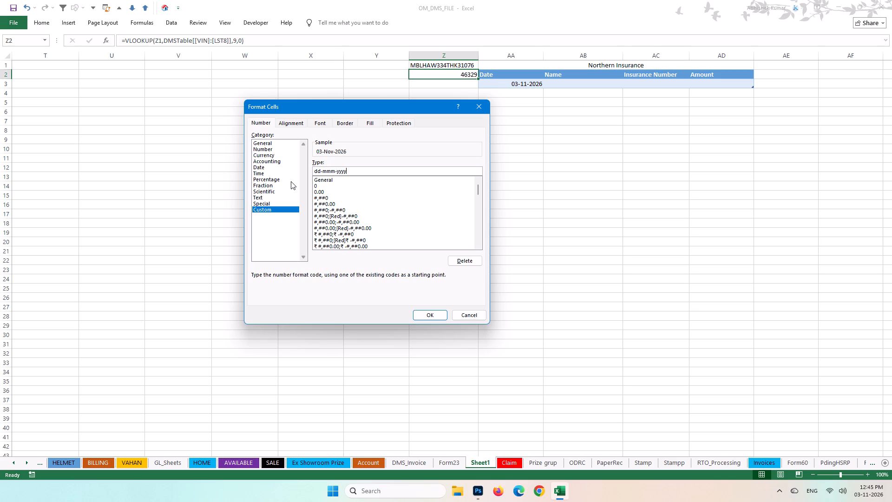
key("Return")
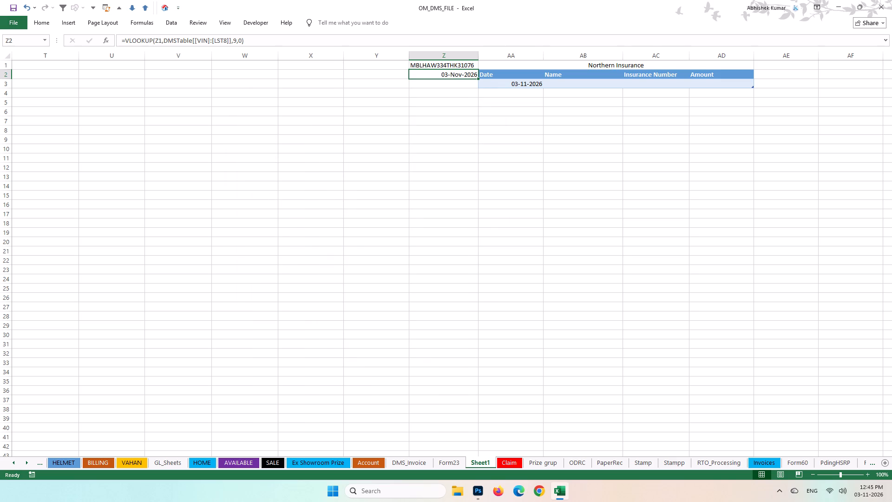
Copy the VLOOKUP formula text from Z2 into cell Z3 and set its column index to 10.
left_click(434, 87)
left_click(439, 75)
left_click_drag(265, 41, 88, 40)
key("ctrl+c")
key("Return")
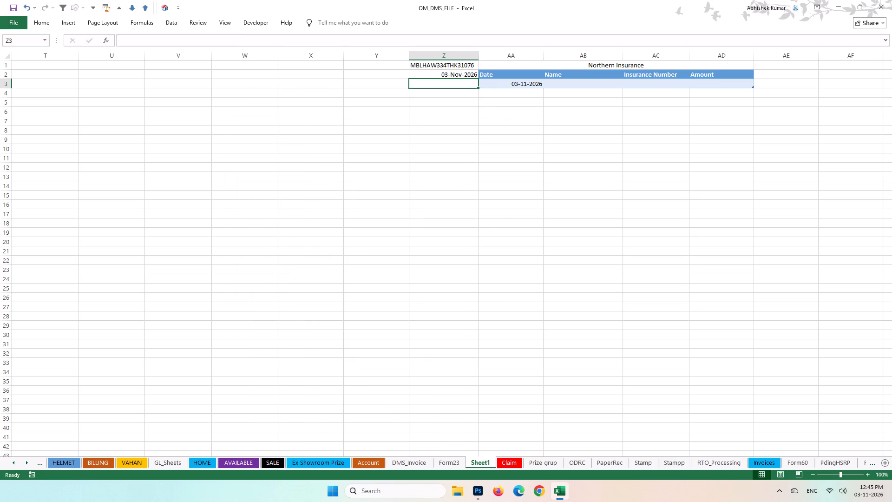
left_click(249, 39)
key("ctrl+v")
key("Left")
key("Left")
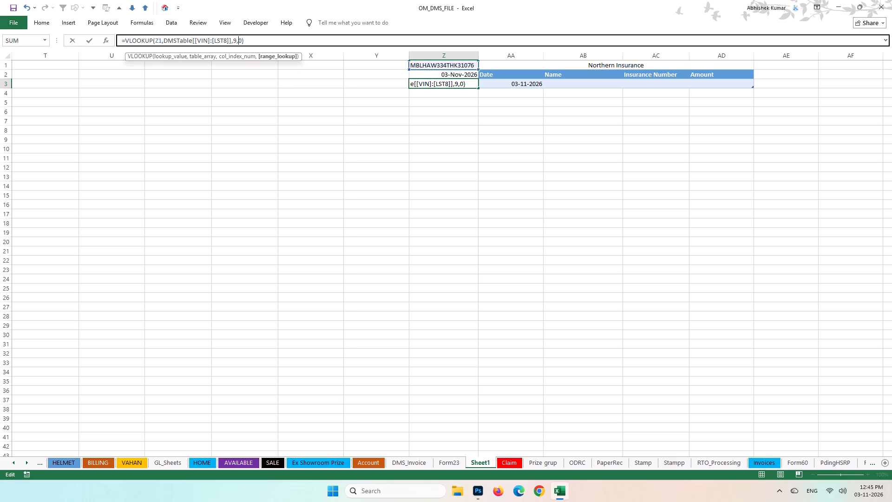
key("Left")
key("shift+Left")
type("10")
key("Return")
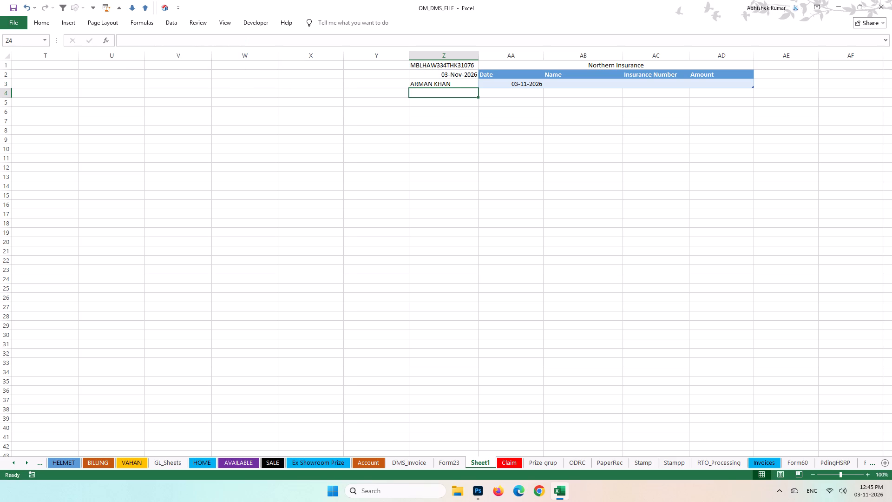
Paste the copied VLOOKUP formula into cell Z4 and set its column index to 20.
left_click(252, 40)
key("ctrl+v")
key("Left")
key("Left")
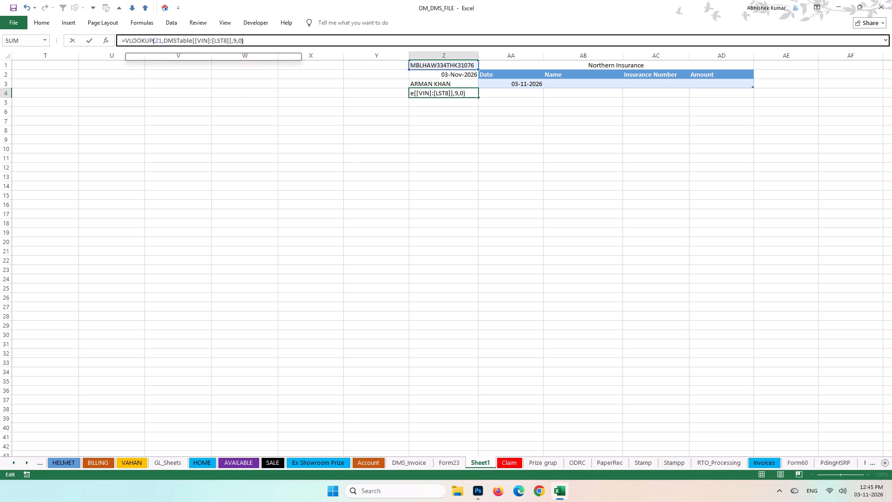
key("Left")
key("shift+Left")
type("20")
key("Return")
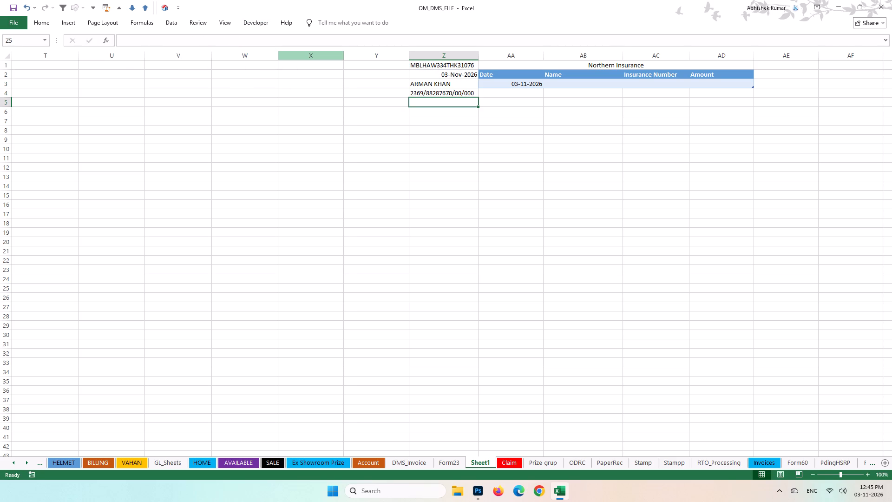
Save the workbook.
key("ctrl+s")
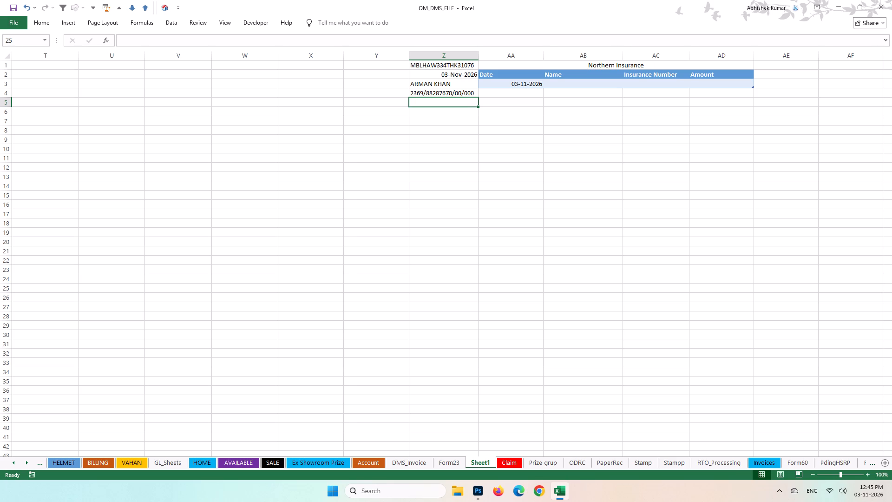
Open the VBA editor, look through the numbered userforms, and remove UserForm3 from the project without exporting it.
key("alt+F11")
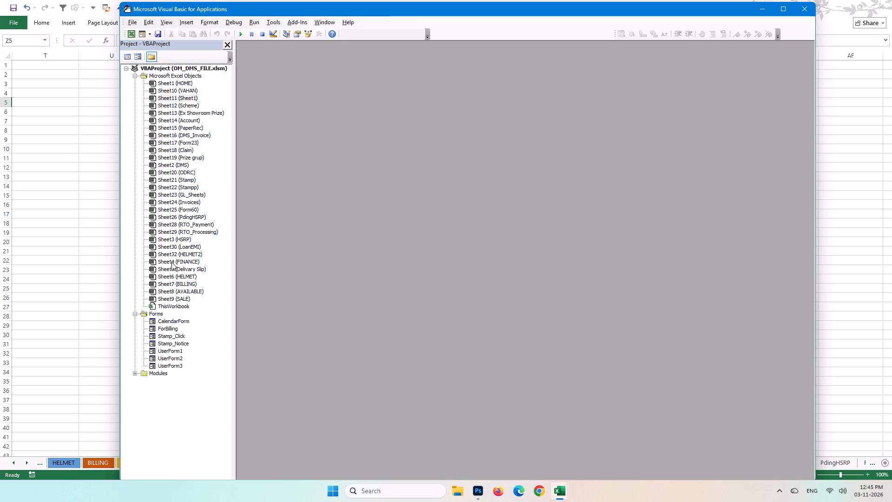
double_click(175, 365)
left_click_drag(182, 62, 480, 86)
double_click(171, 356)
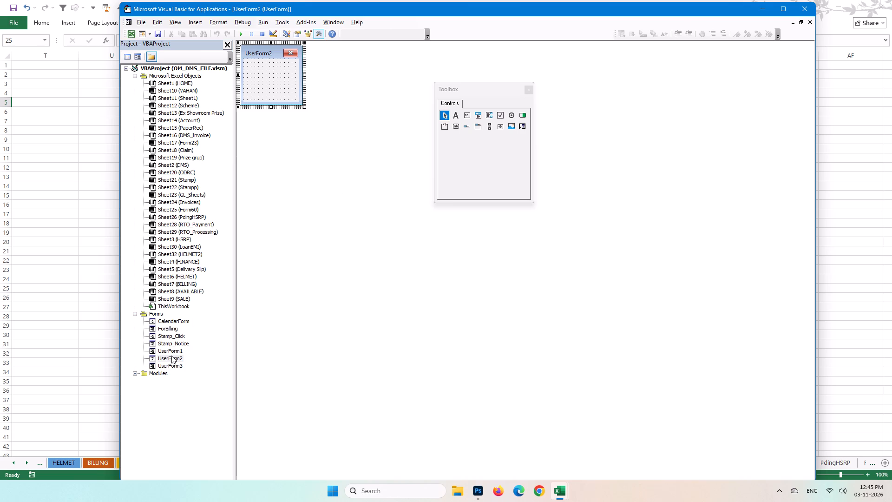
double_click(180, 350)
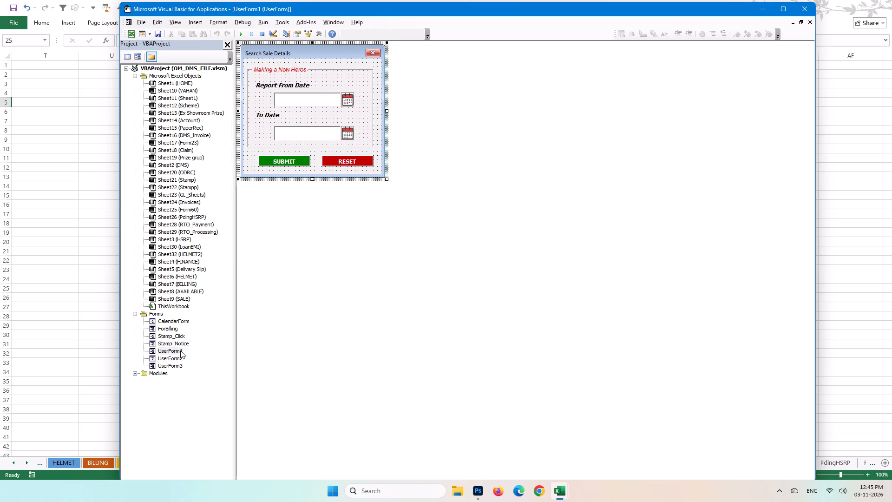
double_click(177, 356)
left_click(175, 364)
right_click(175, 364)
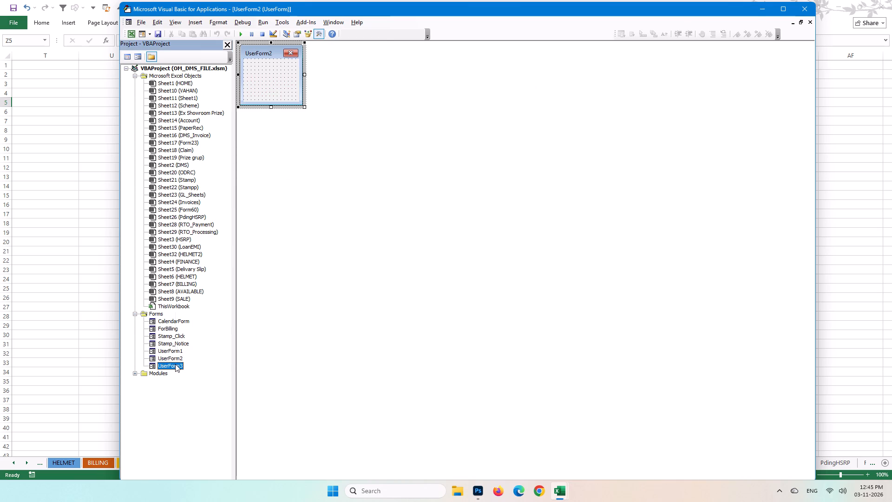
left_click(214, 327)
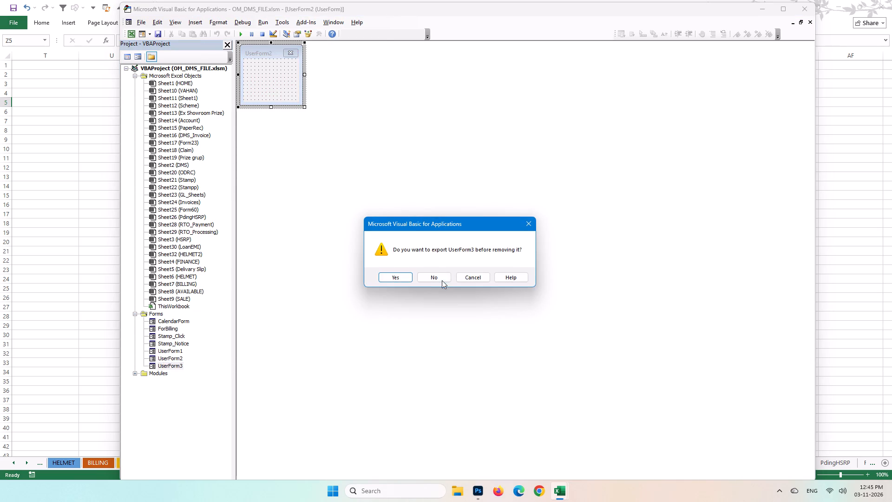
left_click(442, 278)
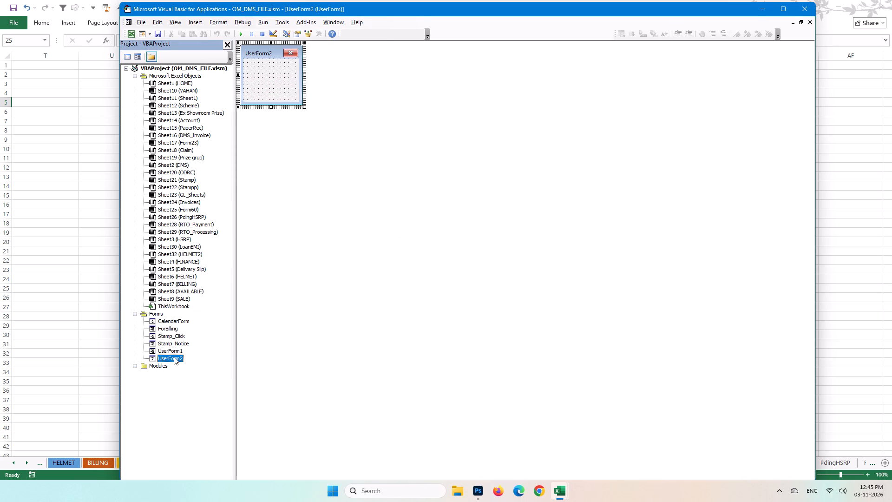
Enlarge UserForm2 slightly in width and height, to a height of about 129.
left_click(262, 53)
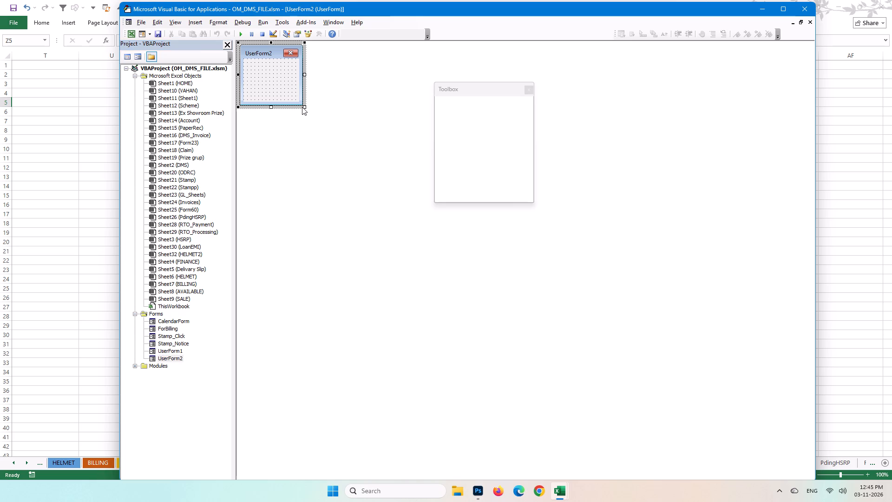
left_click_drag(304, 106, 322, 125)
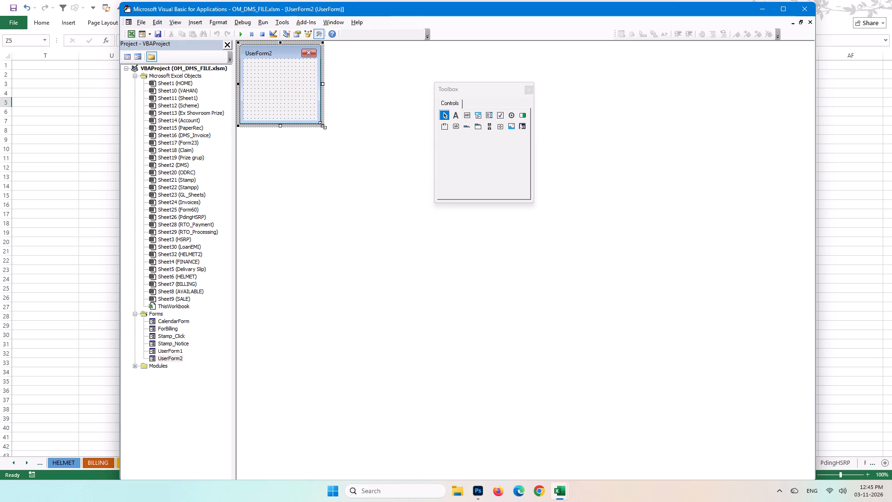
left_click_drag(322, 125, 321, 125)
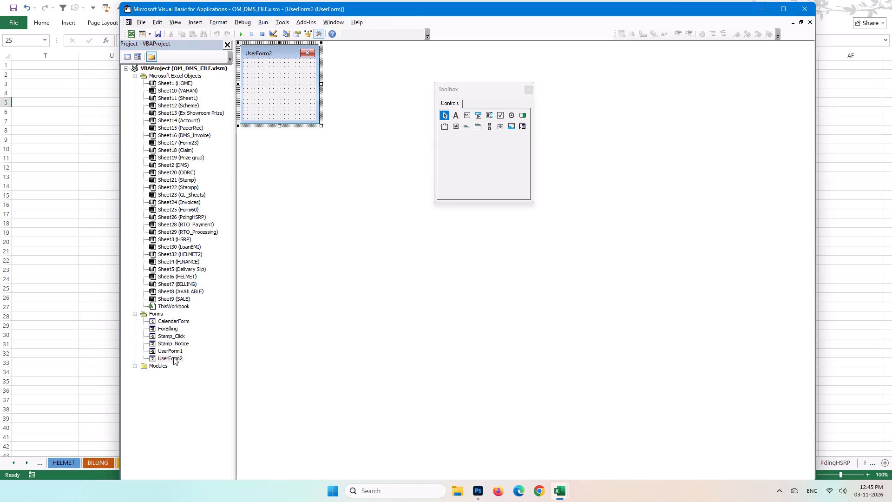
Switch to Chrome, search for "change userform name vba" and read the expanded overview on renaming a userform.
left_click(172, 357)
left_click(537, 497)
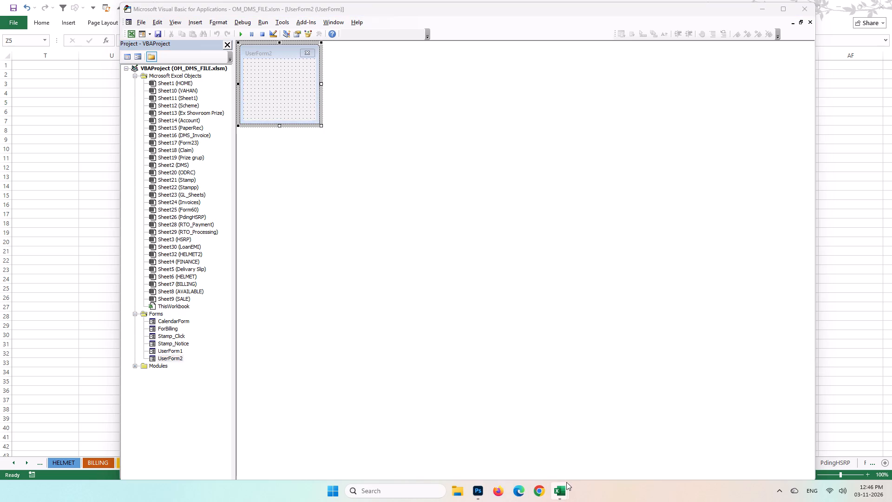
type("change userffo")
key("BackSpace")
key("BackSpace")
type("orm")
key("space")
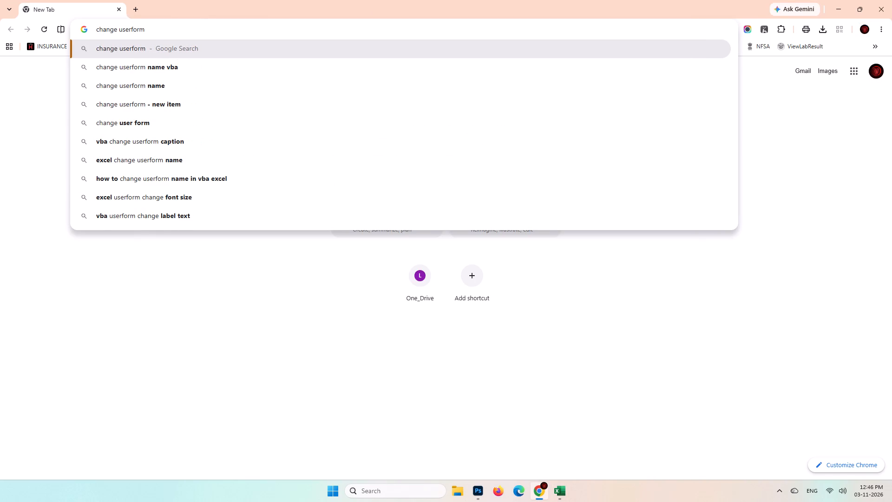
key("Down")
key("Return")
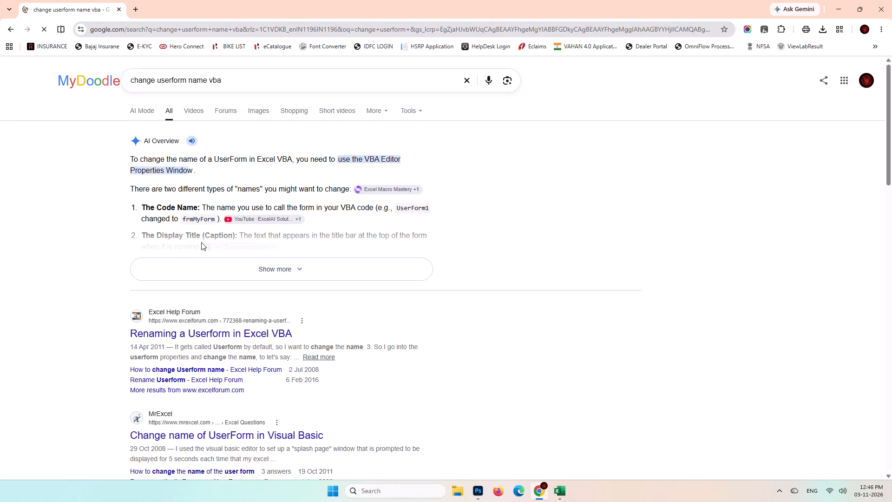
left_click(203, 270)
scroll(246, 297, "down", 1)
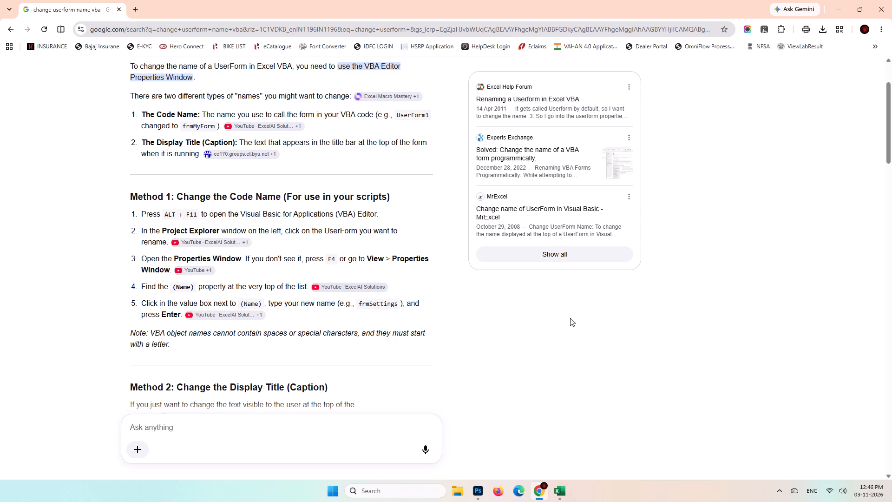
Switch back to the VBA editor in Excel.
left_click(560, 500)
left_click(617, 437)
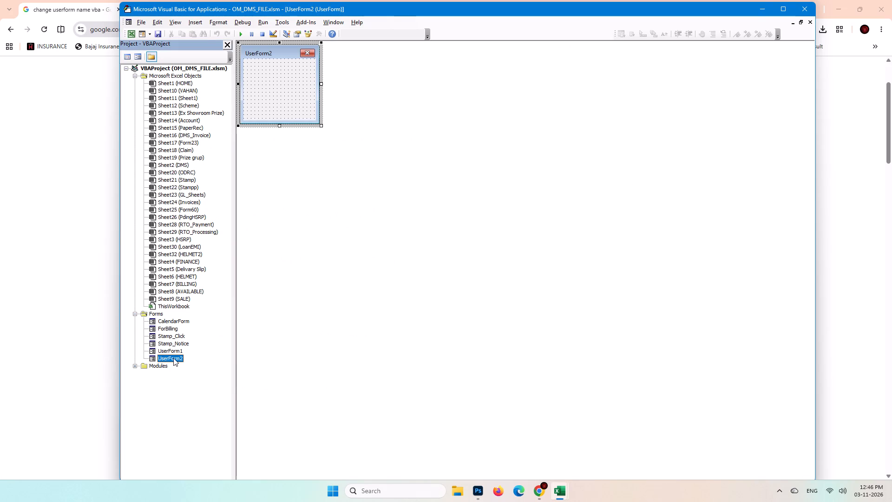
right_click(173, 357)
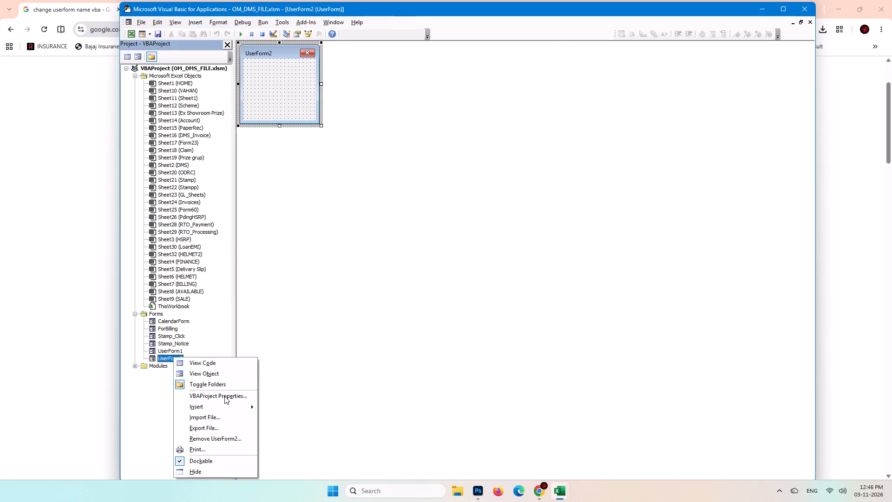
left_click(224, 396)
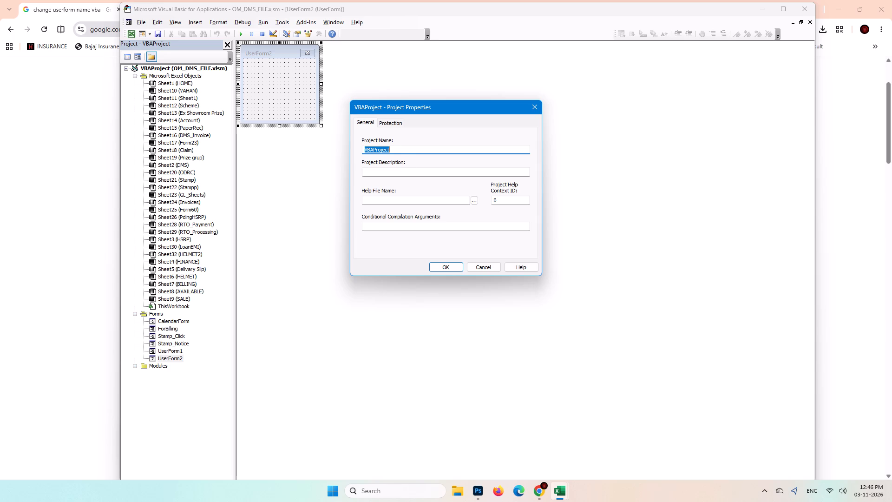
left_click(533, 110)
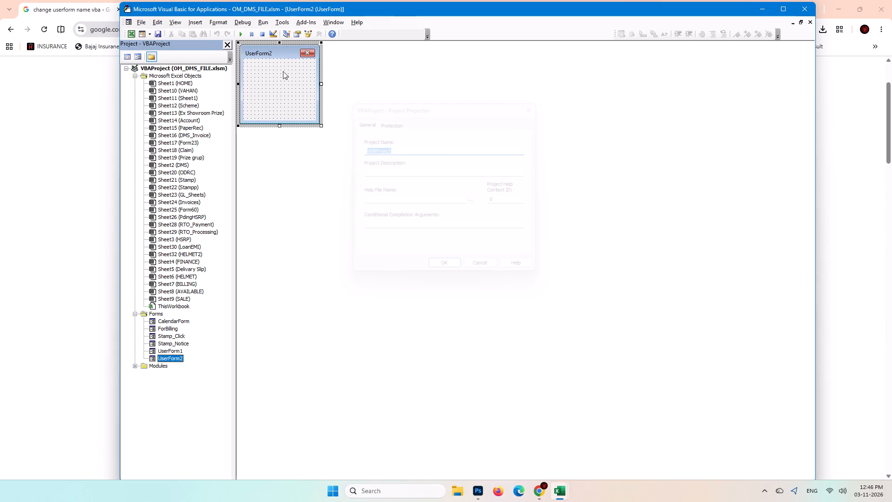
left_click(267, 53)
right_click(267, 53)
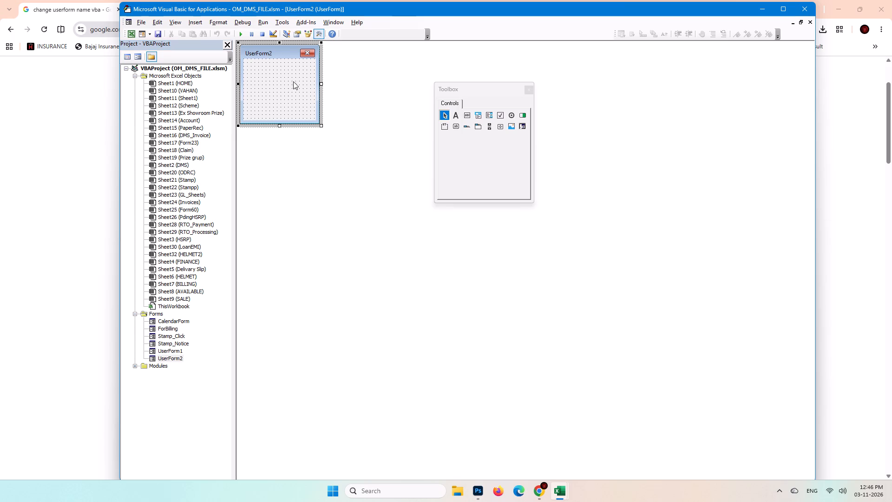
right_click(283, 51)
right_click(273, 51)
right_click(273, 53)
Show the Properties window for UserForm2.
left_click(153, 21)
left_click(214, 141)
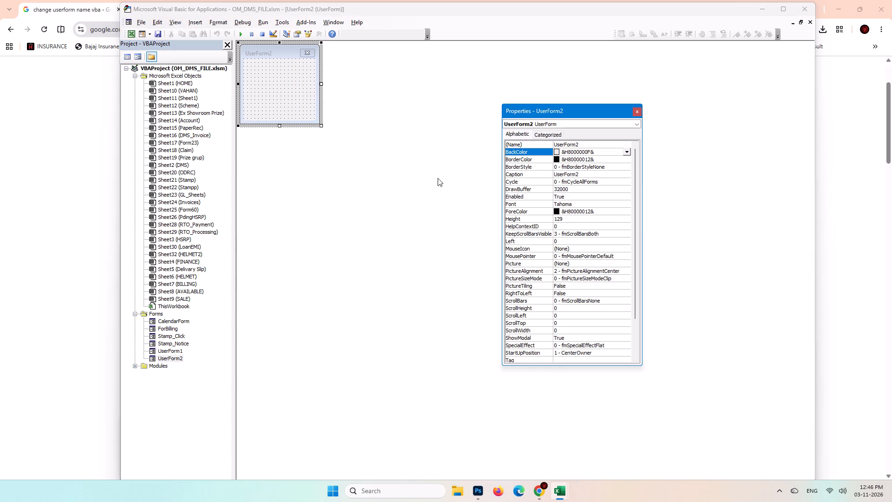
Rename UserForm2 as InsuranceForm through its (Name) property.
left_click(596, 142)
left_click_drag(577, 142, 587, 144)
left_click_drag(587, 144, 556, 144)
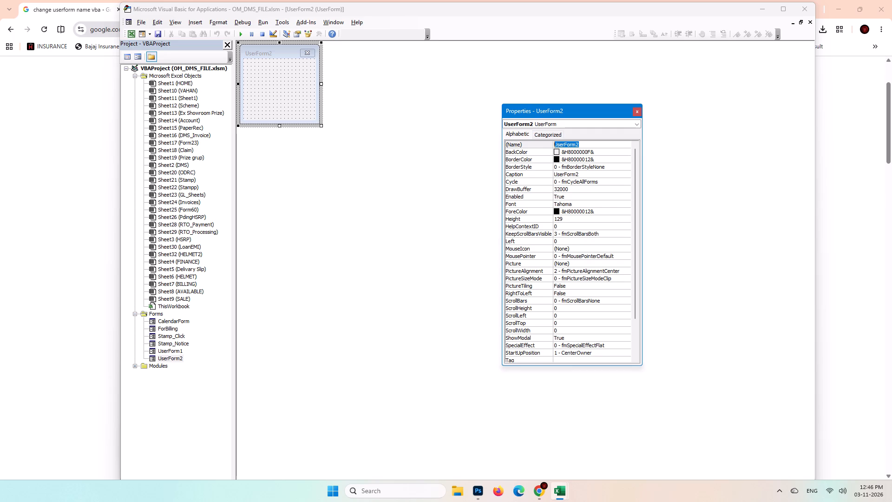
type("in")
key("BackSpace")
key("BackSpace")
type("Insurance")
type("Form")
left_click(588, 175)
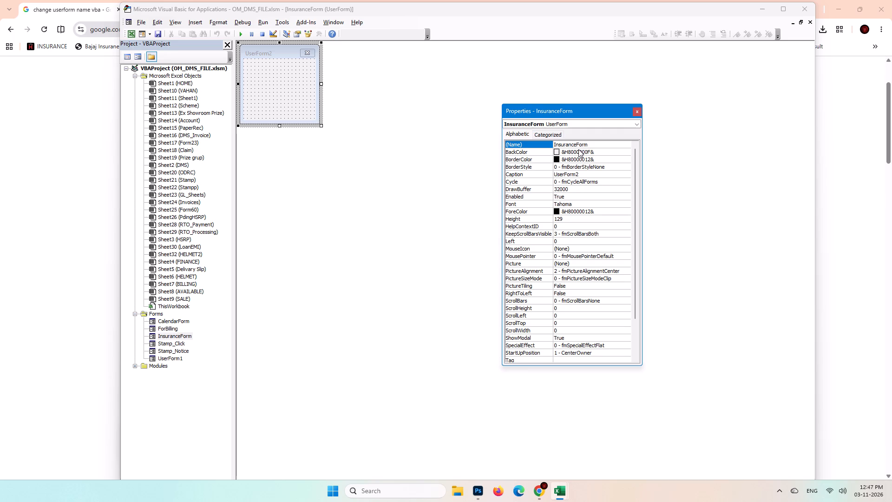
Change the insurance userform's (Name) property to InsAmount.
left_click(590, 145)
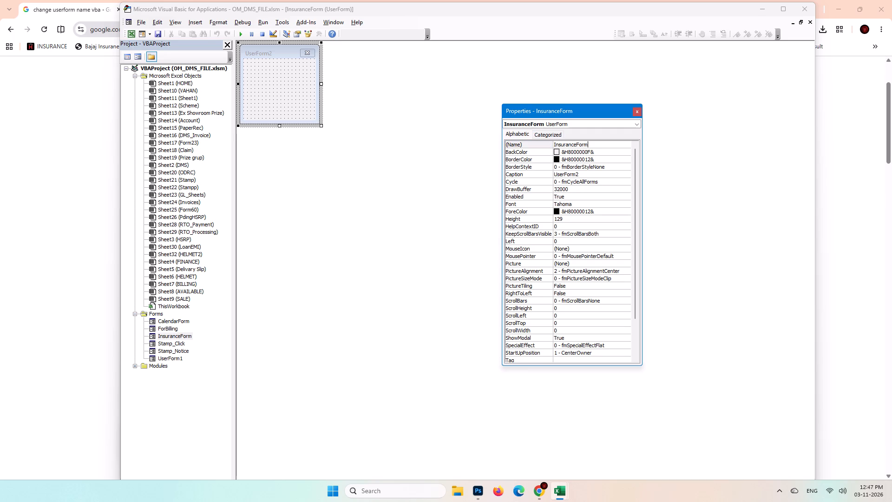
left_click_drag(576, 145, 563, 145)
key("BackSpace")
key("BackSpace")
key("Right")
key("Right")
key("Left")
key("Left")
key("shift+Right")
key("shift+Right")
key("shift+Right")
key("shift+Right")
type("Amount")
left_click(583, 110)
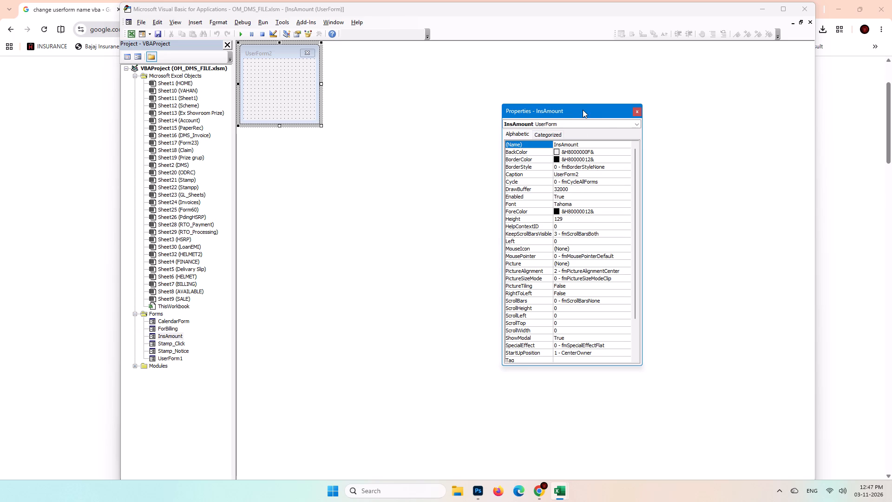
Clear the Caption property of the InsAmount userform.
left_click(584, 175)
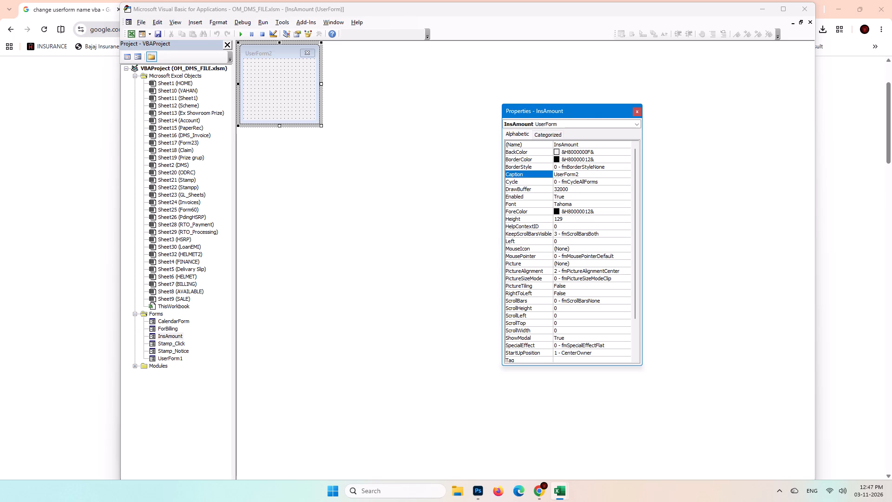
left_click_drag(592, 175, 542, 175)
key("BackSpace")
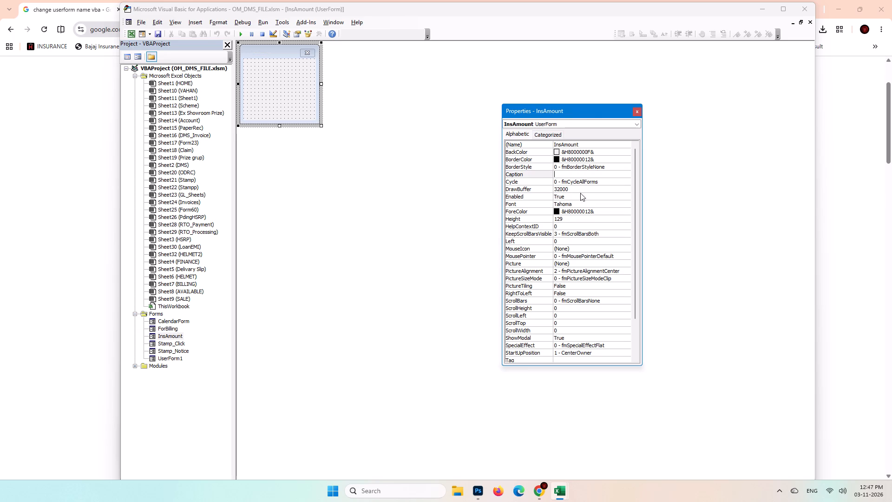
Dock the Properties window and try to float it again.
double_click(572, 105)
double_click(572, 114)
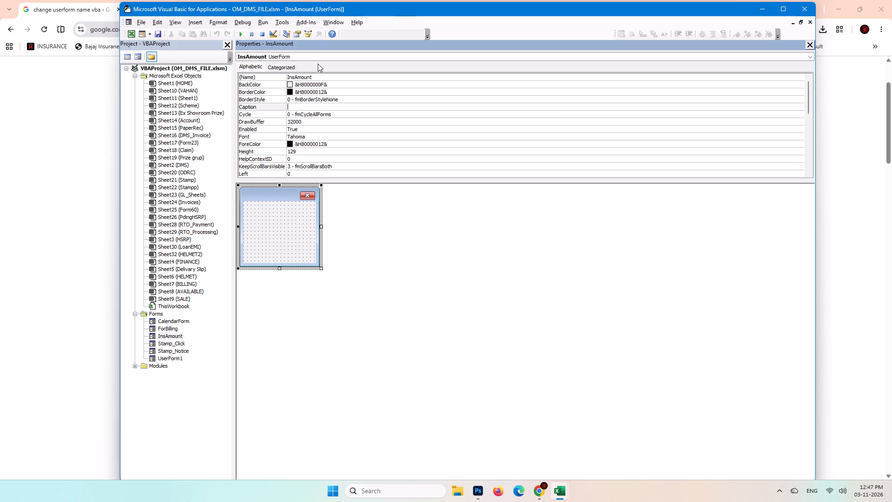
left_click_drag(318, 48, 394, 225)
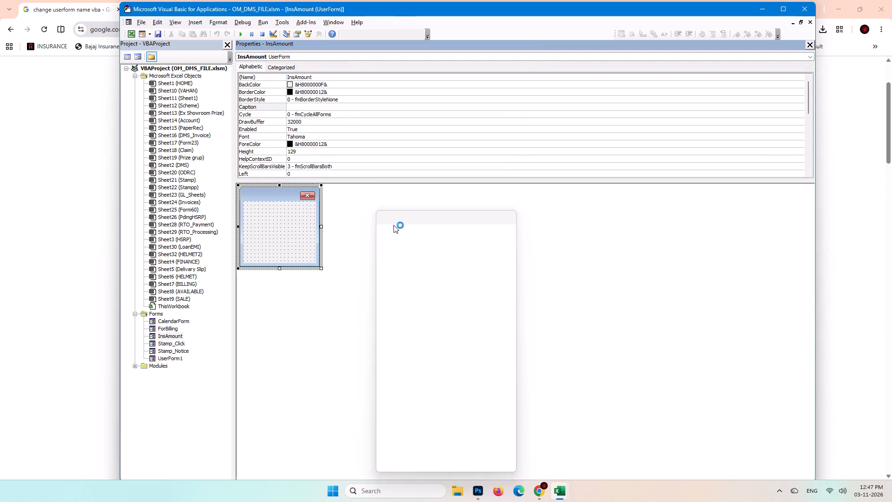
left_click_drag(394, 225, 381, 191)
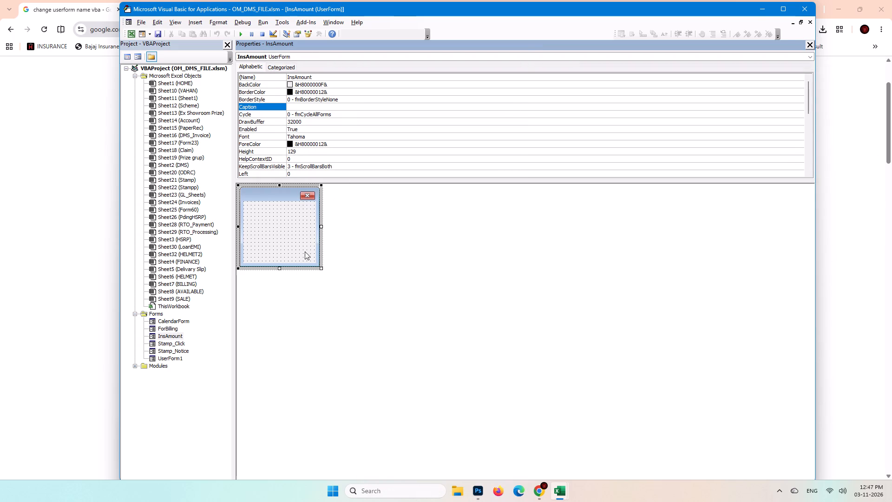
Enlarge the InsAmount userform slightly, to a height of about 146.
left_click_drag(321, 269, 330, 279)
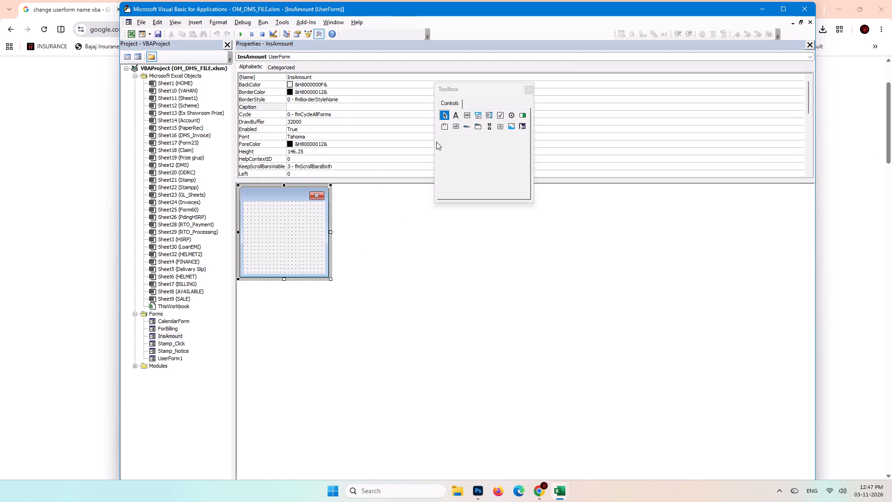
Draw a label about 96 wide and 24 high along the top of the InsAmount form.
left_click(458, 114)
left_click_drag(250, 203, 288, 213)
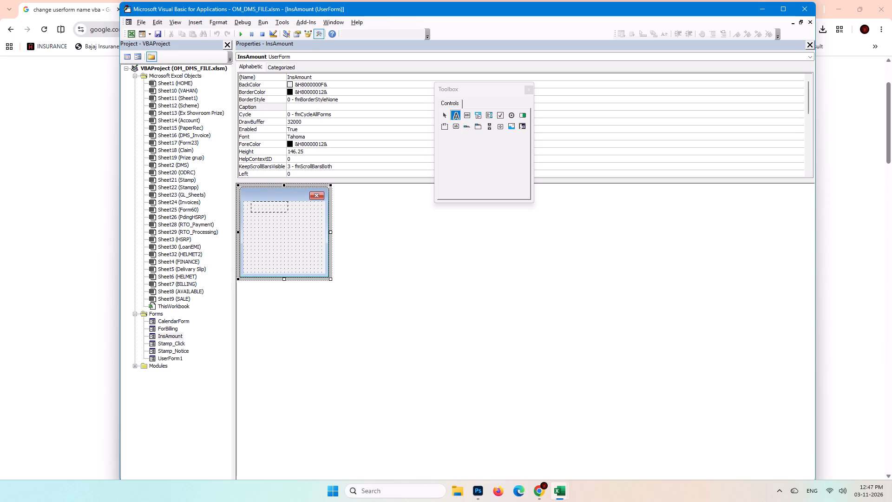
left_click_drag(288, 213, 309, 216)
Set the new label's Caption property to Insurance Amount.
left_click(261, 206)
scroll(330, 121, "down", 3)
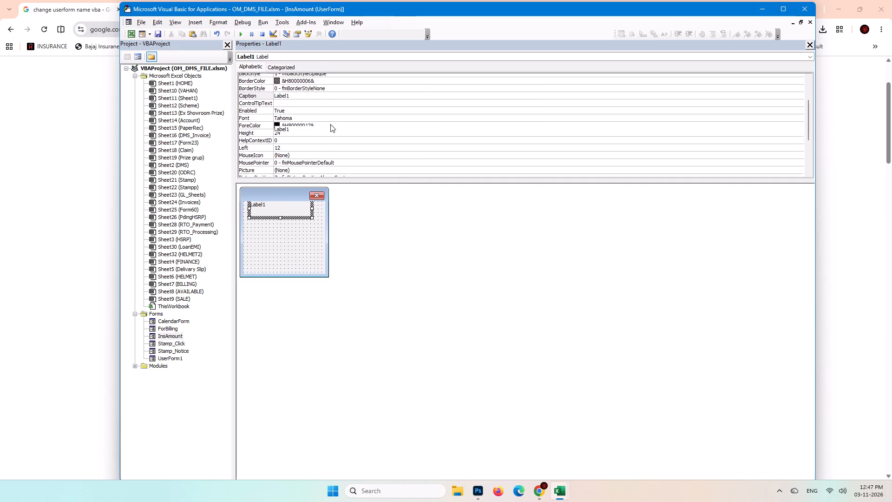
scroll(330, 124, "down", 1)
scroll(330, 131, "up", 5)
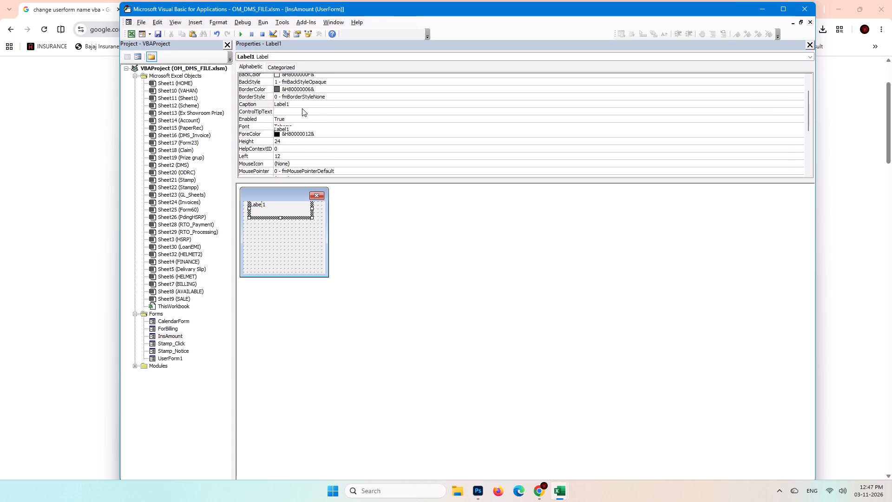
left_click(295, 109)
left_click_drag(306, 107, 277, 110)
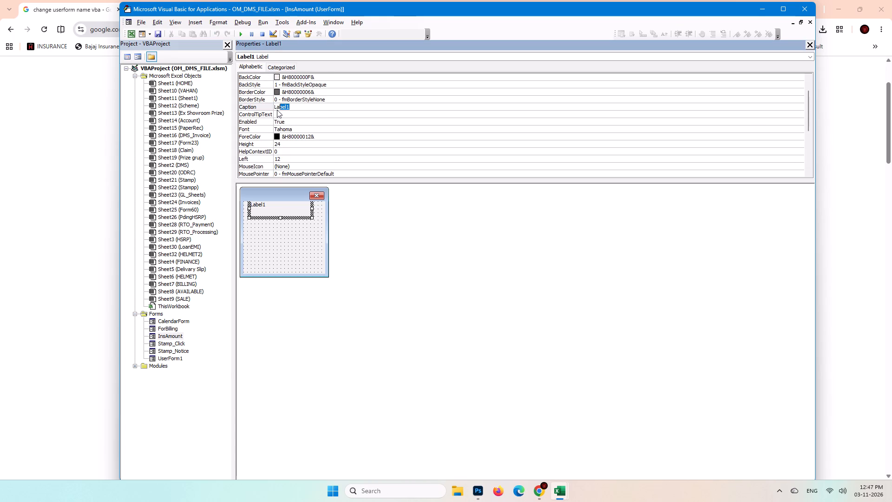
left_click_drag(277, 110, 280, 109)
key("BackSpace")
key("BackSpace")
key("BackSpace")
key("BackSpace")
type("Ina")
key("BackSpace")
type("surance Amount")
left_click(284, 220)
left_click(272, 210)
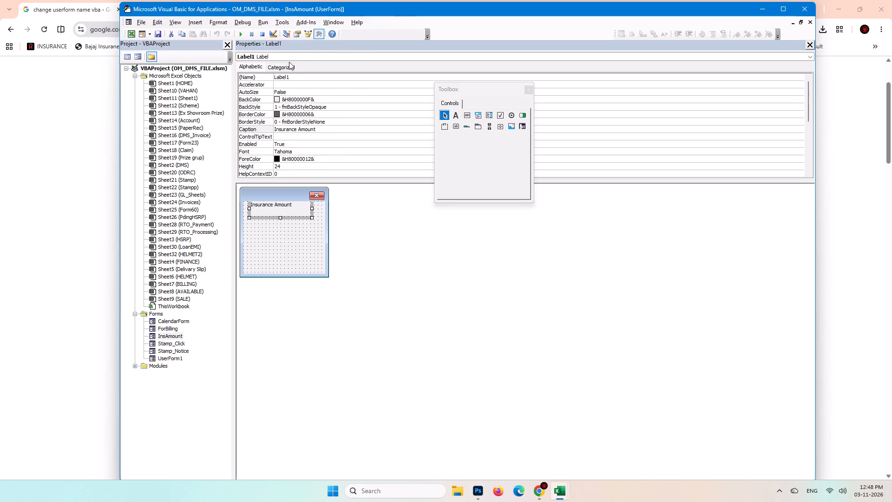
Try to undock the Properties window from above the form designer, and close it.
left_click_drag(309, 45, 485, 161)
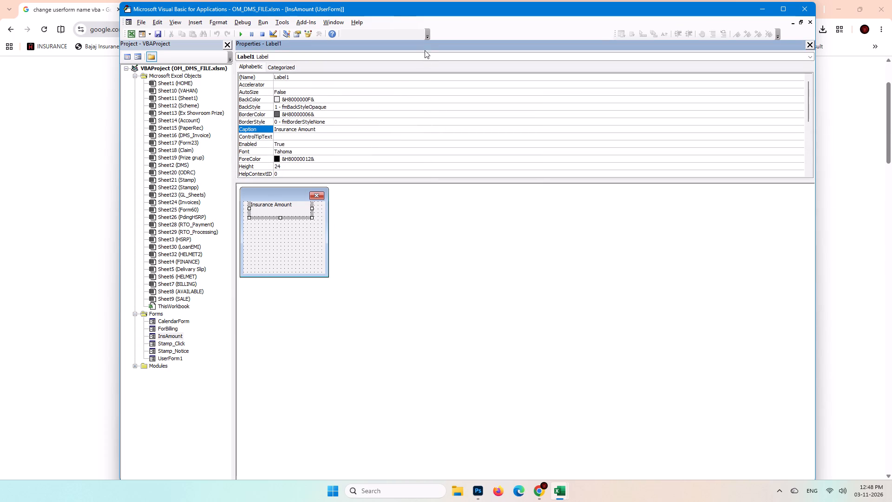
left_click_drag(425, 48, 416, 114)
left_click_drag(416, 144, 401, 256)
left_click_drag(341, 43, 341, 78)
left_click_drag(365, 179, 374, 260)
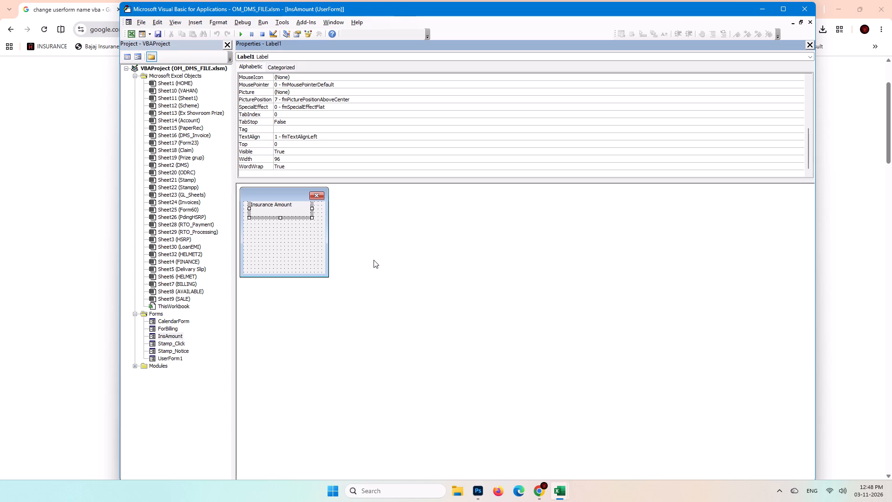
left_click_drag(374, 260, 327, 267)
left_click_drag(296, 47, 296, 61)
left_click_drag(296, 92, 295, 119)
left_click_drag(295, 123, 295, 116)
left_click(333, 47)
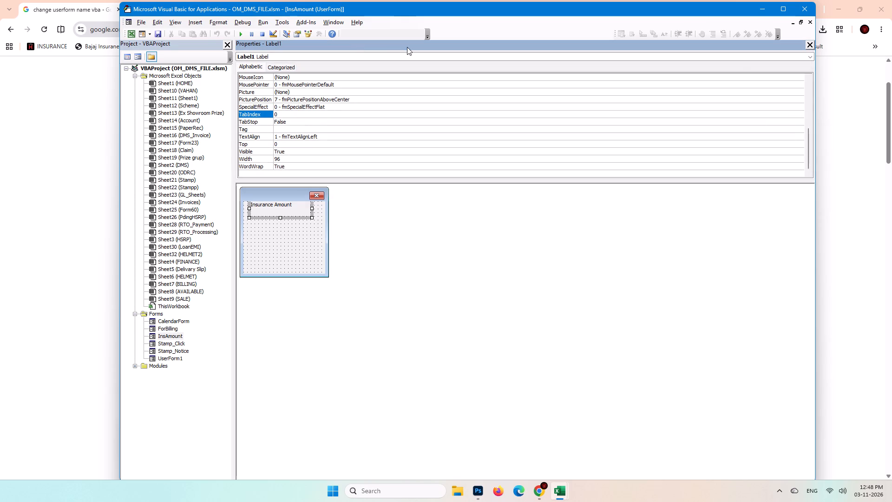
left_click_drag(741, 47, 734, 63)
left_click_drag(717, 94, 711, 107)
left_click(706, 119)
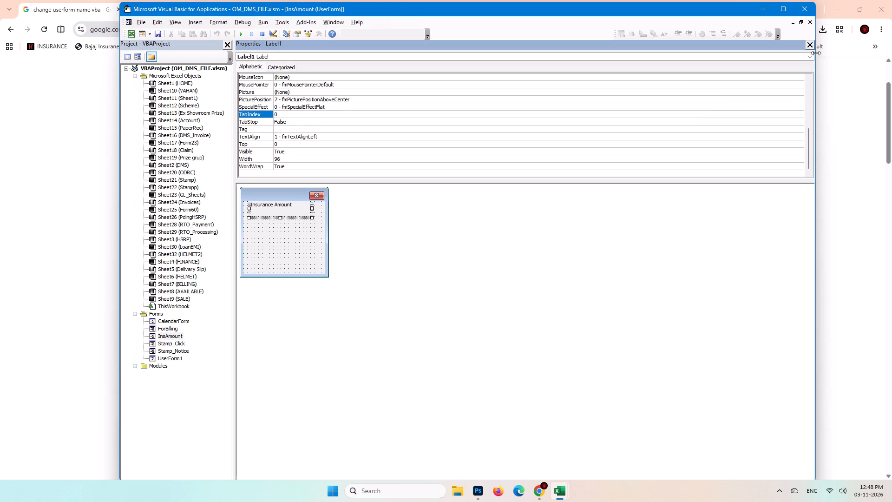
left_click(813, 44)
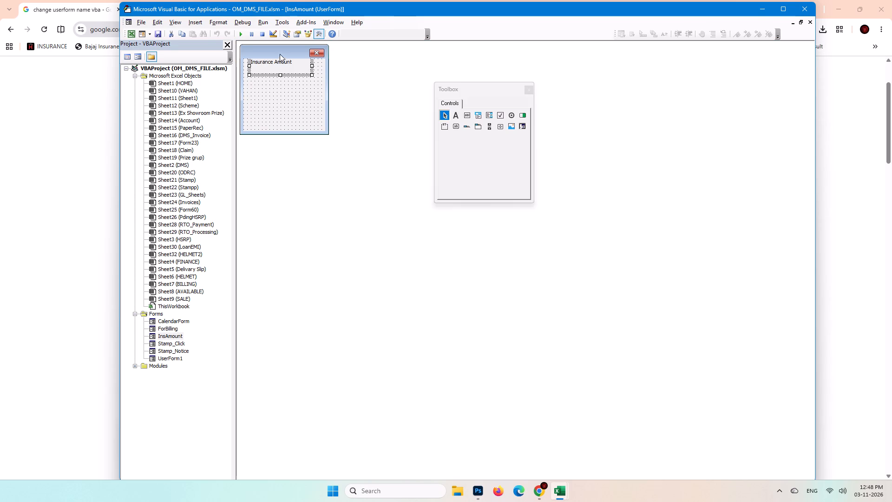
Shrink the Insurance Amount label to about 72 by 18 and move it slightly down on the form.
left_click(280, 54)
left_click(289, 68)
left_click_drag(311, 75, 298, 71)
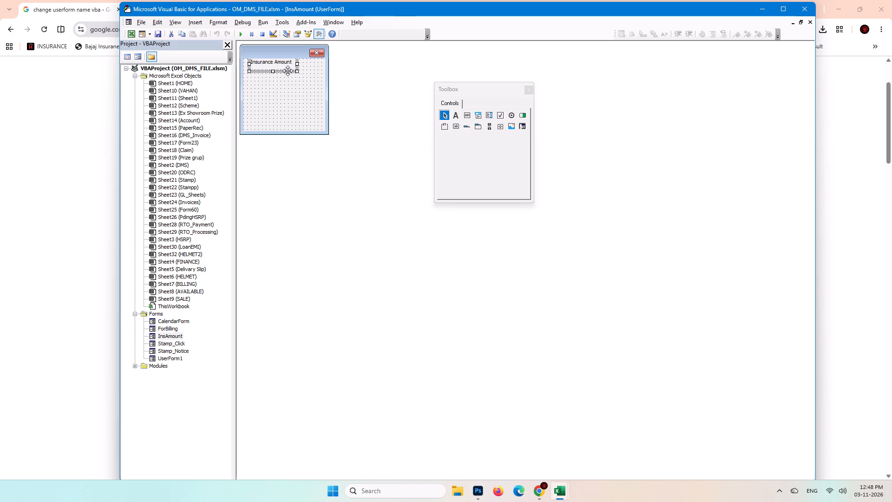
left_click(288, 71)
Reopen the label's Properties window and undock it so it floats beside the InsAmount form.
right_click(289, 74)
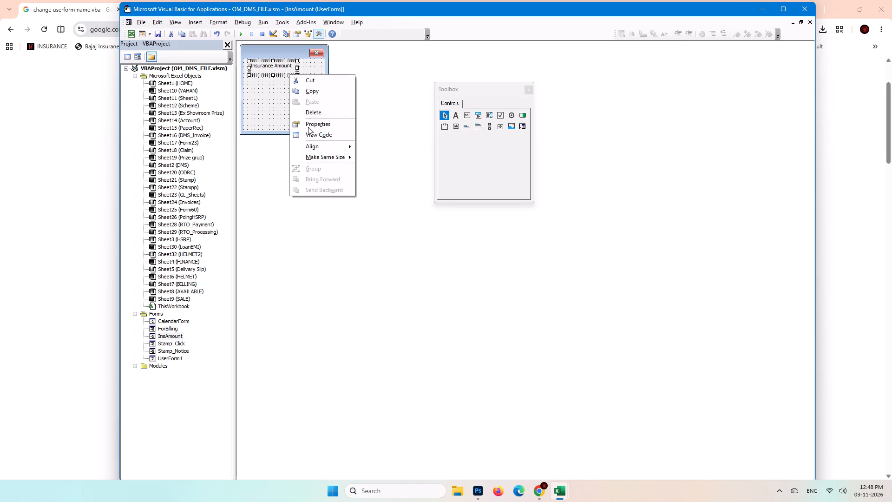
left_click(321, 122)
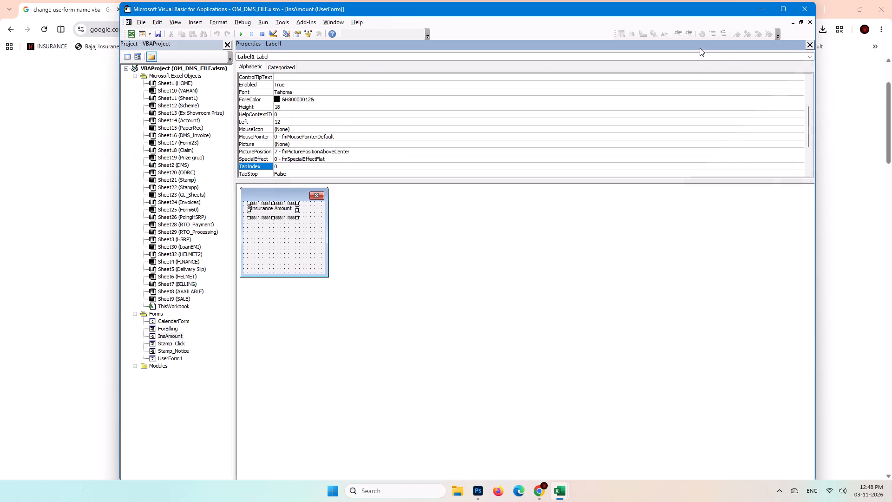
left_click_drag(700, 48, 700, 53)
left_click_drag(700, 60, 686, 154)
left_click_drag(651, 117, 635, 106)
left_click_drag(623, 95, 592, 93)
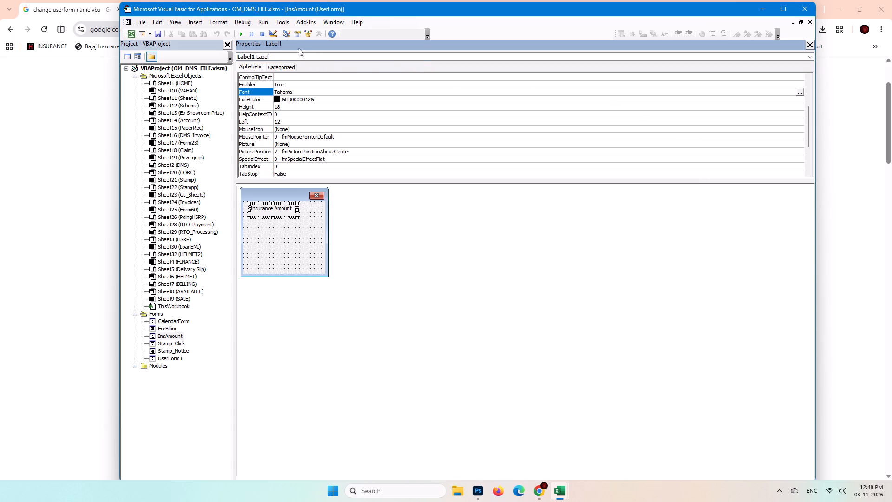
left_click(298, 44)
left_click_drag(293, 57, 283, 64)
double_click(277, 73)
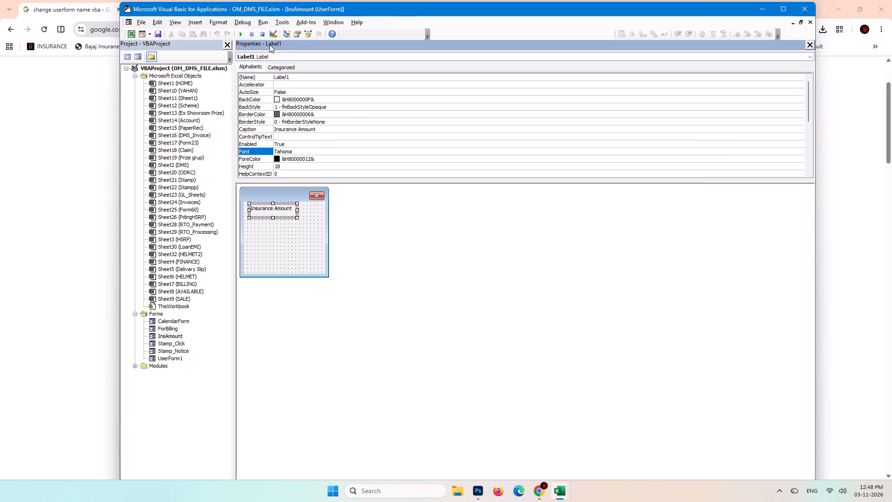
left_click(269, 45)
left_click_drag(284, 43, 44, 163)
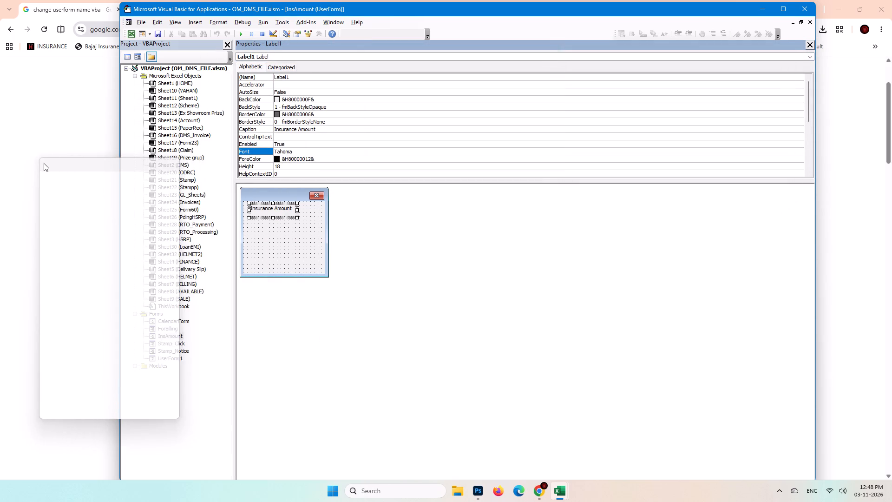
left_click_drag(44, 163, 30, 164)
left_click_drag(47, 165, 453, 145)
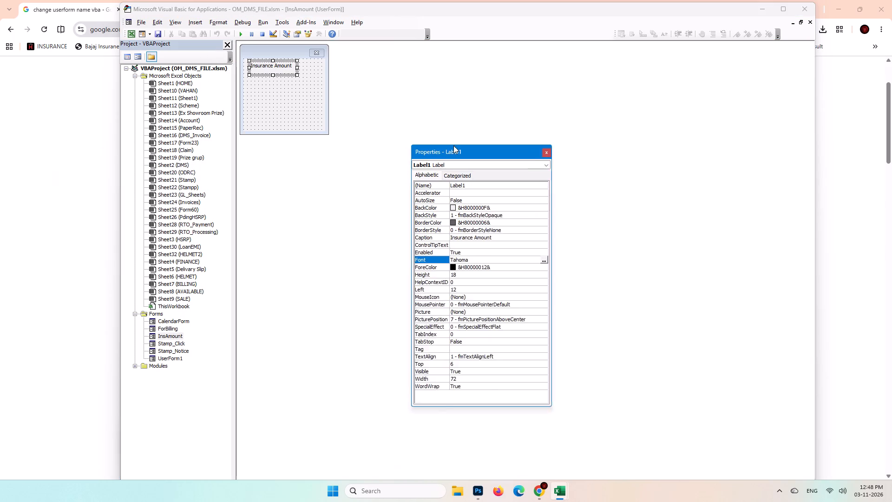
left_click_drag(453, 145, 405, 99)
Reduce the Insurance Amount label's height to 12 and make it wide enough for its caption on one line.
left_click(271, 82)
left_click(283, 71)
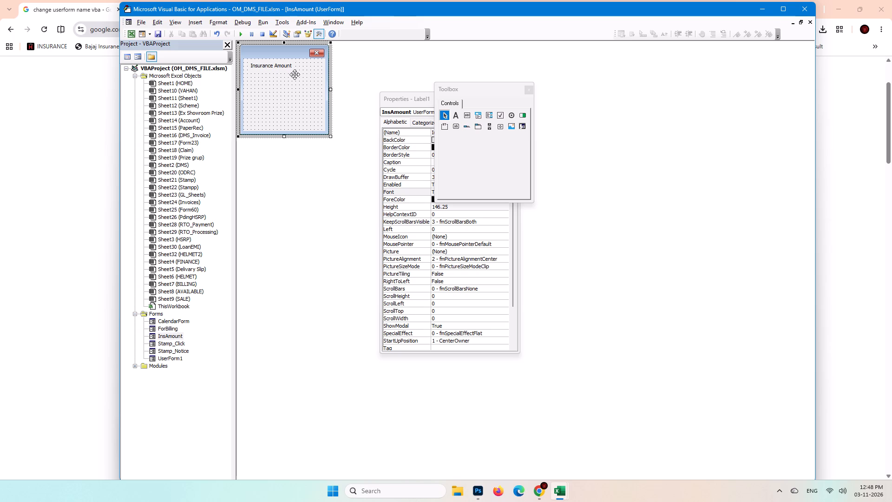
left_click_drag(296, 76, 292, 72)
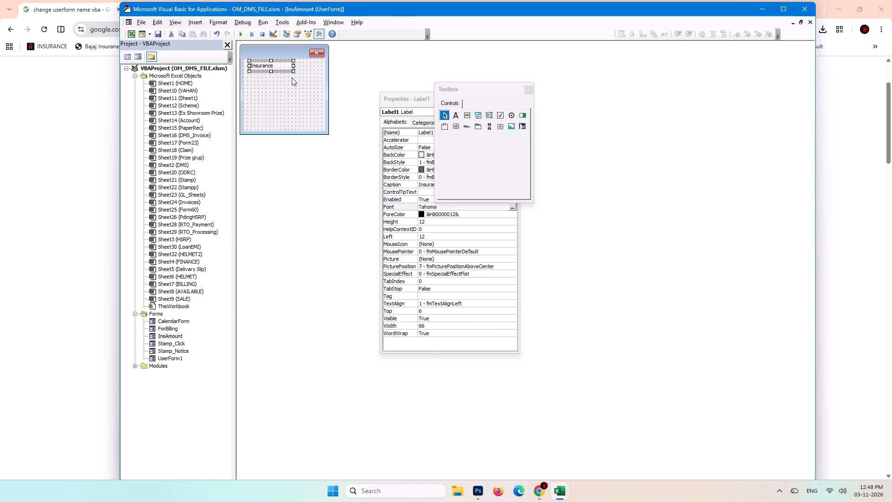
left_click(288, 86)
left_click(270, 66)
left_click_drag(293, 66, 300, 66)
left_click(300, 84)
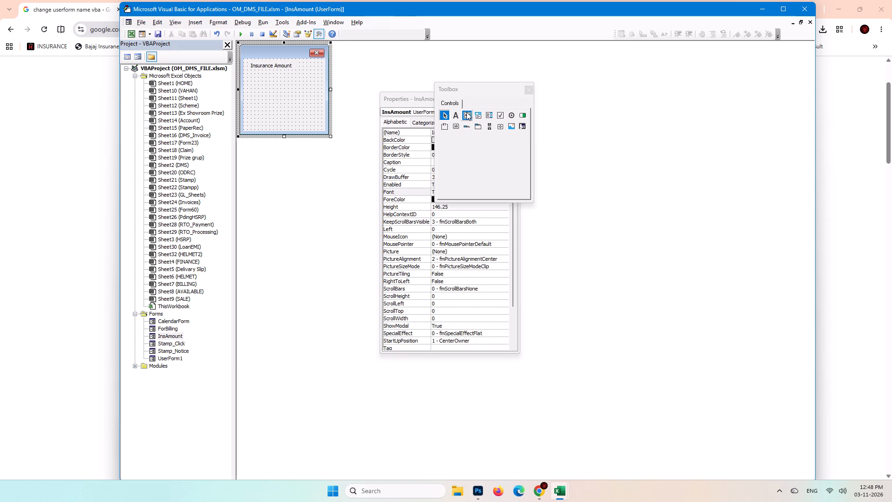
Draw a text box about 24 high directly below the Insurance Amount label.
left_click(466, 112)
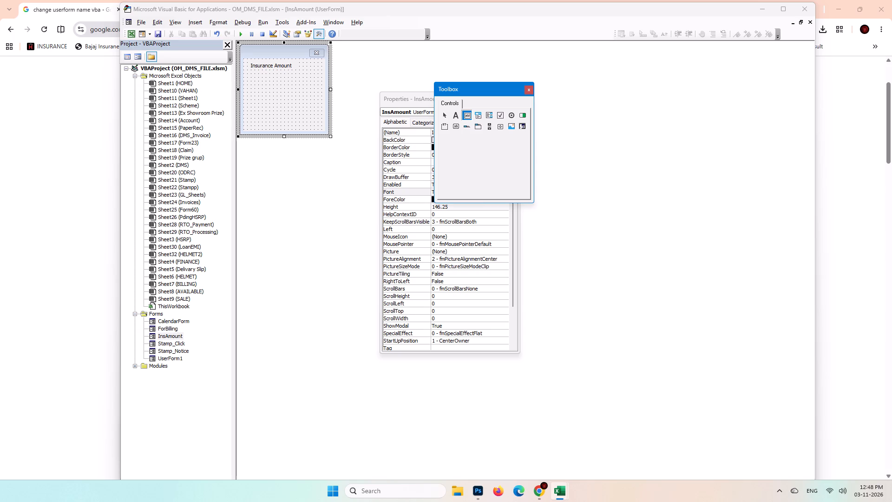
left_click_drag(251, 71, 300, 85)
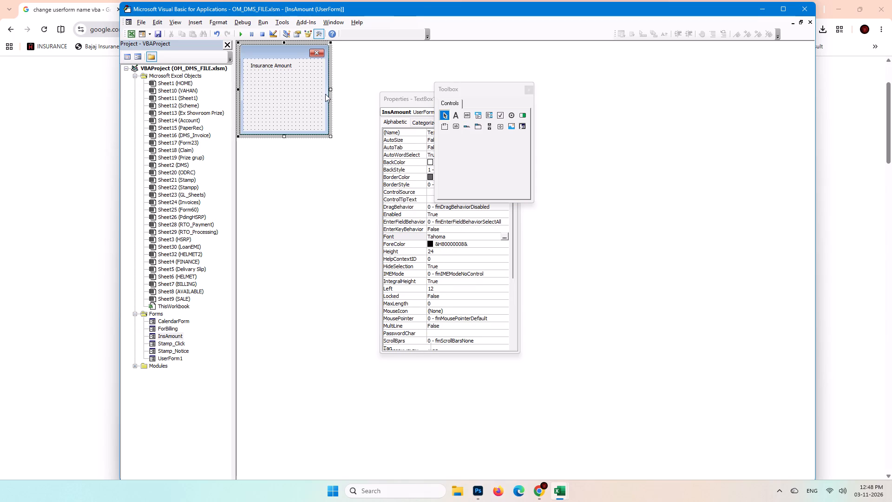
Move the Toolbox clear of the text box's Properties window and set the text box's Text to 15435.
left_click_drag(485, 86, 498, 86)
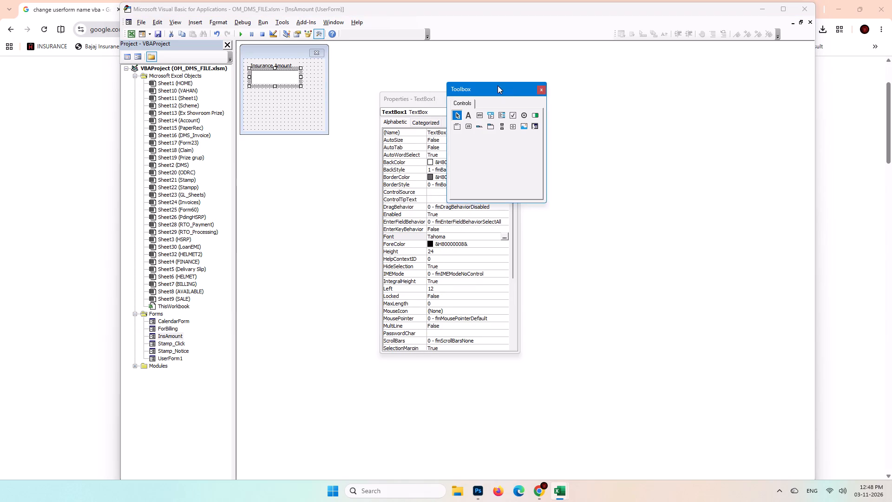
left_click_drag(498, 86, 619, 82)
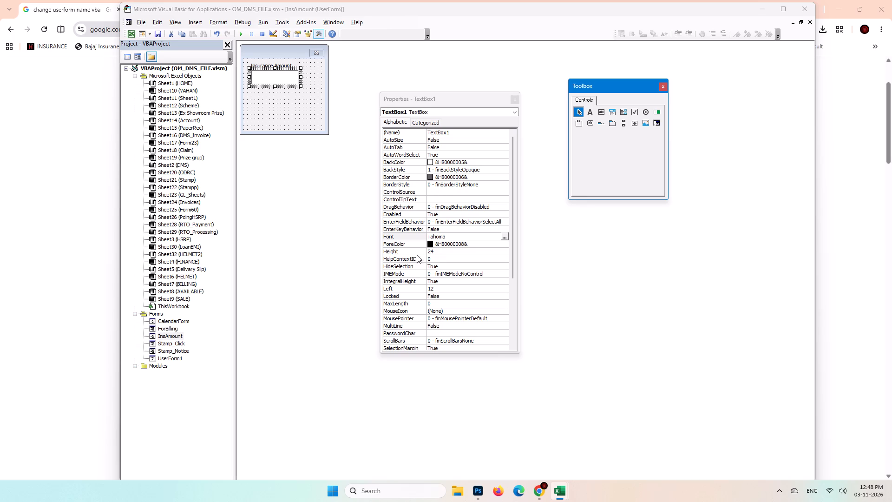
scroll(415, 277, "down", 1)
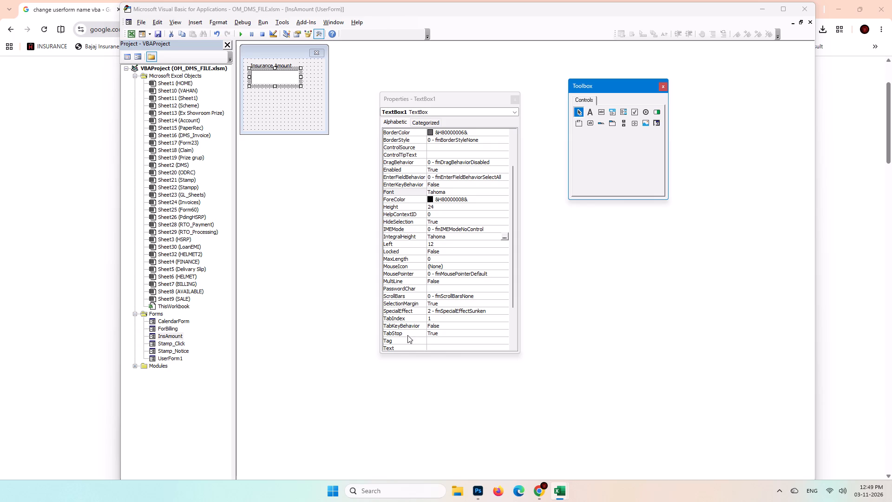
left_click(450, 348)
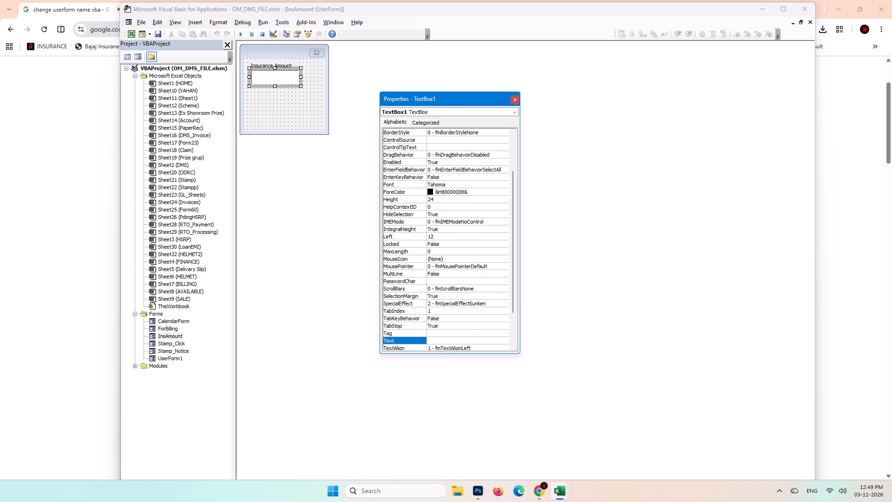
left_click(446, 342)
type("15435")
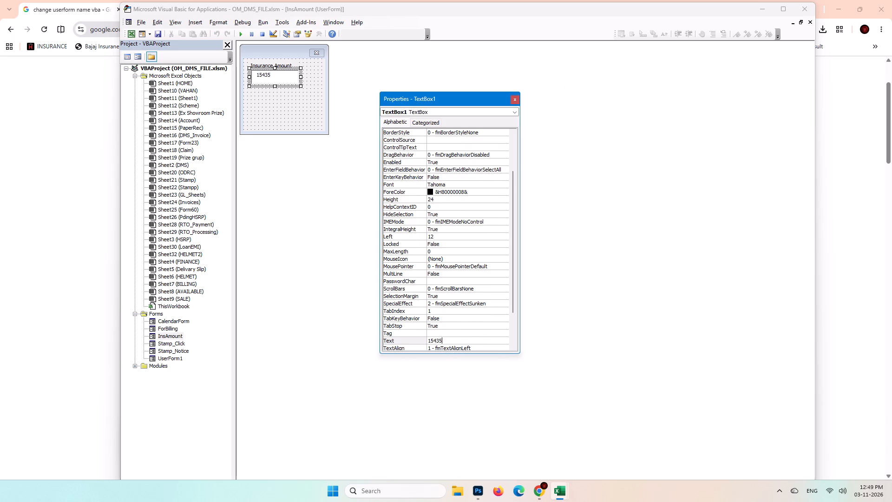
Set the text box's font size to 20, keeping Tahoma Regular.
left_click(284, 71)
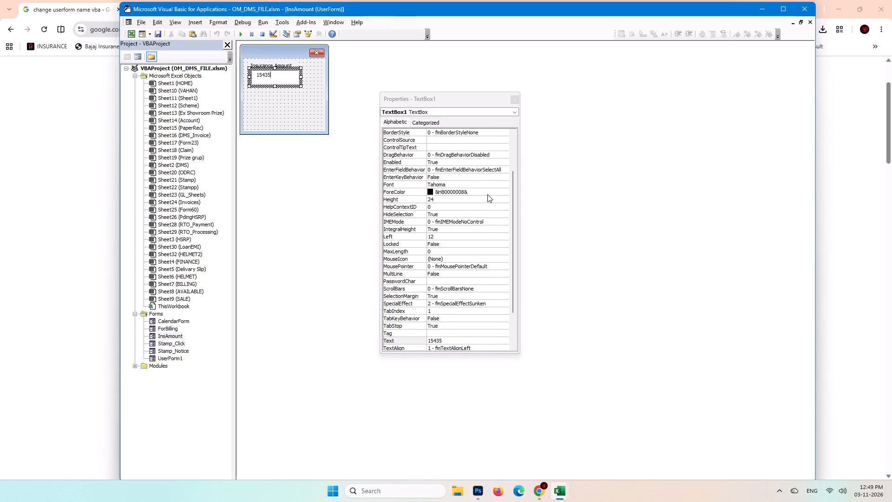
left_click(487, 192)
left_click(445, 184)
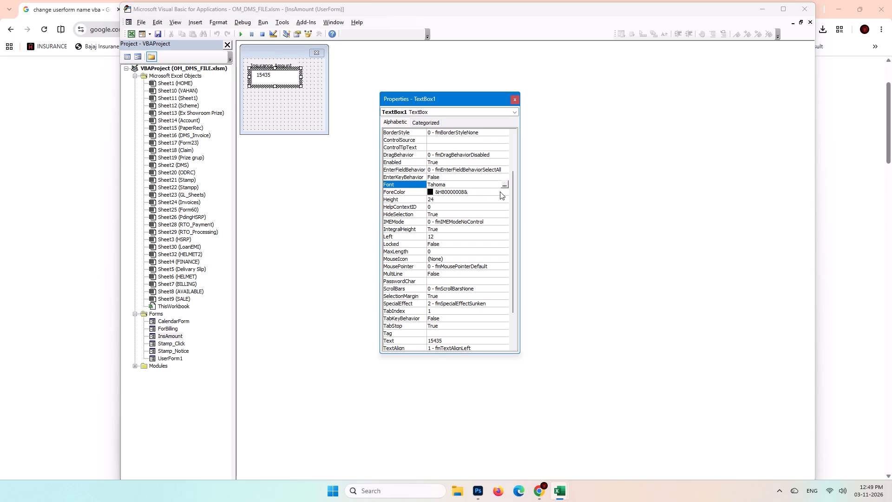
left_click(502, 184)
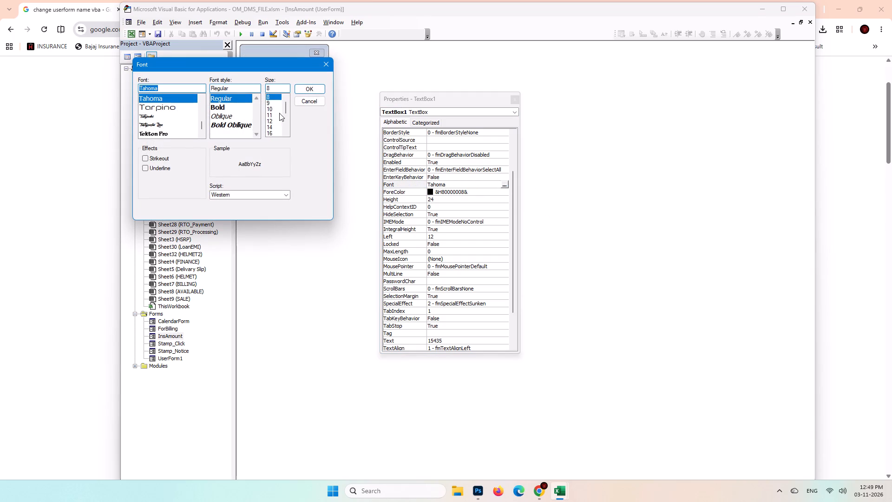
left_click_drag(285, 111, 286, 117)
left_click(269, 128)
left_click(274, 123)
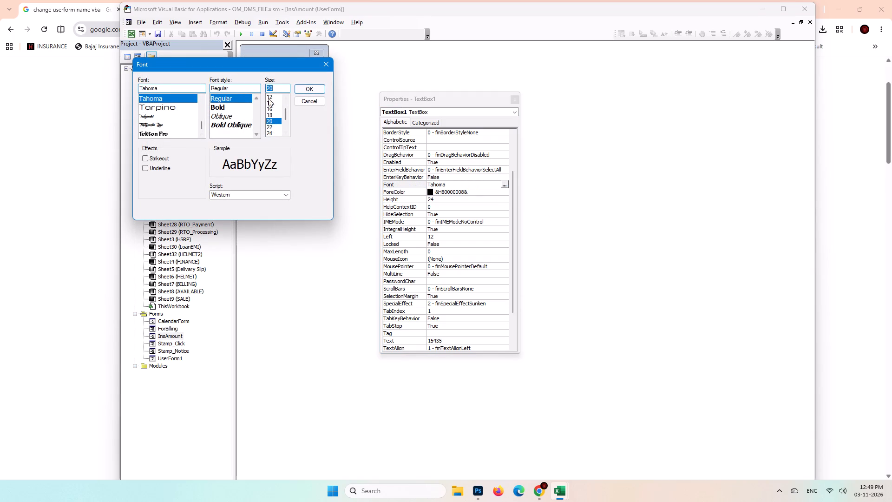
left_click(317, 87)
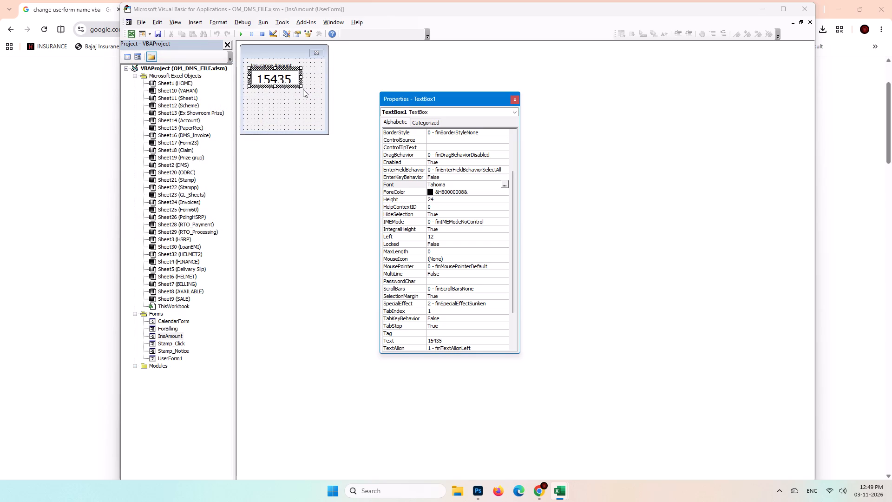
Enlarge the text box slightly in width and to about 31 high so the larger number fits.
left_click_drag(300, 86, 302, 93)
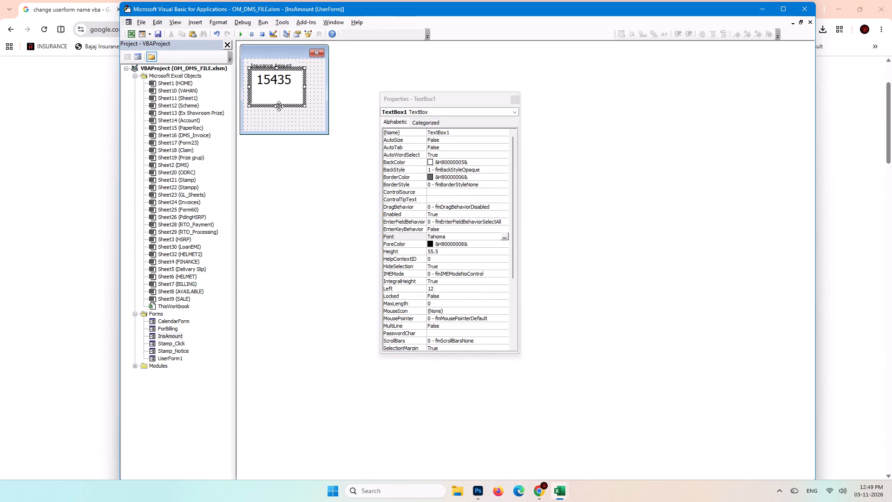
left_click_drag(277, 105, 279, 89)
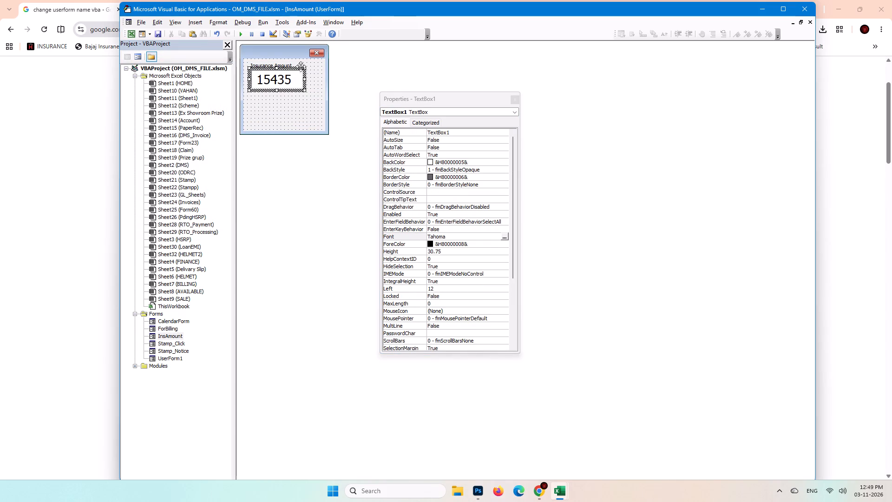
left_click(286, 64)
left_click(292, 60)
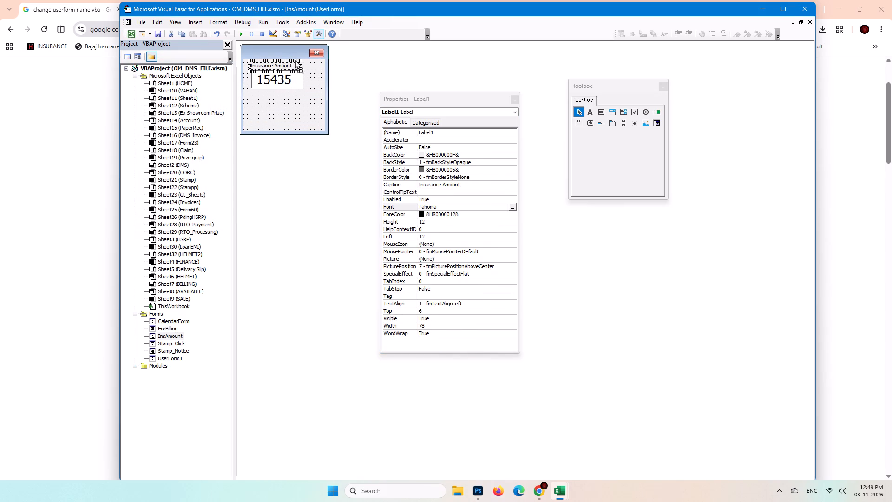
Shrink the InsAmount form around its controls to a height of about 102, leaving space below the text box.
left_click(284, 104)
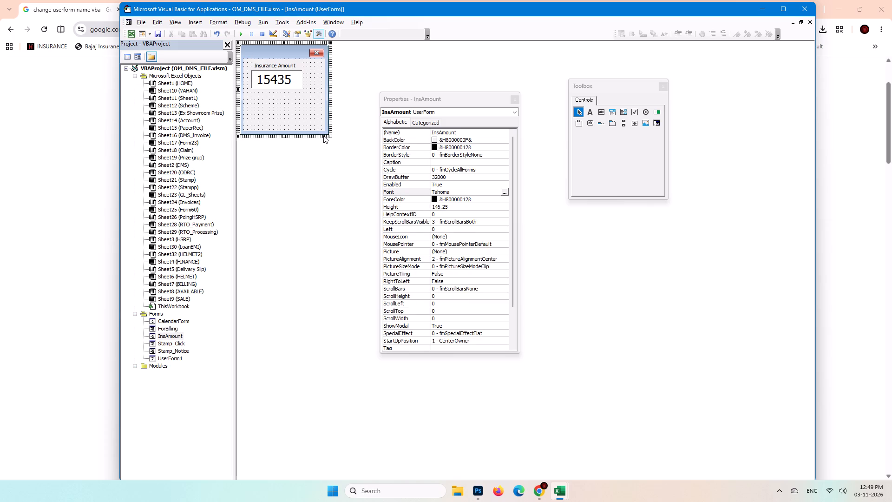
left_click_drag(329, 137, 314, 105)
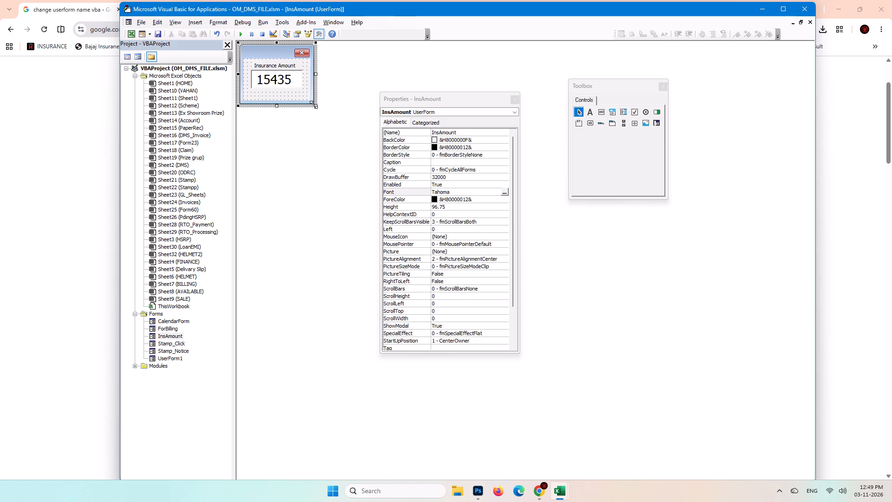
left_click_drag(314, 105, 312, 109)
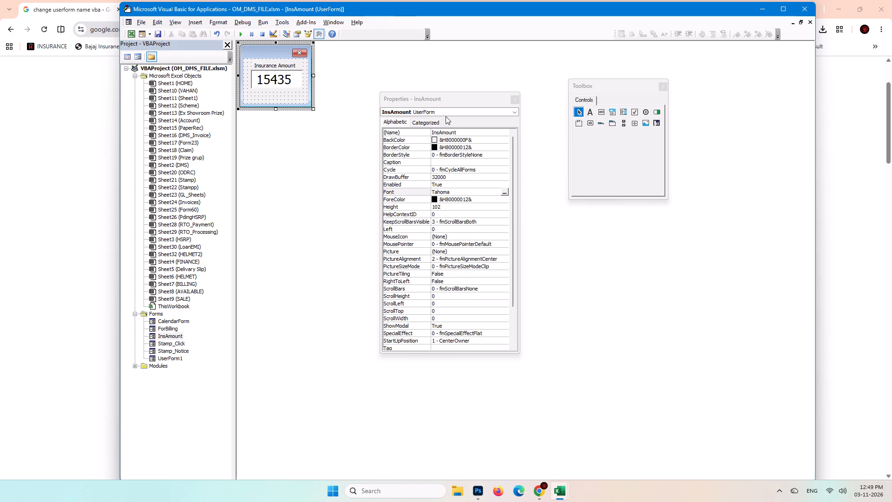
Draw a command button about 54 by 18 below the text box and set its caption to GO.
left_click(591, 123)
left_click_drag(260, 92, 294, 103)
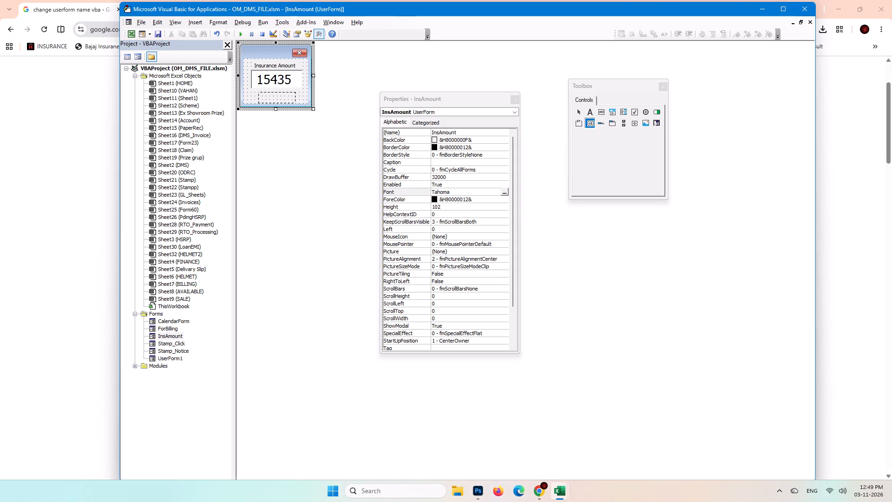
left_click_drag(294, 103, 294, 103)
left_click_drag(294, 103, 293, 103)
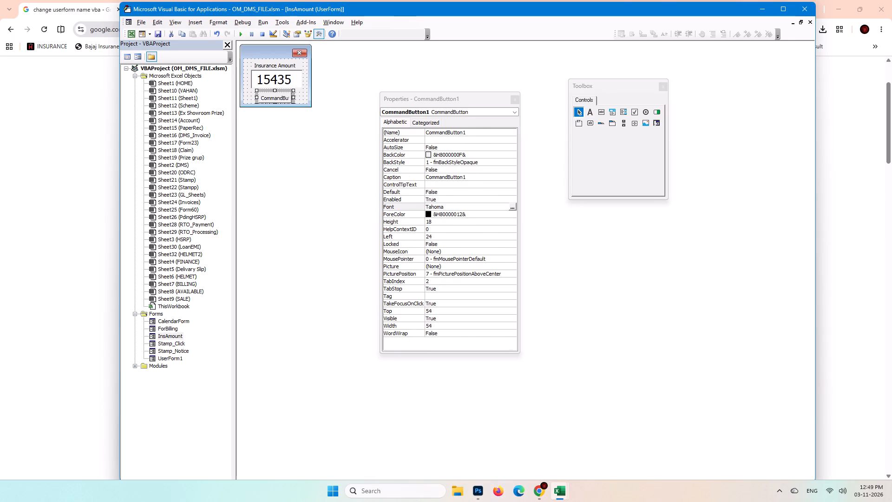
left_click(470, 176)
left_click_drag(475, 178, 410, 177)
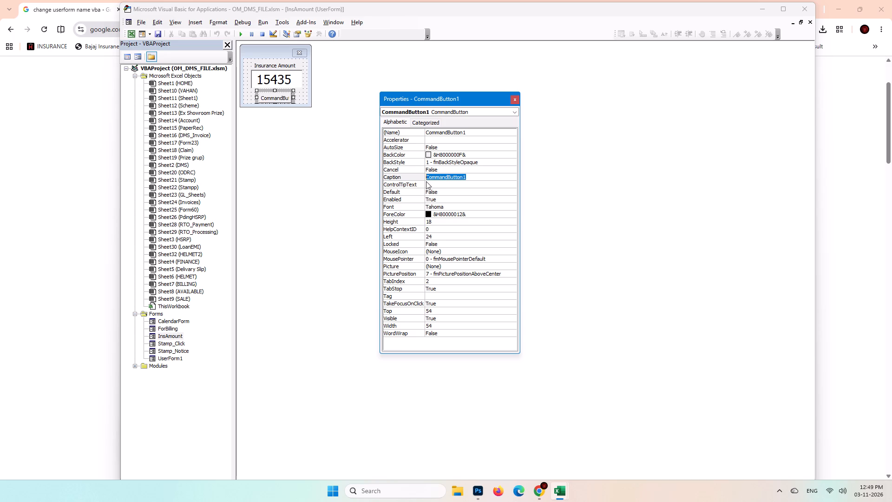
type("GO")
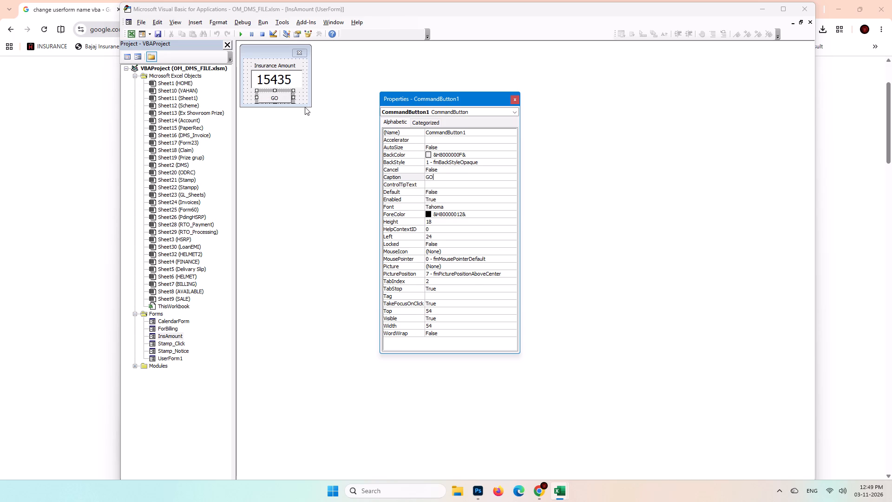
Run the InsAmount form over Sheet1, try its GO button, and close the running form.
left_click(304, 99)
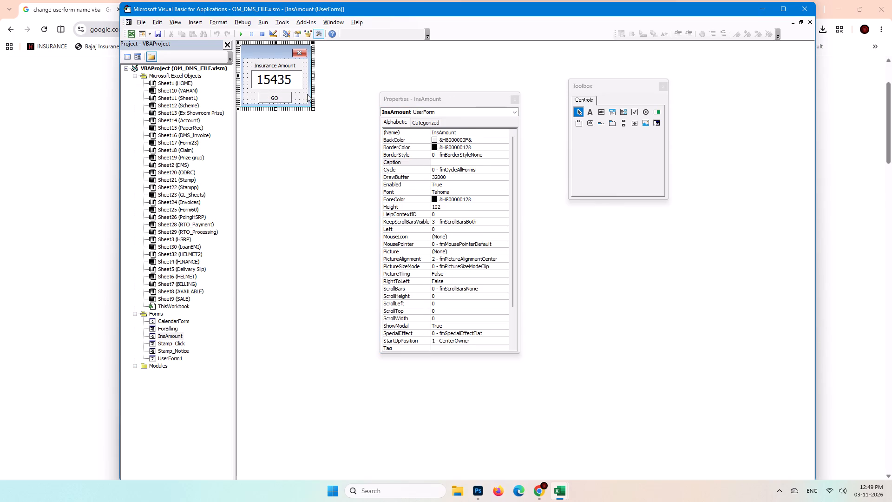
left_click(243, 34)
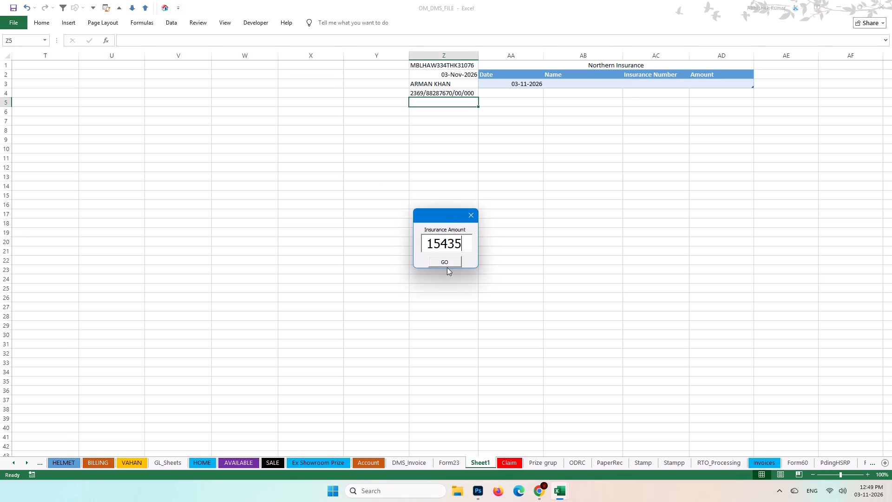
left_click(449, 213)
left_click(443, 263)
left_click(471, 212)
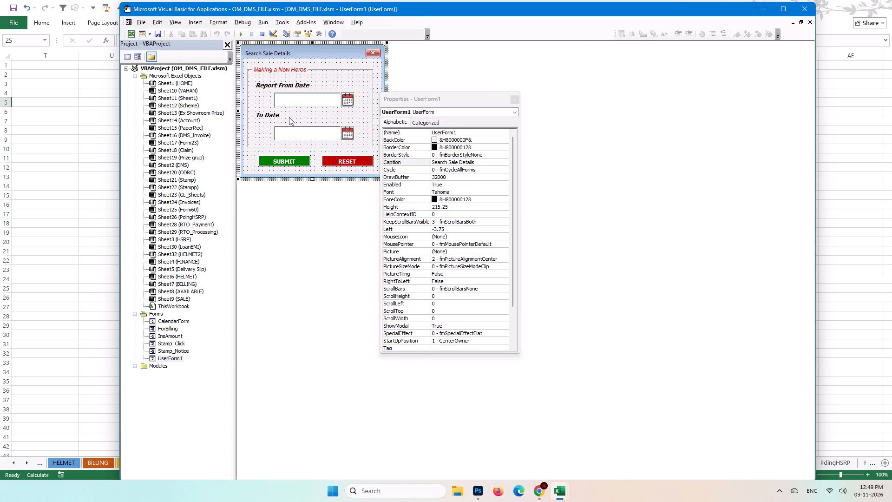
Reopen the InsAmount form in design view and save the workbook.
double_click(172, 338)
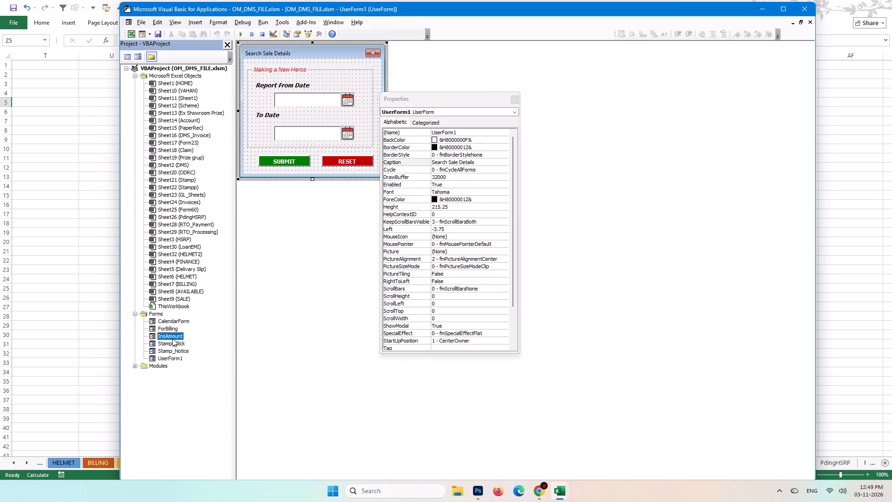
left_click(262, 53)
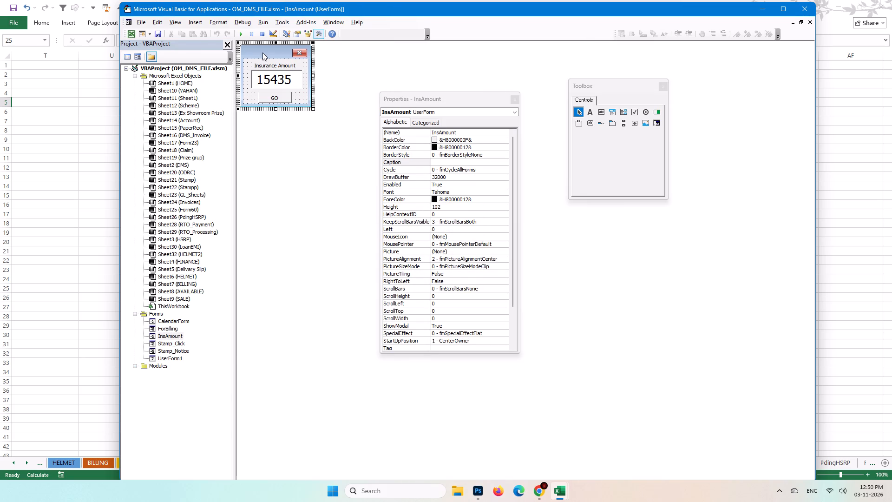
key("ctrl+s")
Open the GO button's Click event code and close the floating Properties window.
double_click(276, 98)
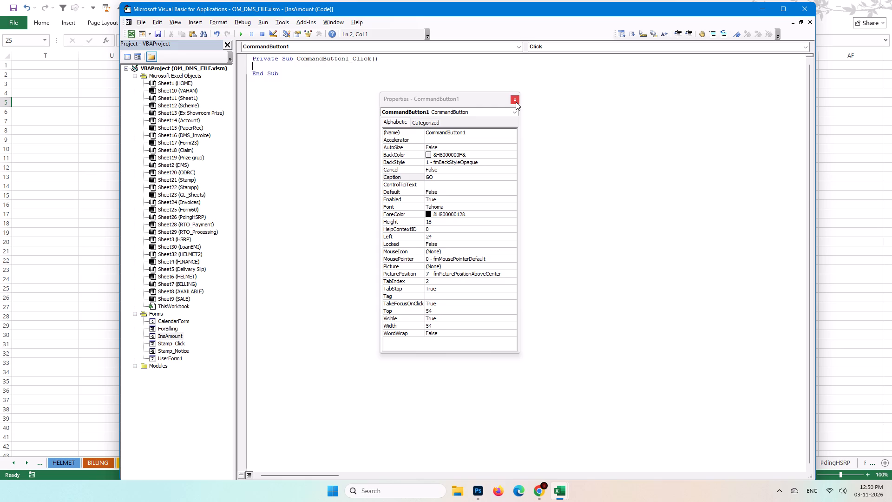
left_click(516, 102)
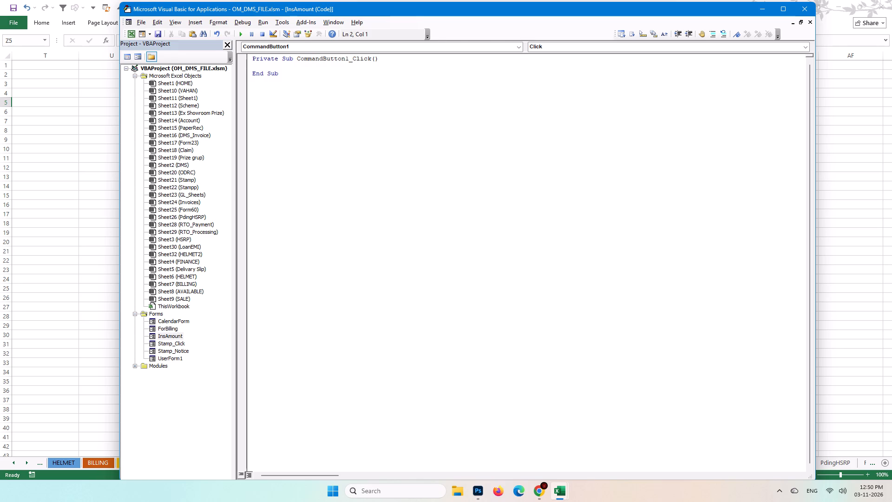
left_click(543, 501)
left_click(460, 493)
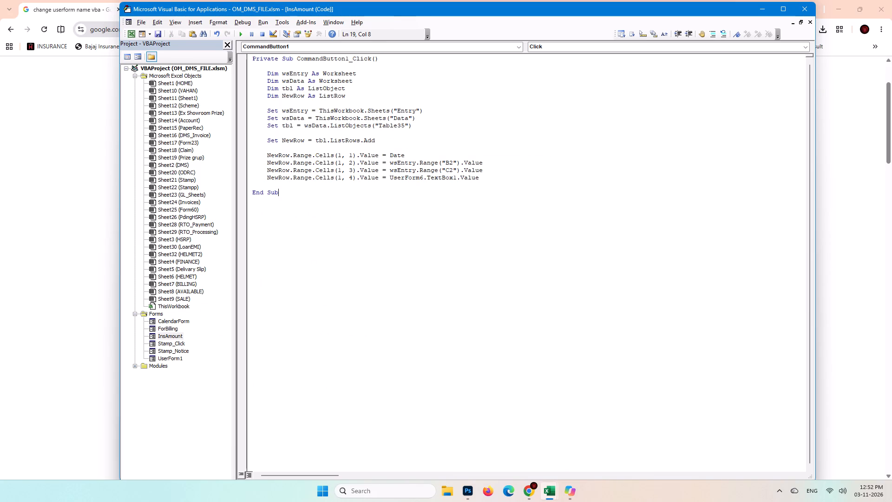
key("ctrl+s")
Replace the Date assignment for the new row's first column with a copy of the second column's wsEntry.Range("B2").Value assignment.
left_click_drag(481, 162, 265, 164)
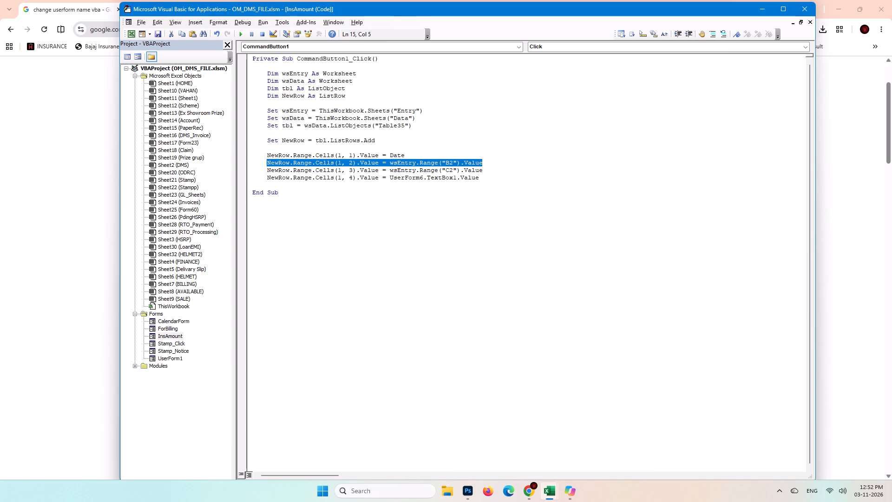
left_click_drag(265, 164, 267, 165)
key("ctrl+c")
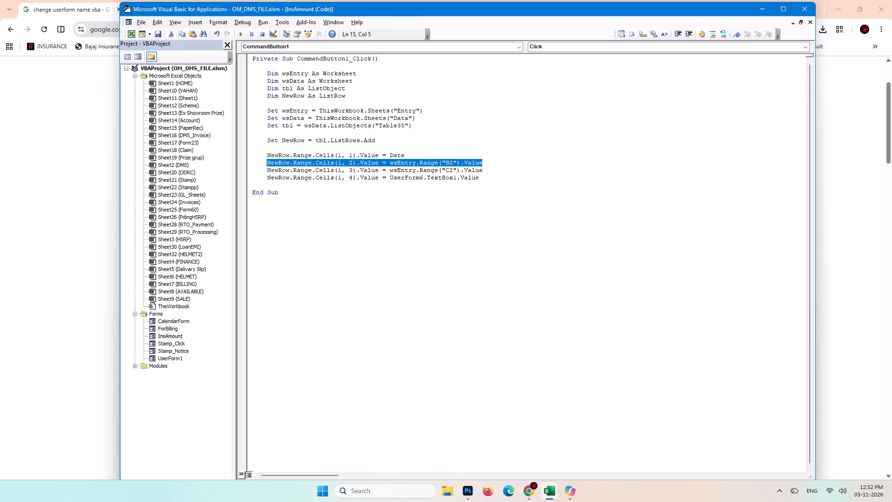
left_click_drag(427, 156, 296, 156)
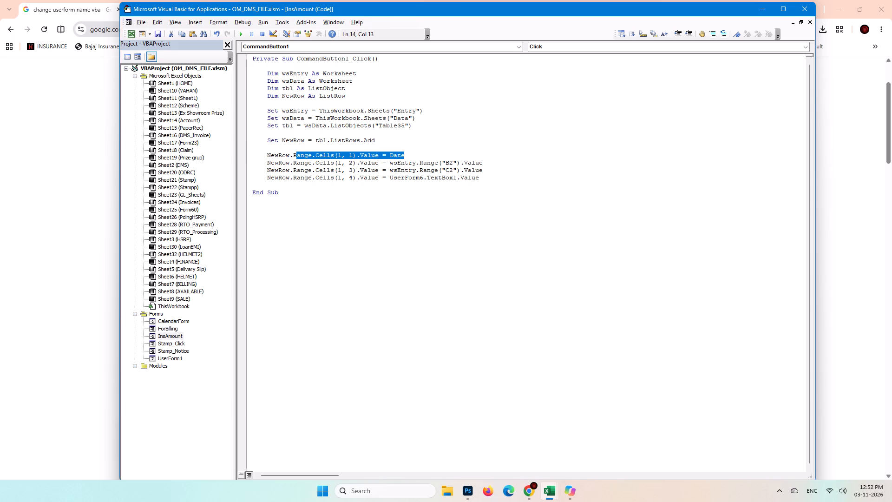
left_click(432, 147)
left_click_drag(361, 163, 462, 155)
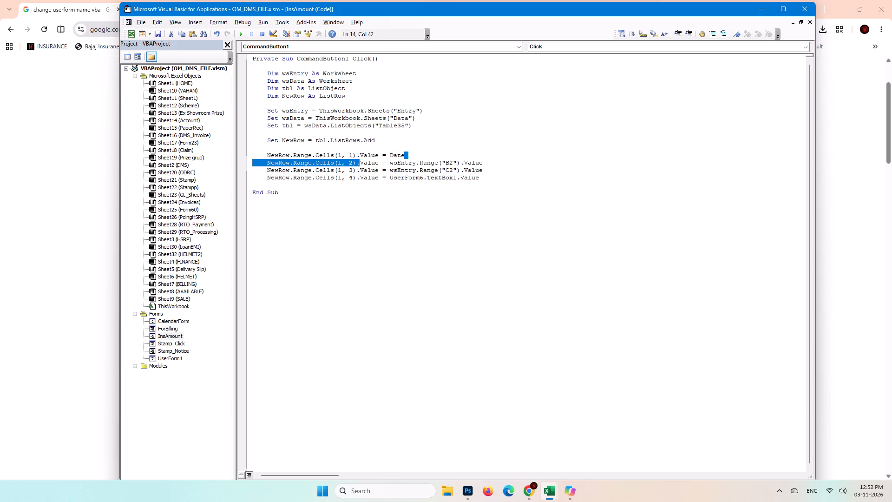
left_click_drag(462, 155, 483, 160)
key("ctrl+c")
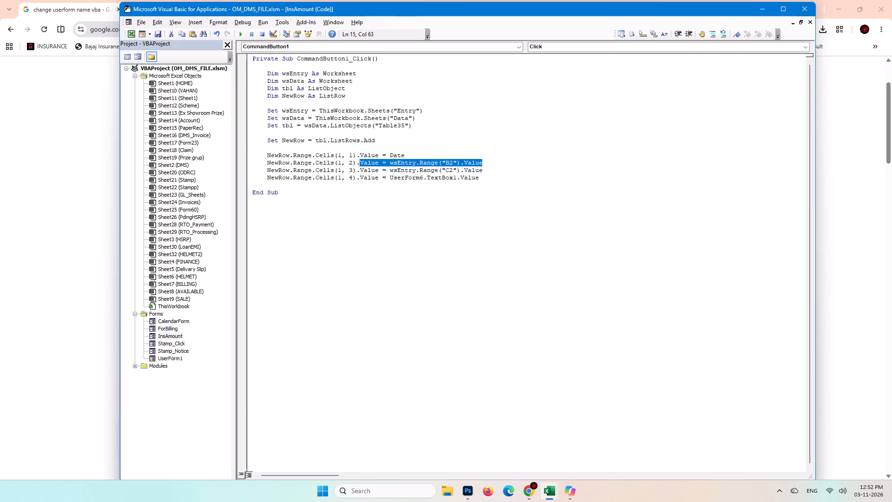
left_click_drag(361, 153, 466, 155)
key("ctrl+v")
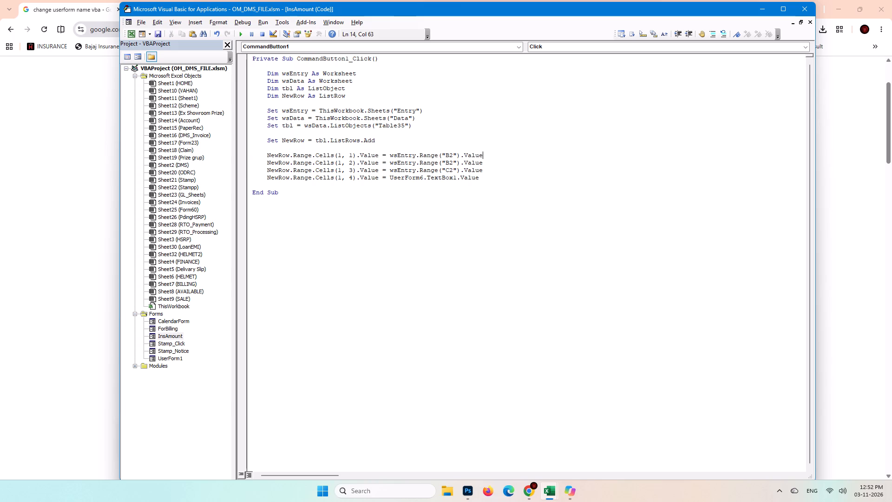
Change the wsEntry source cells for the new row's first three columns to Z1, Z2 and Z3.
left_click(452, 153)
key("Left")
key("Right")
key("shift+Left")
key("shift+Left")
key("a")
key("z")
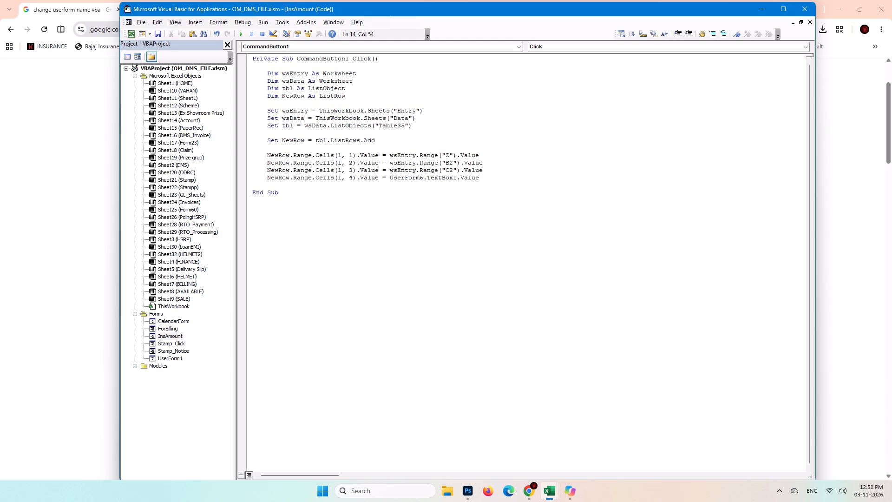
key("1")
key("Left")
key("Left")
key("Down")
key("shift+Right")
key("z")
key("Down")
key("shift+Left")
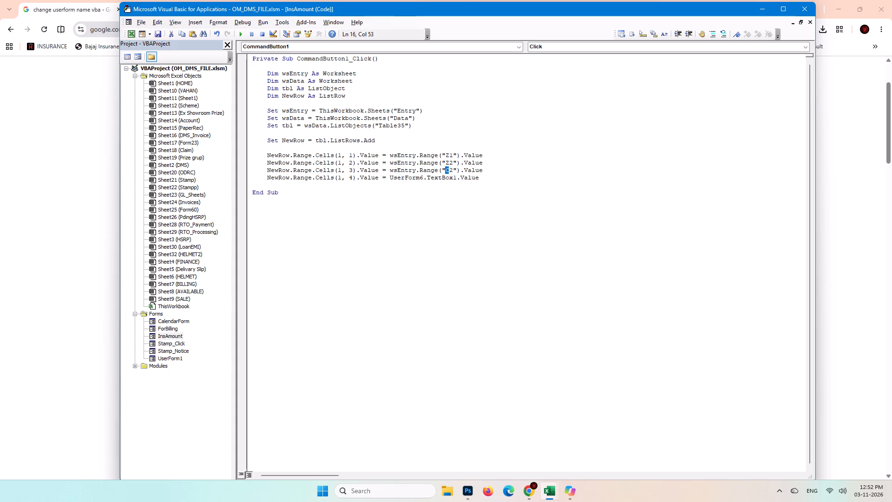
key("z")
key("Right")
key("shift+Left")
key("3")
Replace the UserForm6 reference in the fourth column's assignment with InsAmount, so it reads InsAmount.TextBox1.Value.
left_click(420, 178)
key("Right")
key("shift+Left")
key("2")
key("BackSpace")
key("BackSpace")
key("BackSpace")
key("BackSpace")
key("BackSpace")
key("BackSpace")
key("BackSpace")
key("BackSpace")
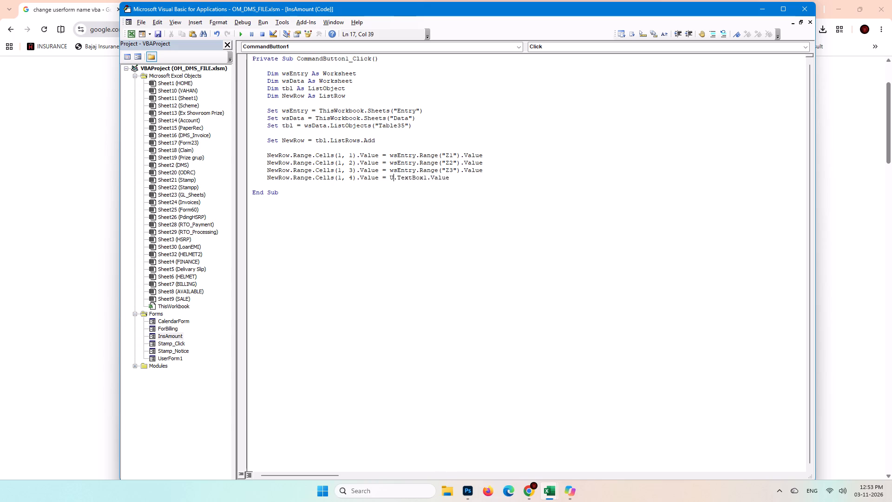
key("BackSpace")
type("INS")
key("BackSpace")
type("Amount")
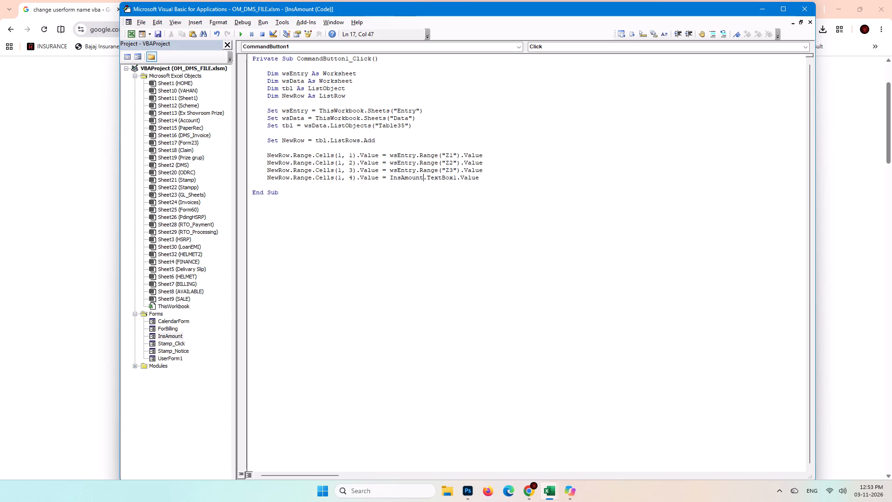
left_click(491, 178)
Test-run the InsAmount form by submitting the insurance amount 15435, and reset the code execution.
scroll(371, 137, "up", 3)
left_click(244, 33)
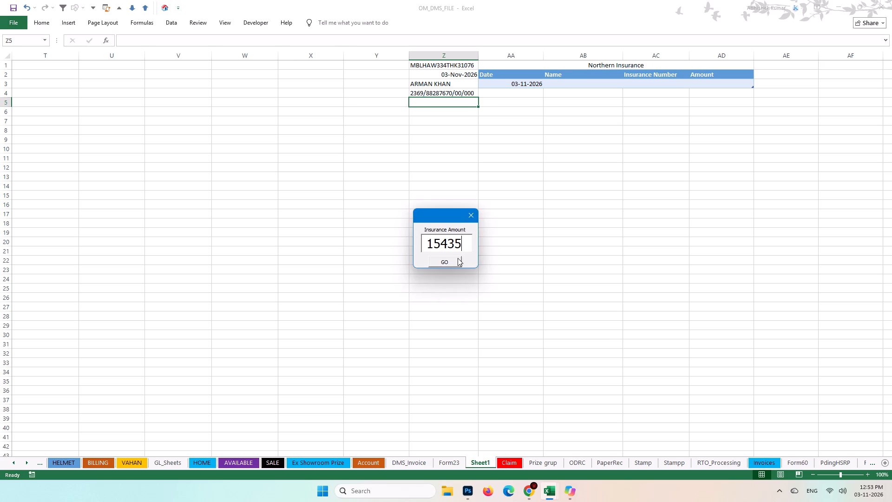
left_click(447, 261)
left_click(454, 210)
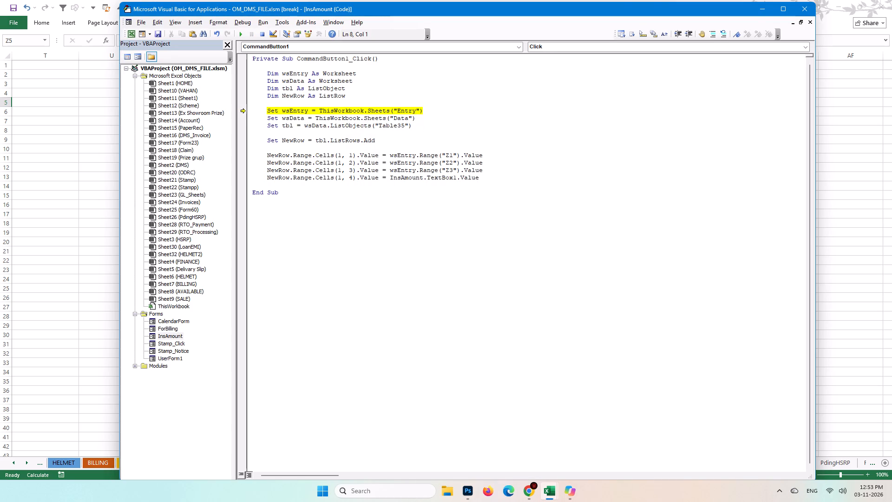
left_click(260, 31)
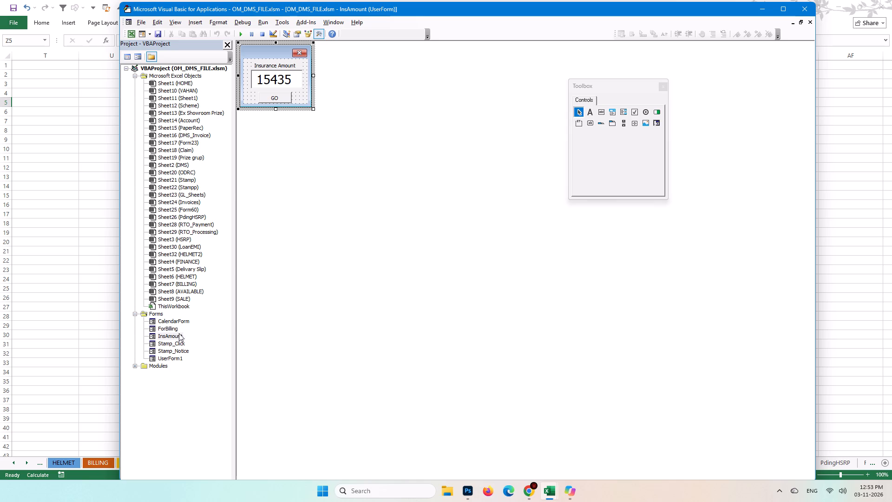
Reopen the InsAmount form's code and change the wsEntry sheet name to "Sheet1".
right_click(167, 338)
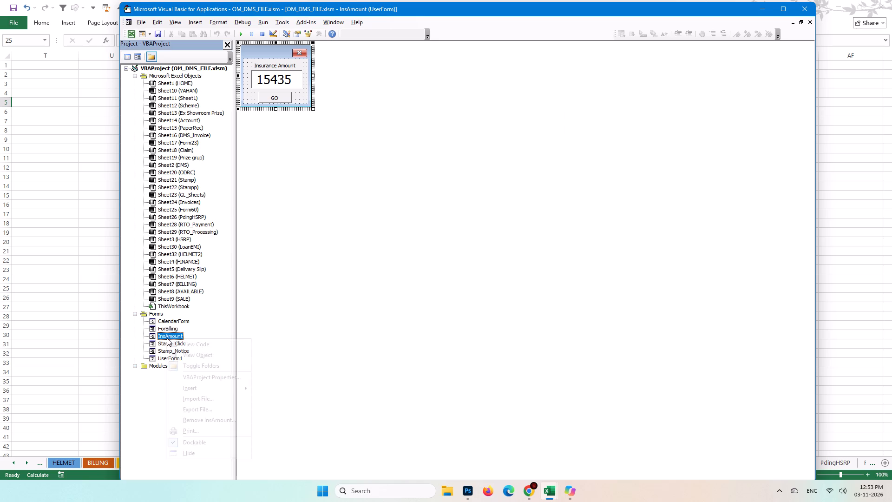
left_click(197, 346)
left_click(394, 99)
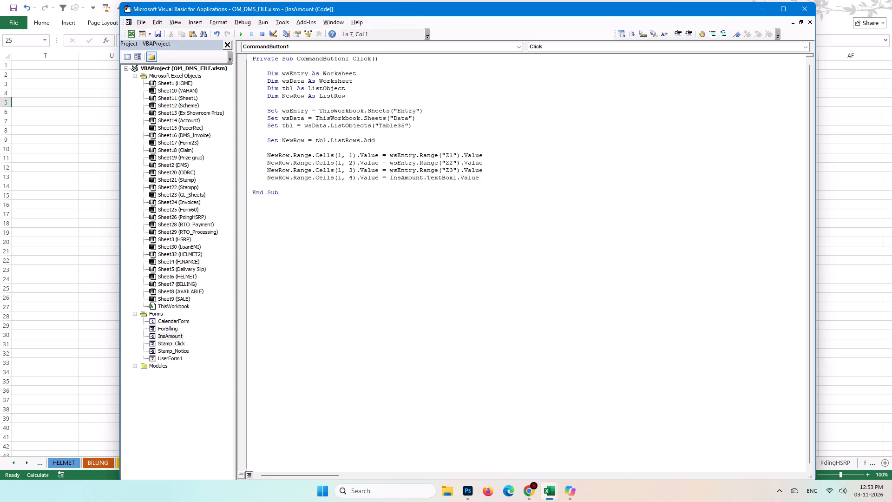
left_click_drag(397, 109, 404, 109)
left_click_drag(404, 109, 415, 109)
type("Sheet1")
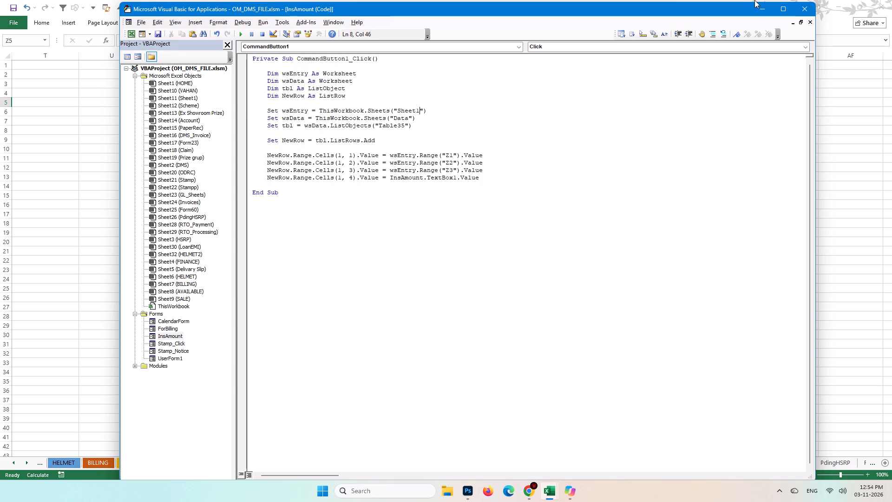
Delete the wsData sheet assignment line and its Dim wsData As Worksheet declaration, leaving no blank lines.
left_click_drag(428, 118, 266, 121)
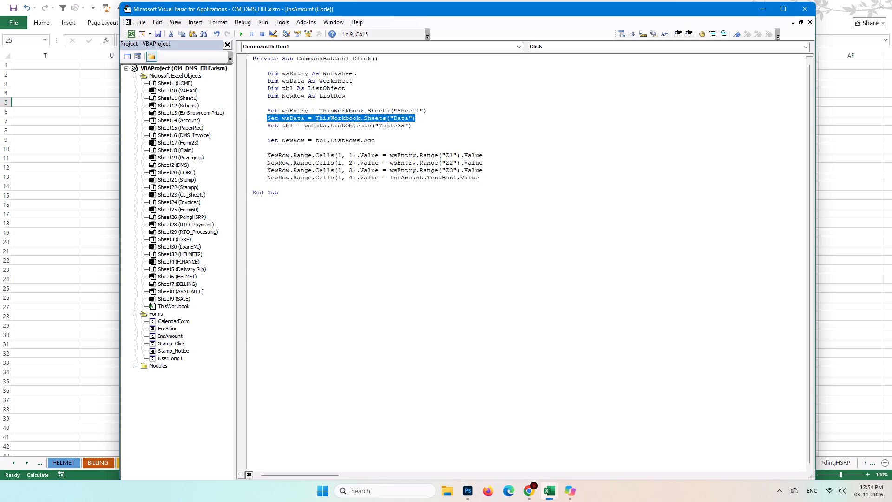
left_click_drag(266, 121, 251, 119)
key("BackSpace")
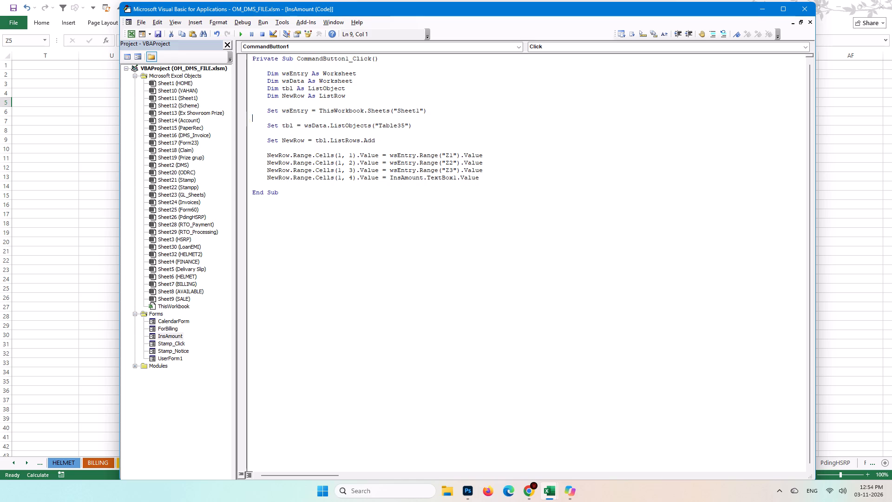
key("BackSpace")
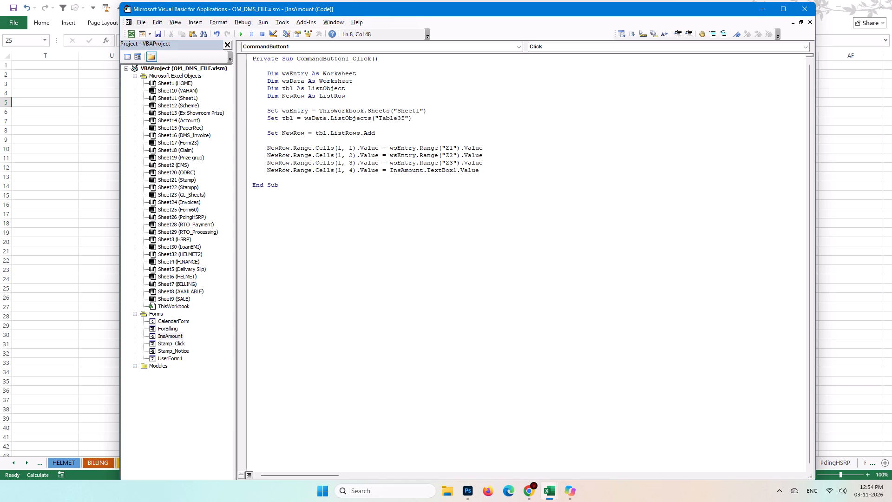
left_click_drag(360, 81, 267, 81)
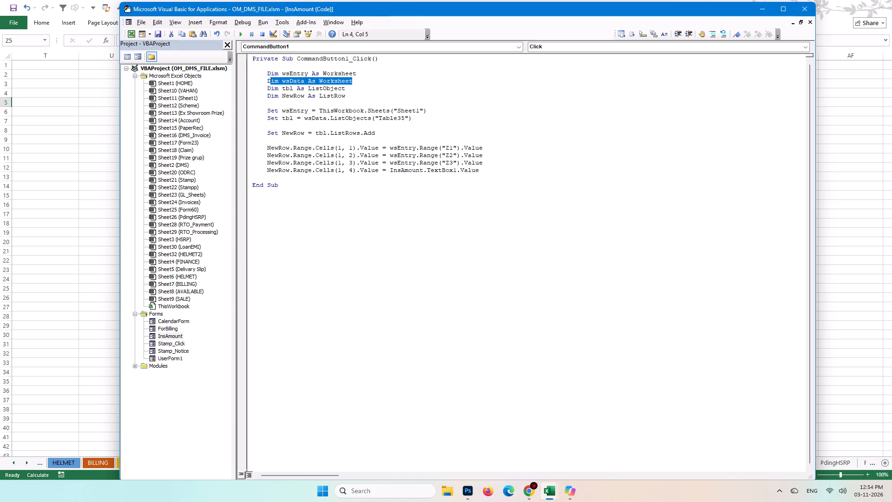
left_click_drag(267, 81, 219, 81)
key("BackSpace")
key("BackSpace")
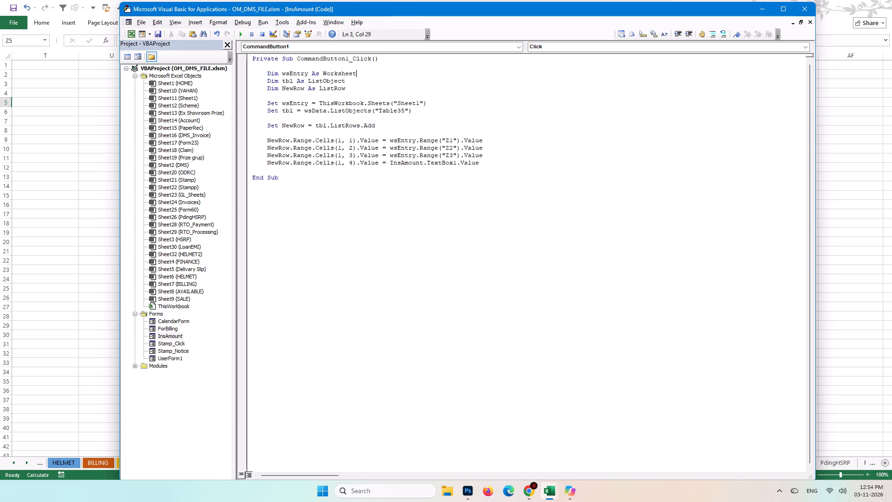
Replace wsData with a copy of wsEntry in the Set tbl line.
left_click_drag(282, 73, 307, 73)
key("ctrl+c")
left_click(513, 110)
left_click_drag(304, 111, 308, 111)
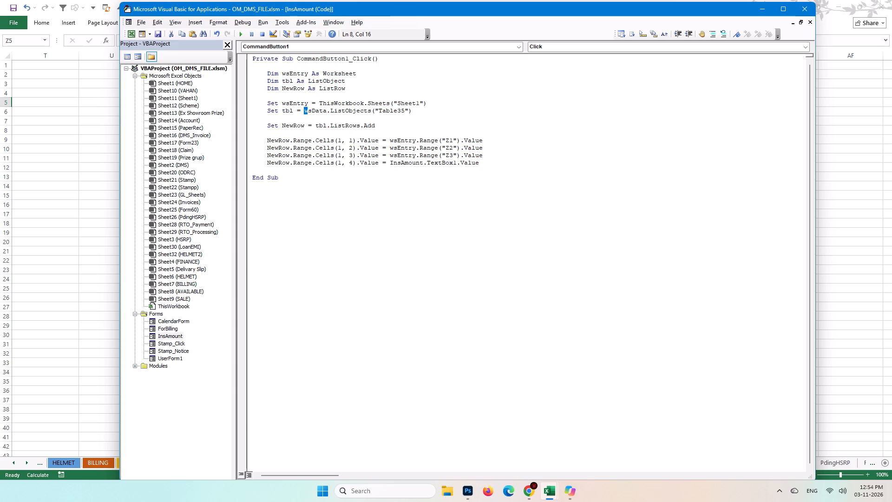
left_click_drag(308, 111, 325, 111)
key("ctrl+v")
left_click(490, 114)
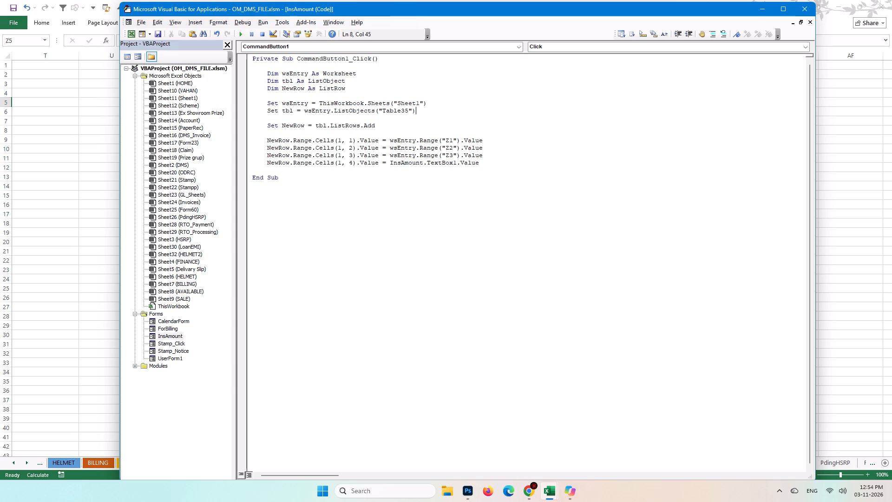
Change the table name in the Set tbl line to "Table25" and save the workbook.
left_click(405, 109)
key("shift+Left")
key("2")
left_click(408, 116)
key("ctrl+s")
Check the name of the Northern Insurance table on Sheet1 and return to the InsAmount form's code.
left_click(62, 220)
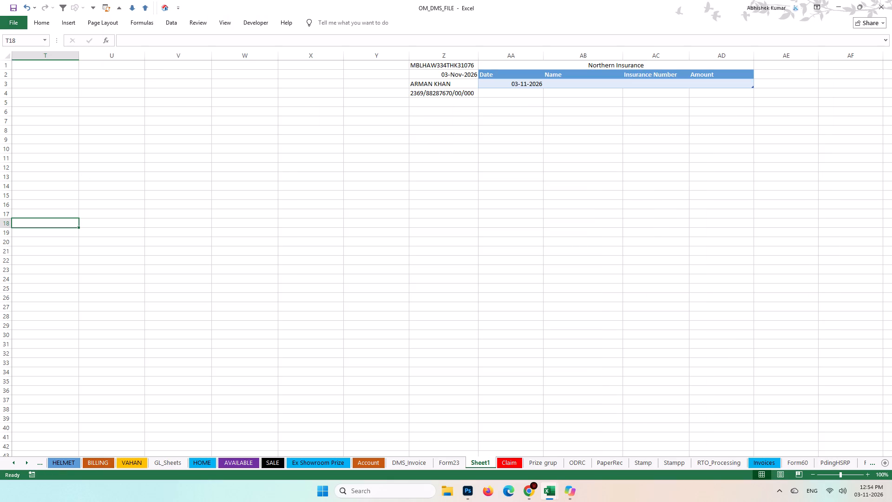
left_click(547, 86)
key("ctrl+a")
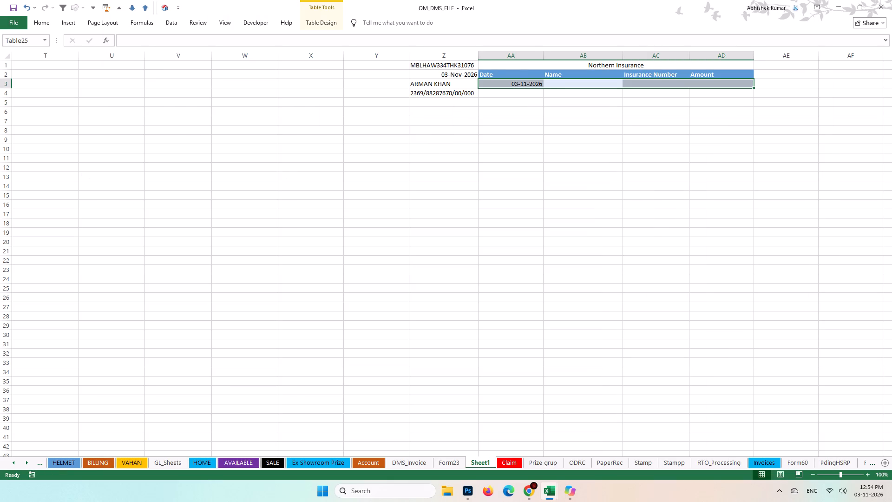
left_click(372, 168)
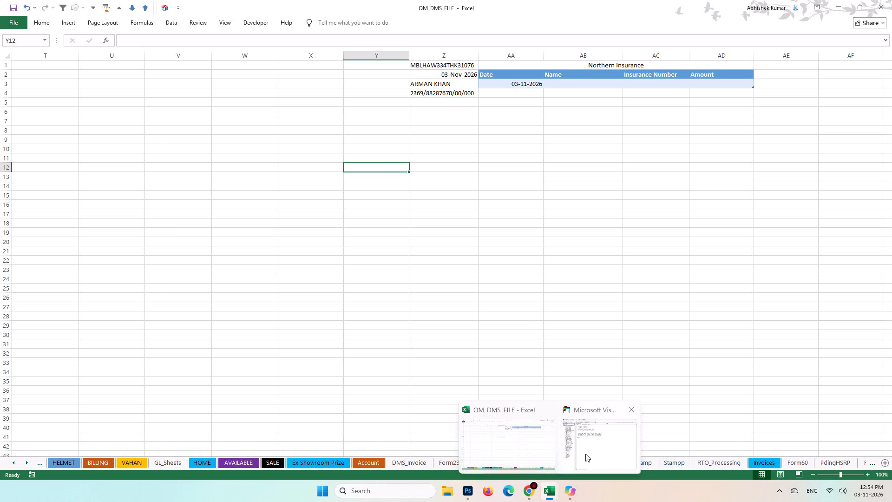
left_click(585, 454)
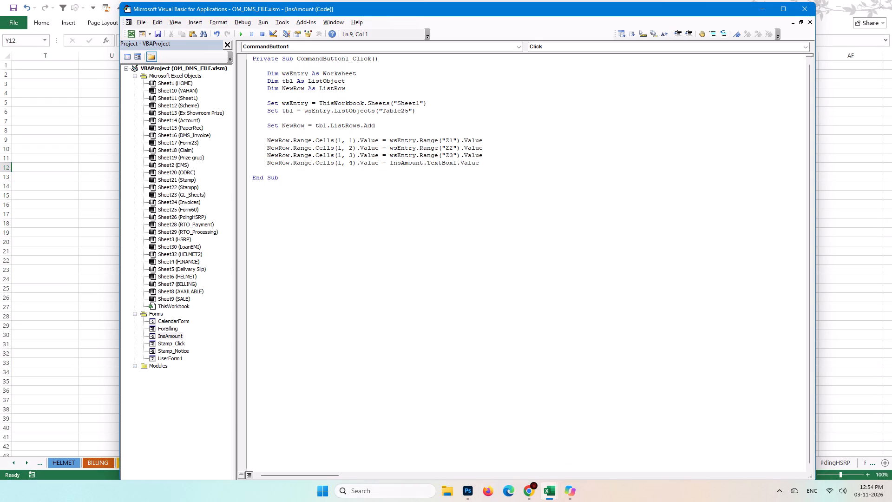
Remove the blank lines between the procedure header, declarations, Set statements and cell assignments in CommandButton1_Click, and save the workbook.
scroll(426, 160, "up", 5)
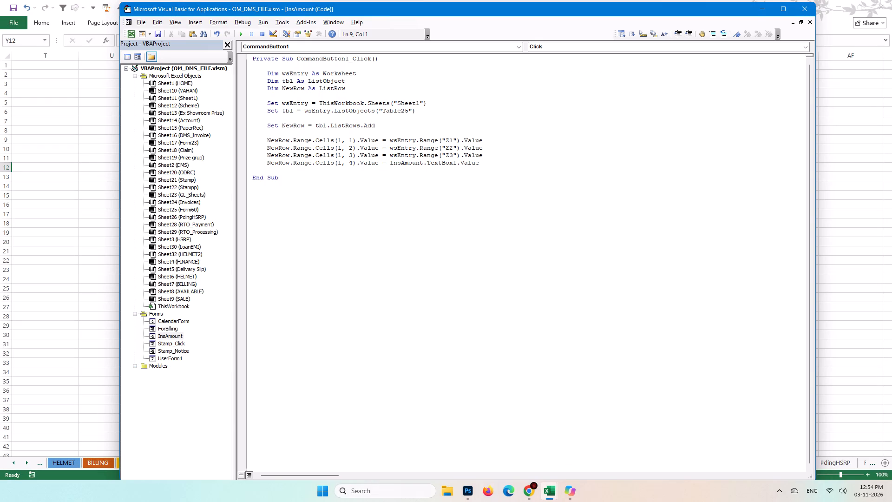
left_click(291, 132)
key("BackSpace")
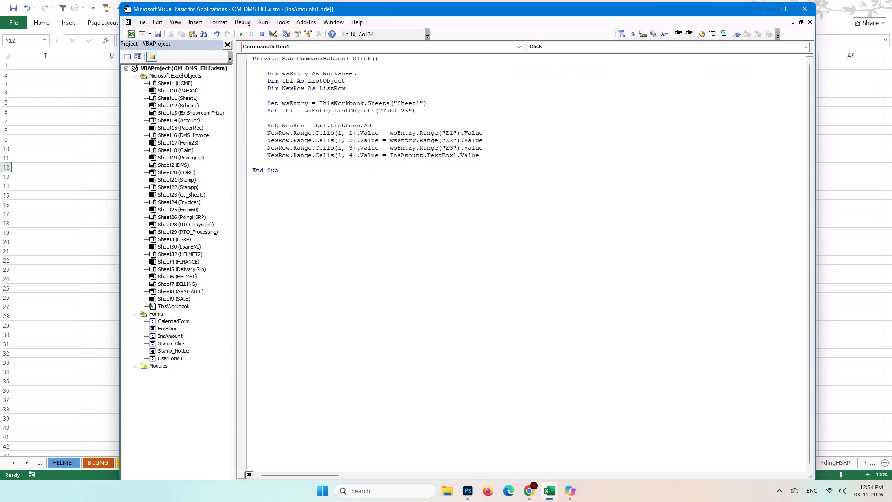
left_click(273, 117)
key("BackSpace")
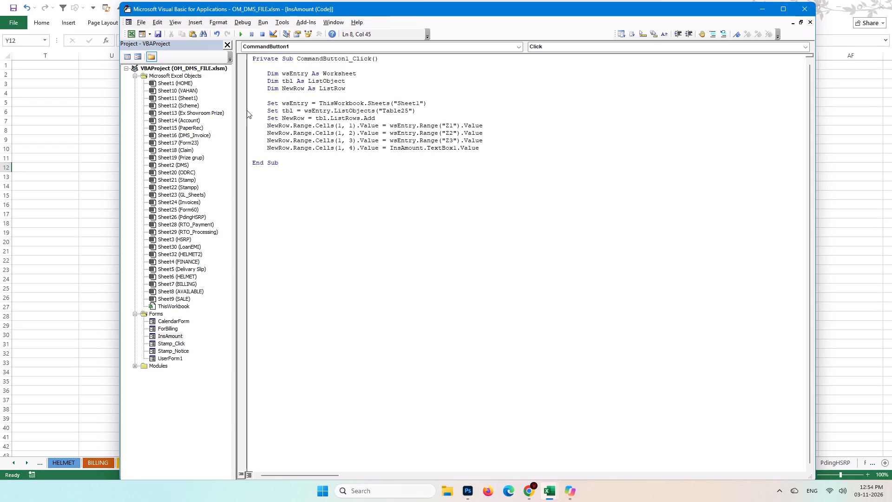
left_click(269, 95)
key("BackSpace")
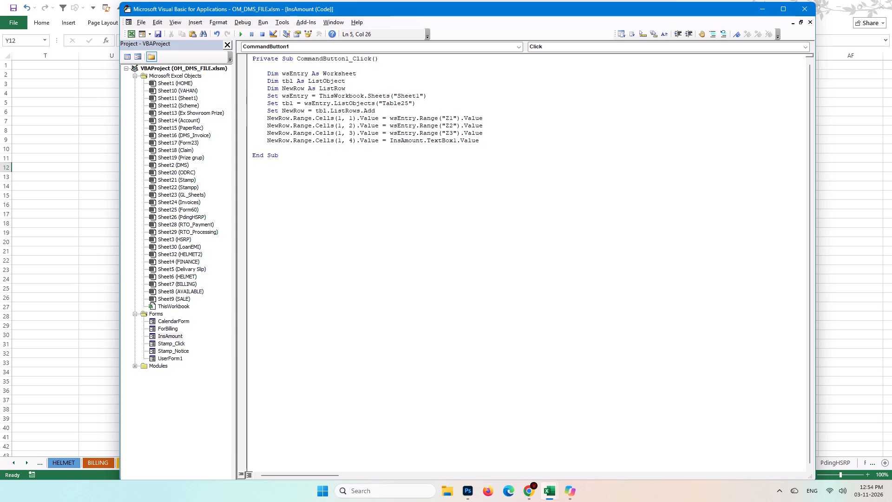
left_click(271, 66)
key("BackSpace")
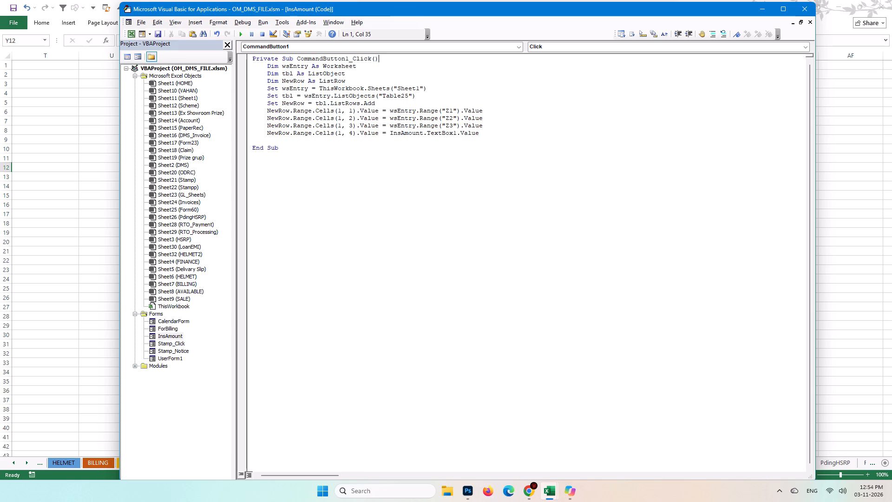
left_click(409, 165)
left_click(77, 119)
left_click(566, 261)
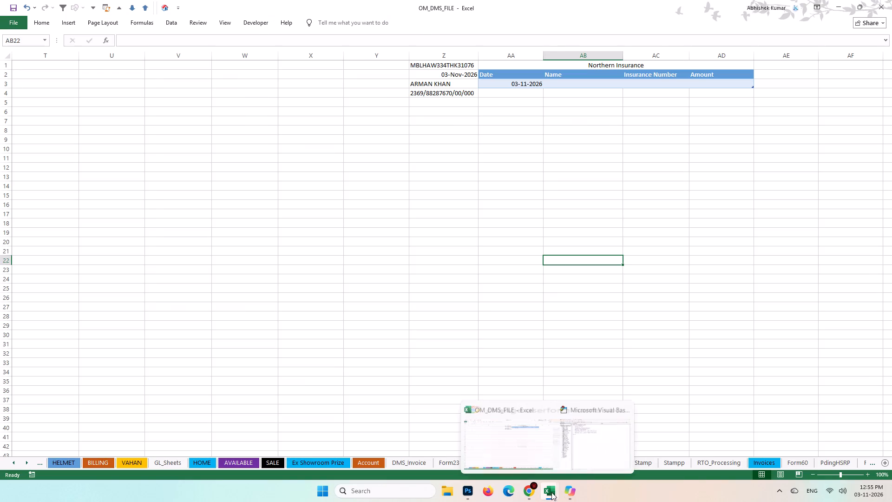
left_click(586, 439)
left_click(457, 220)
key("ctrl+s")
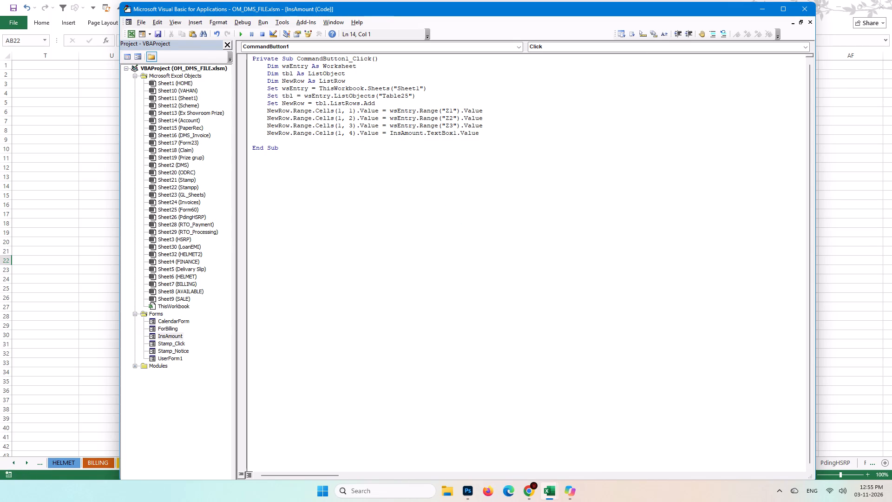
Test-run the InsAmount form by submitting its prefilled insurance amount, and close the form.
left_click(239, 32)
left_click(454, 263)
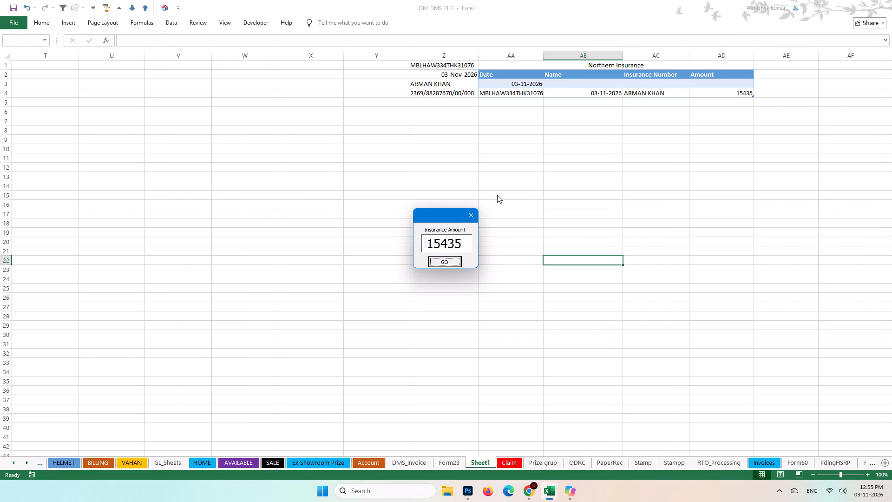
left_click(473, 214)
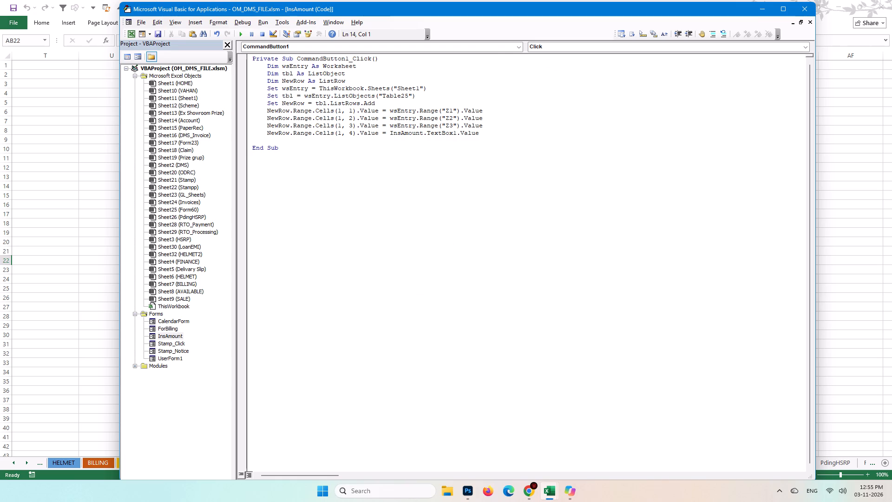
Add an Unload Me line just before End Sub in the CommandButton1_Click code.
left_click(327, 144)
key("Up")
key("u")
key("BackSpace")
type("unloa")
type("d me")
left_click(423, 151)
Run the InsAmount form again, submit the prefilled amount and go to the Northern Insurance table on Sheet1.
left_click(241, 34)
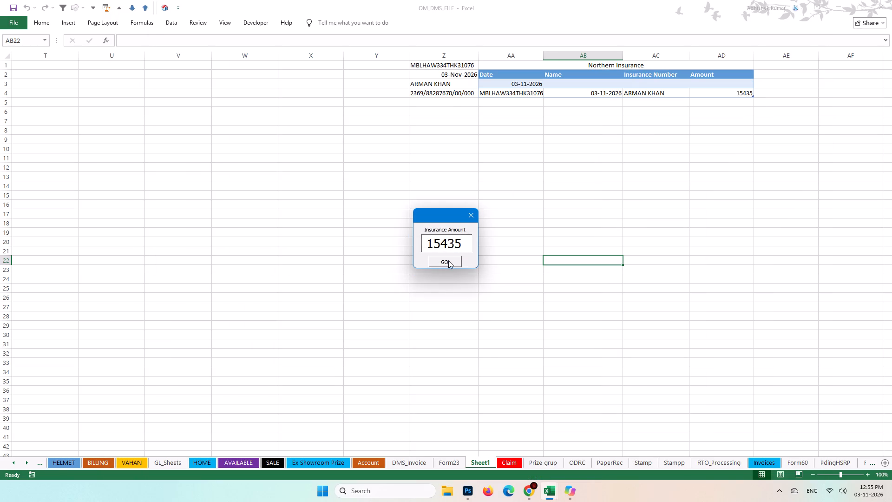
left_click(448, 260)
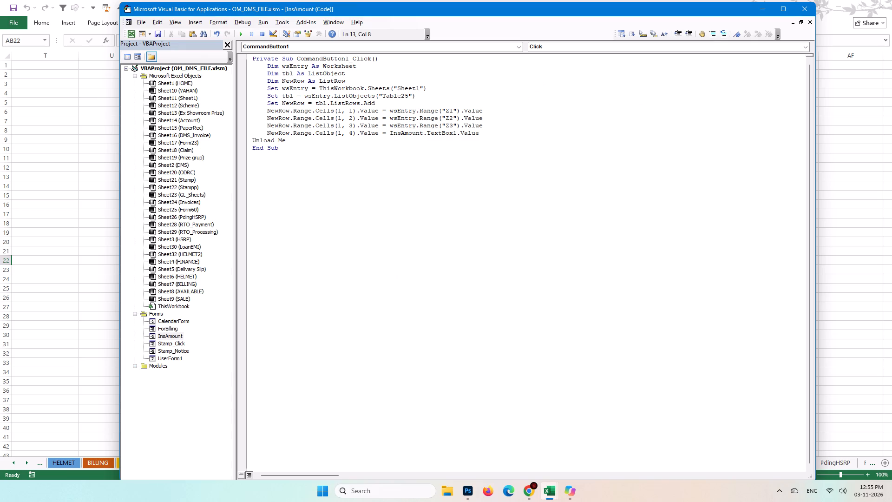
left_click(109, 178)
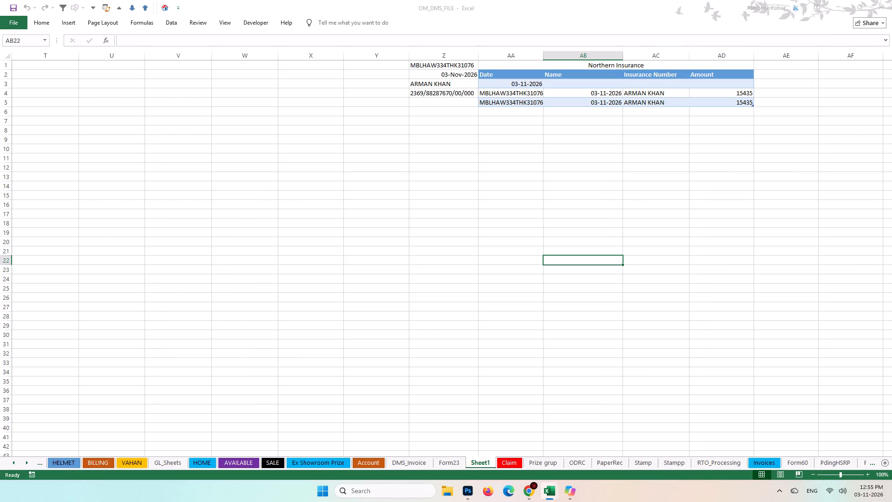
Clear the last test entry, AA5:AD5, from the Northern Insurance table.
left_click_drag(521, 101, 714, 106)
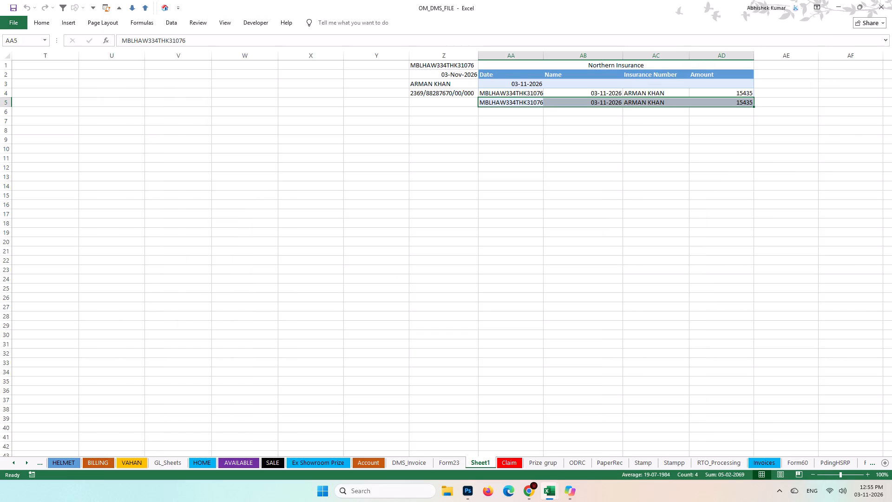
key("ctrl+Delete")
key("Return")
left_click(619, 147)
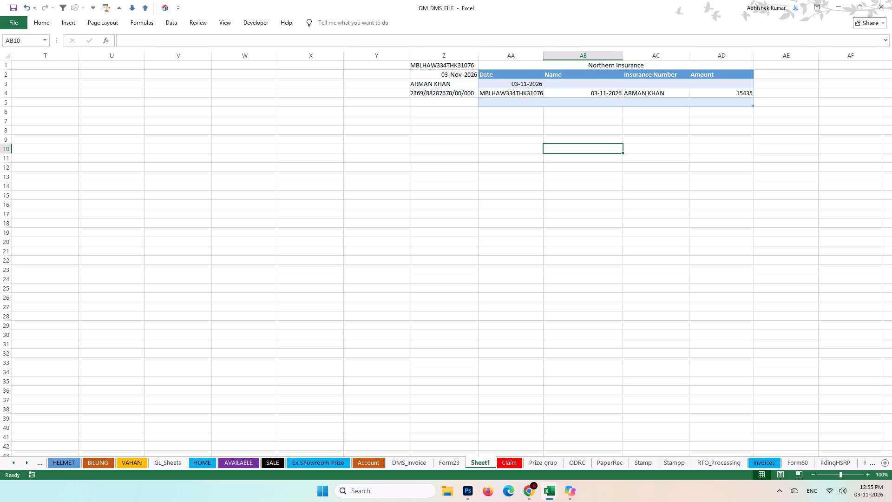
Check the lookup cells Z2 to Z4, and change the sources for new-row columns 1, 2 and 3 to Z2, Z3 and Z4 in the code.
left_click(466, 74)
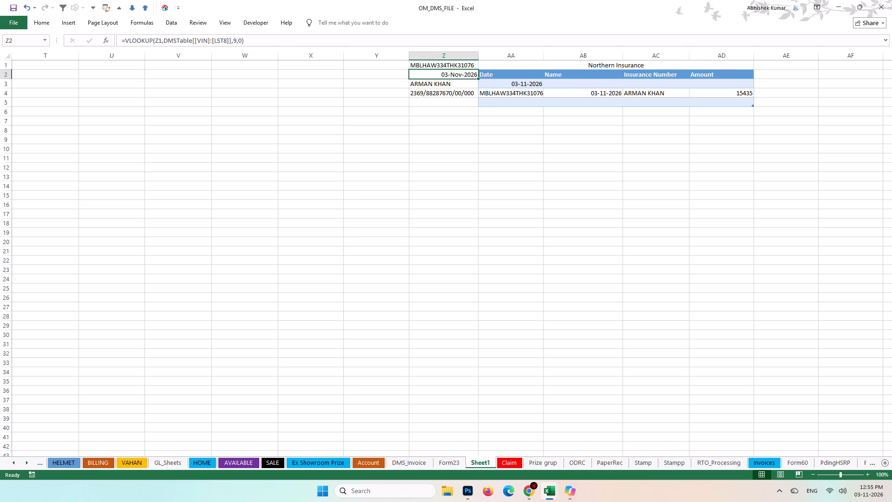
key("Down")
key("Down")
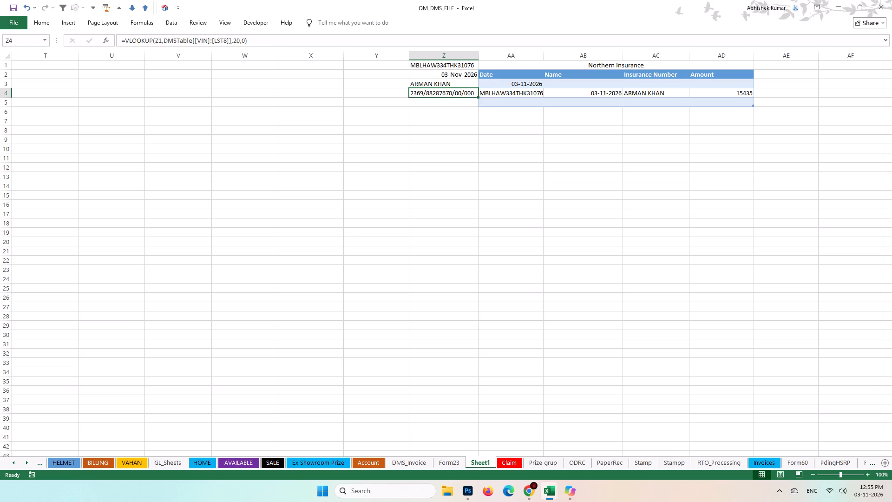
left_click(603, 440)
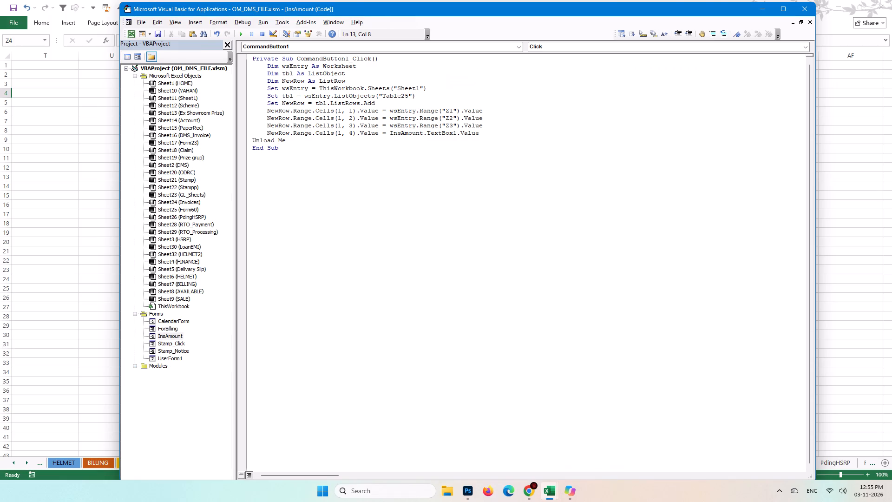
left_click(450, 112)
key("shift+Right")
key("2")
key("Down")
key("shift+Left")
key("3")
key("Down")
key("shift+Left")
key("4")
left_click(565, 129)
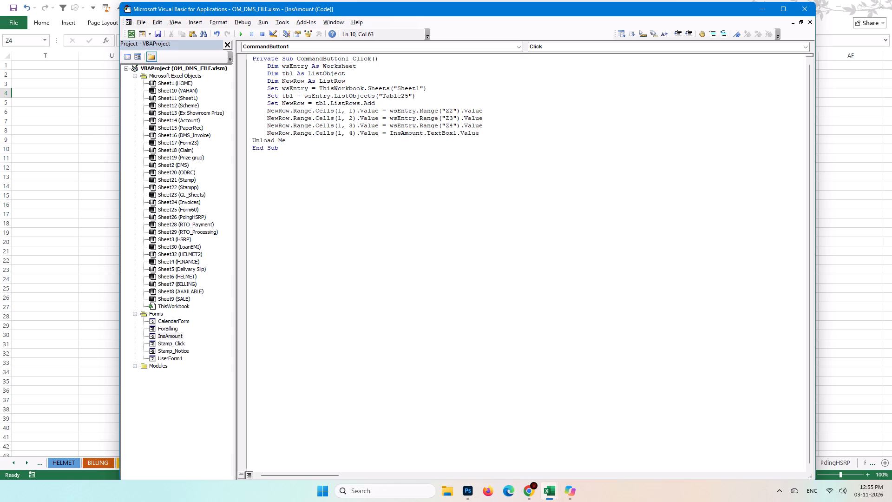
Clear all entries below the headers of the Northern Insurance table, AA3:AD5, on Sheet1.
left_click(68, 127)
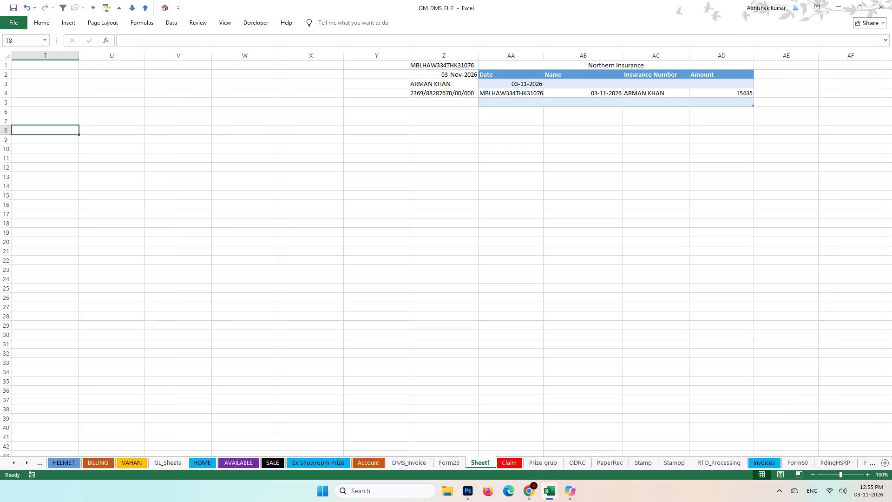
left_click_drag(499, 84, 734, 101)
key("ctrl+Delete")
left_click(726, 135)
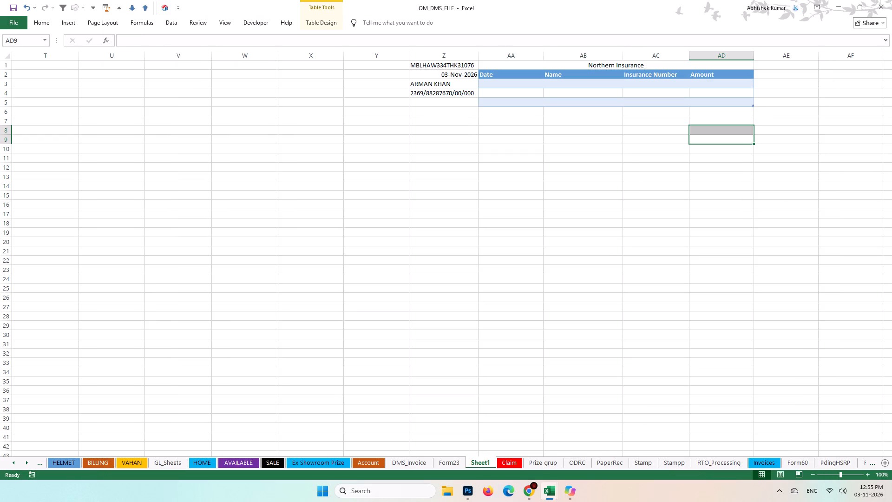
Shrink the Northern Insurance table to its header row and one empty row, ending at AD3.
left_click_drag(753, 106, 752, 79)
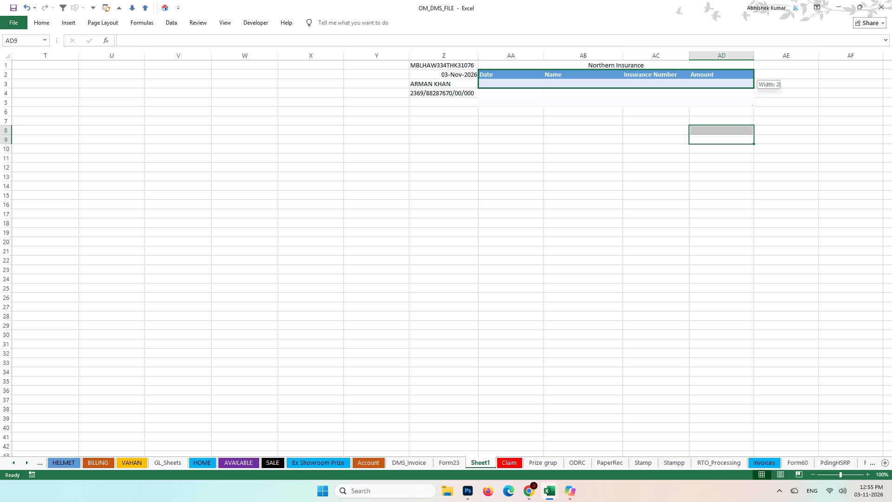
left_click(653, 140)
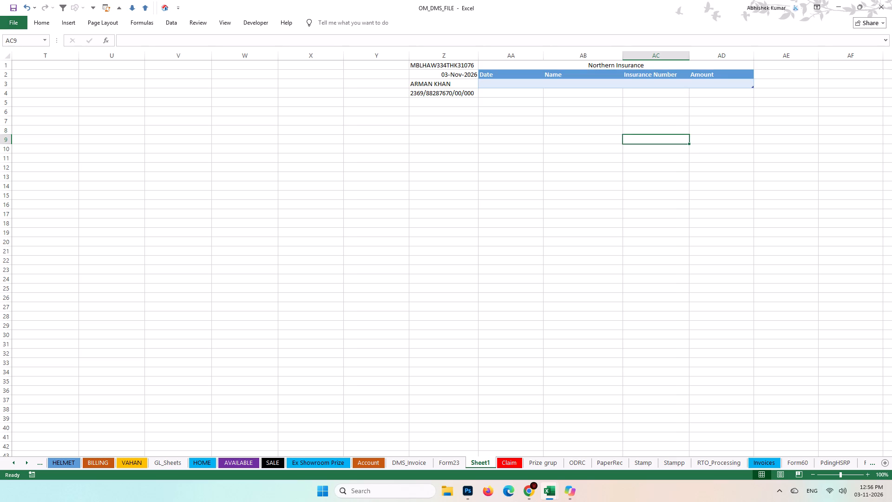
Start changing the formatting of the lookup cells Z1:Z4 on Sheet1.
left_click_drag(450, 65, 446, 93)
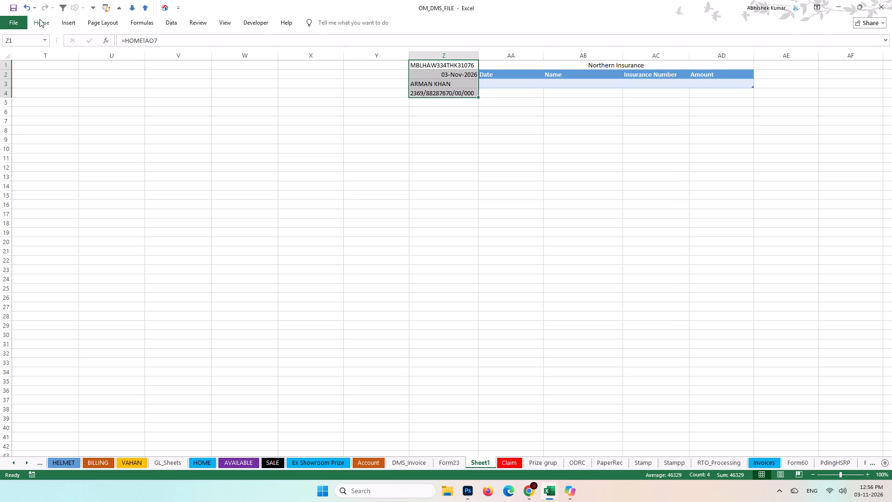
left_click(39, 18)
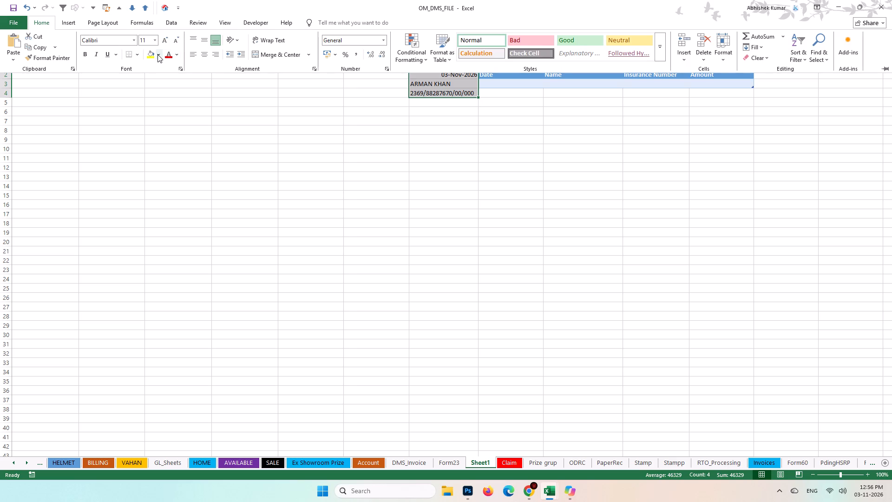
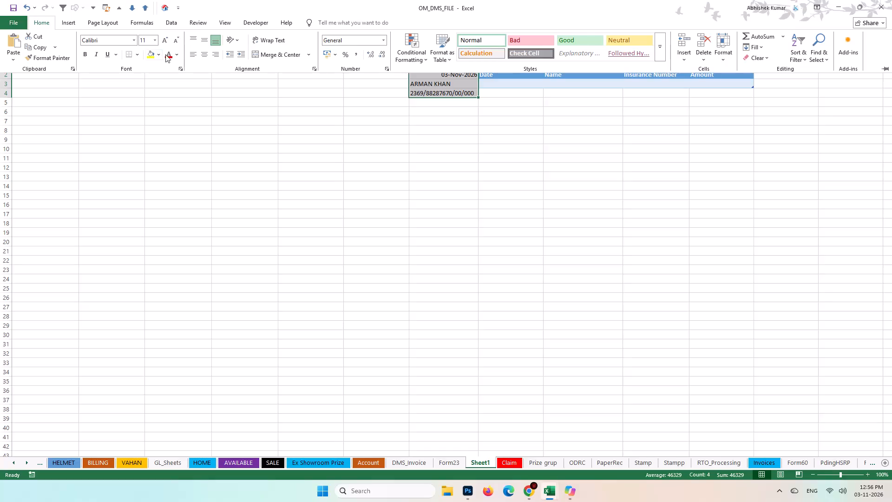
Change the font colour of the lookup cells Z1:Z4 on Sheet1 to white.
left_click(178, 54)
left_click(171, 107)
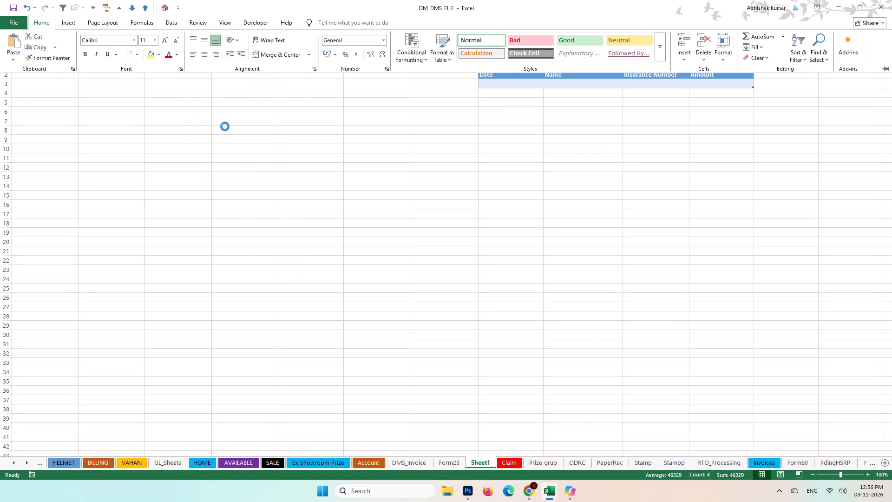
left_click_drag(477, 162, 491, 164)
left_click(633, 183)
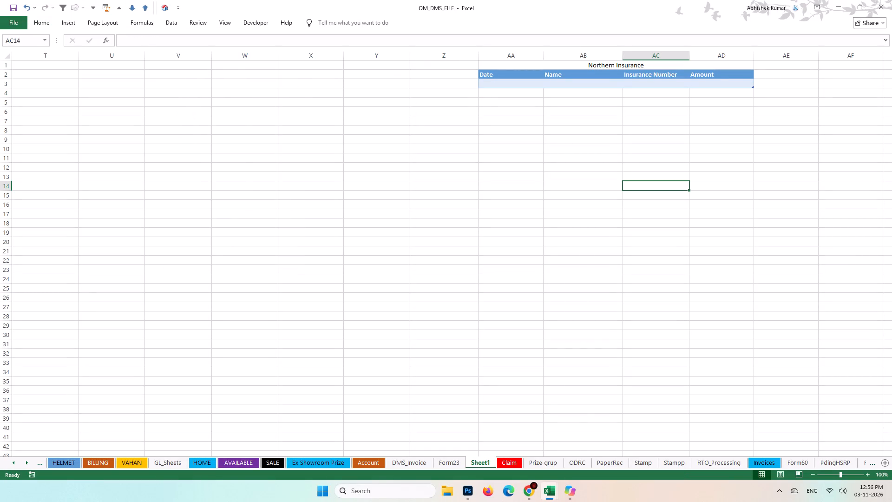
left_click(769, 177)
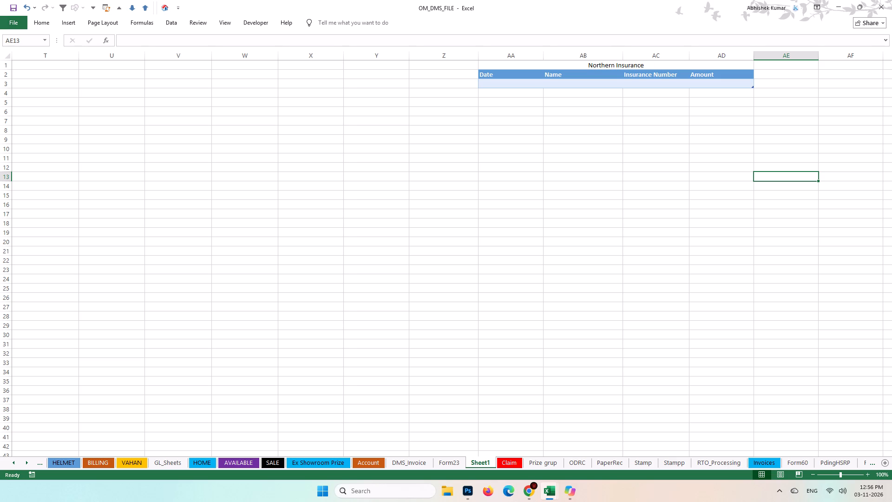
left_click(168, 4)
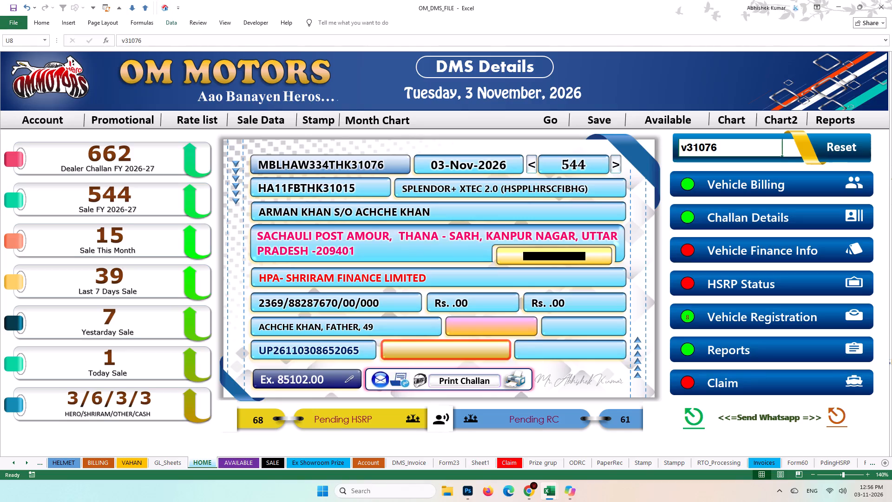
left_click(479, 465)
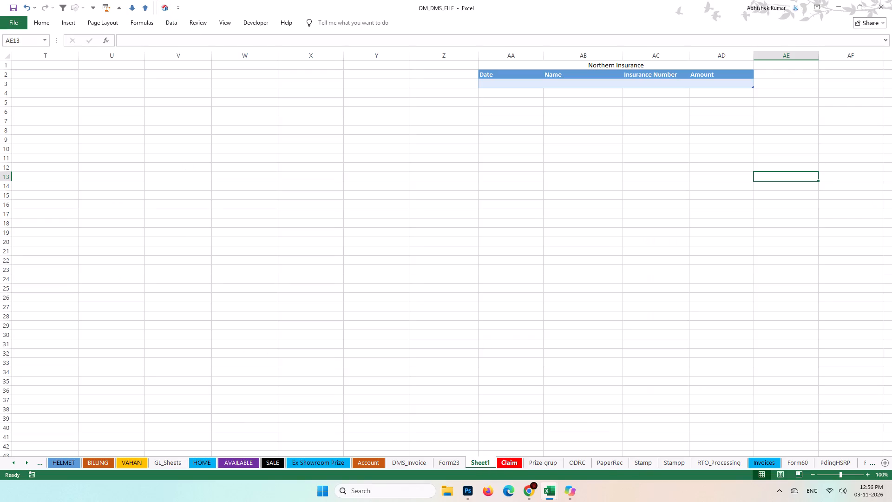
Replace the formula in Z5 with an exact match of Z4 in the table's insurance numbers: =MATCH(Z4,Table25[Insurance Number],0).
left_click(492, 97)
key("Left")
key("Down")
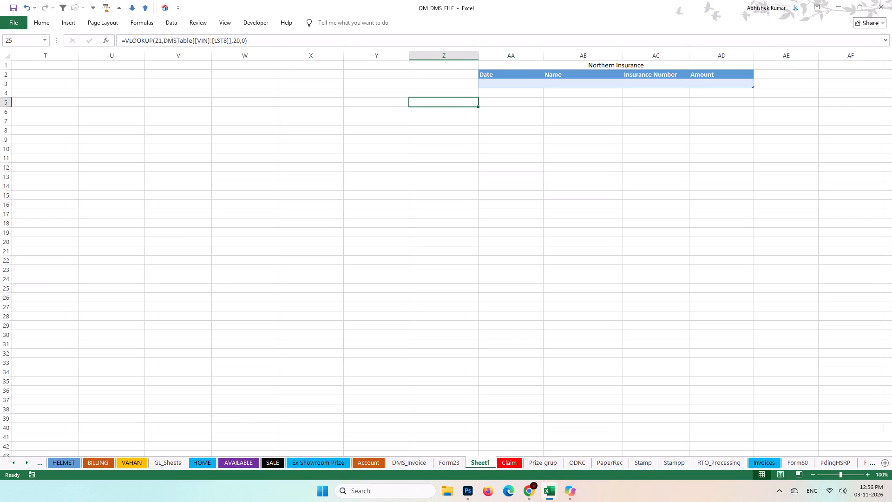
type("=ma")
key("Tab")
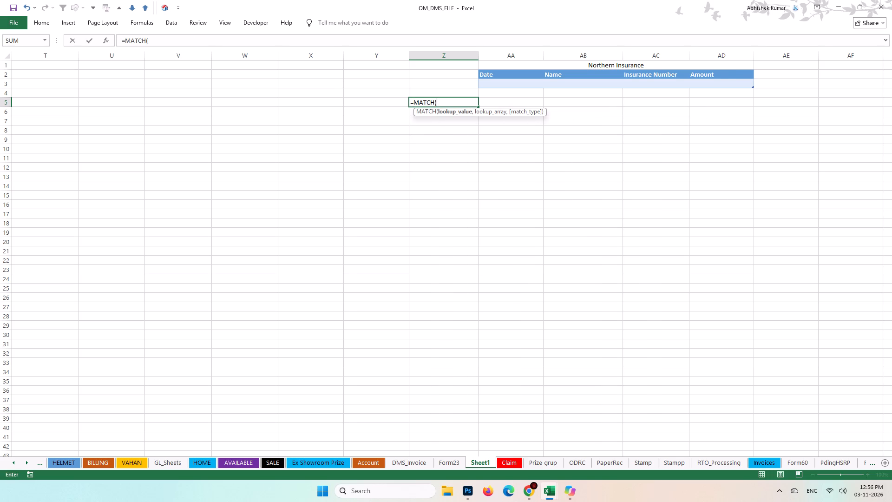
left_click(438, 75)
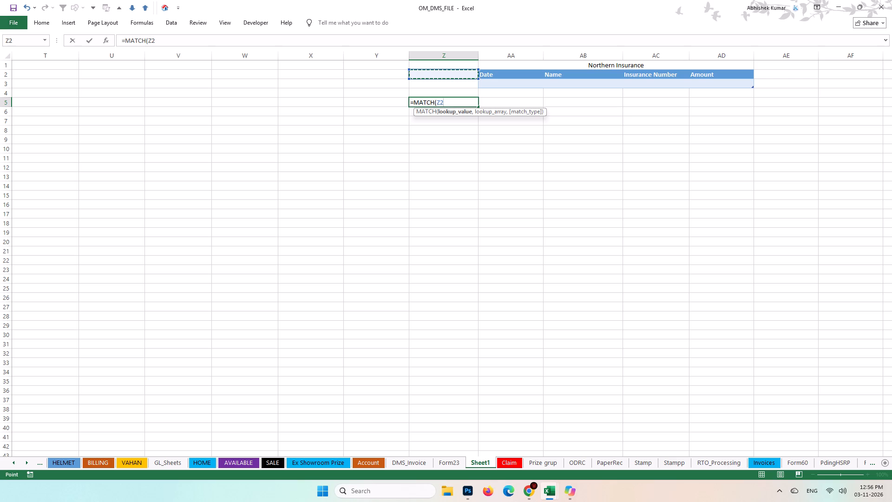
key("Down")
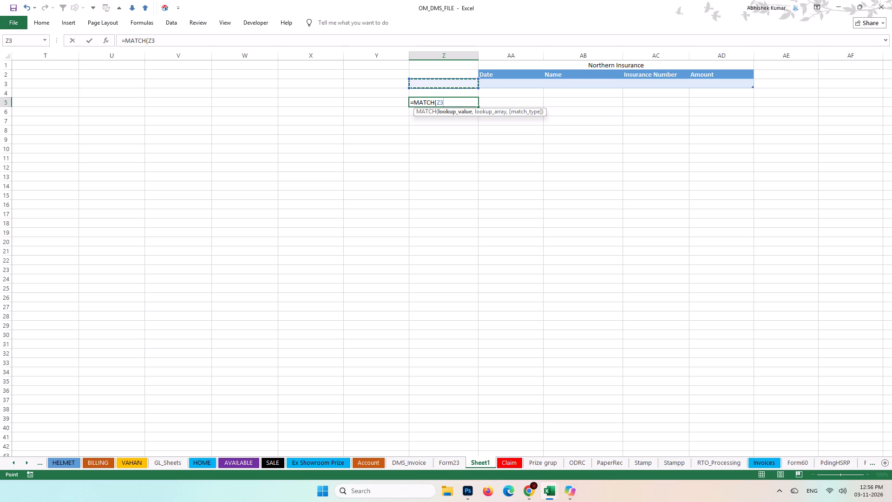
key("Down")
key("comma")
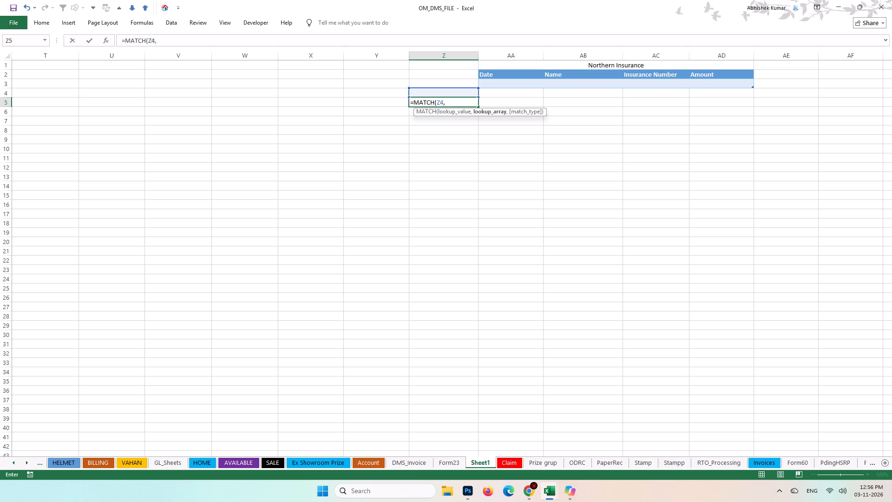
left_click(653, 72)
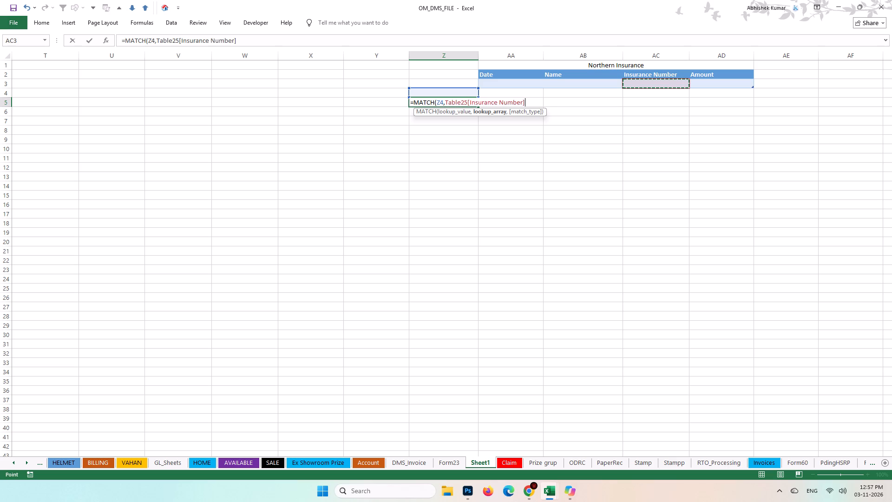
key("comma")
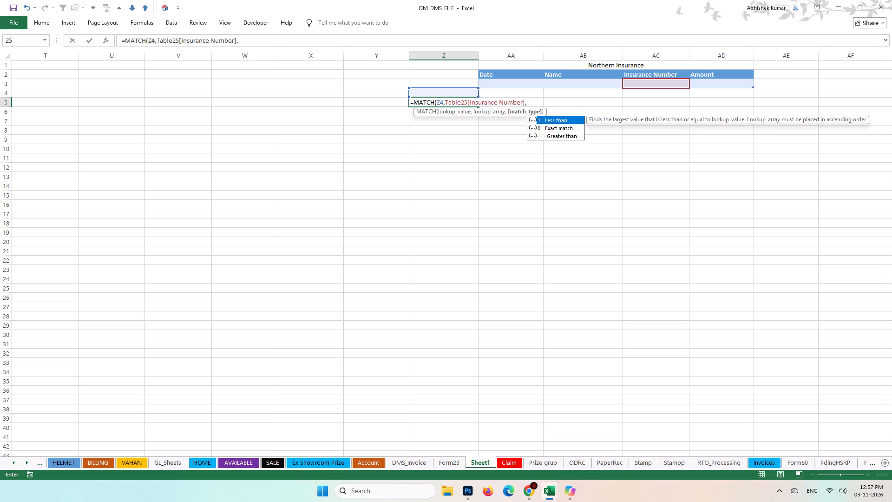
key("0")
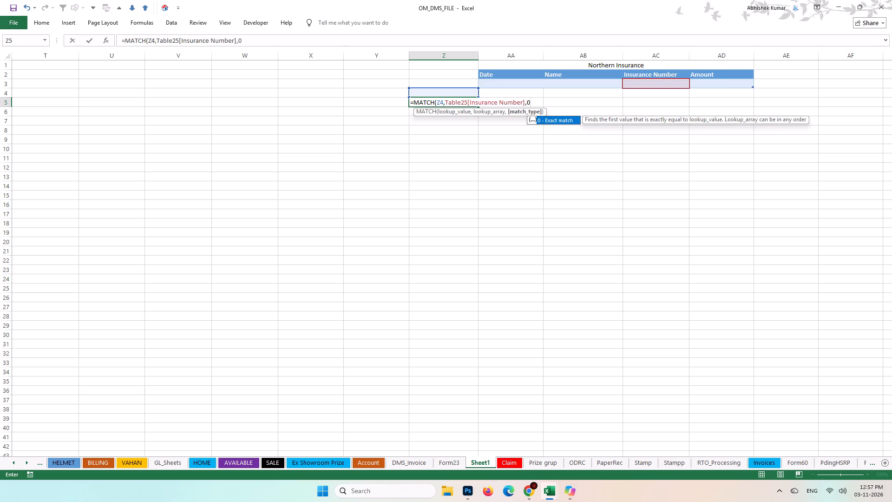
key("shift+parenright")
key("Return")
key("Up")
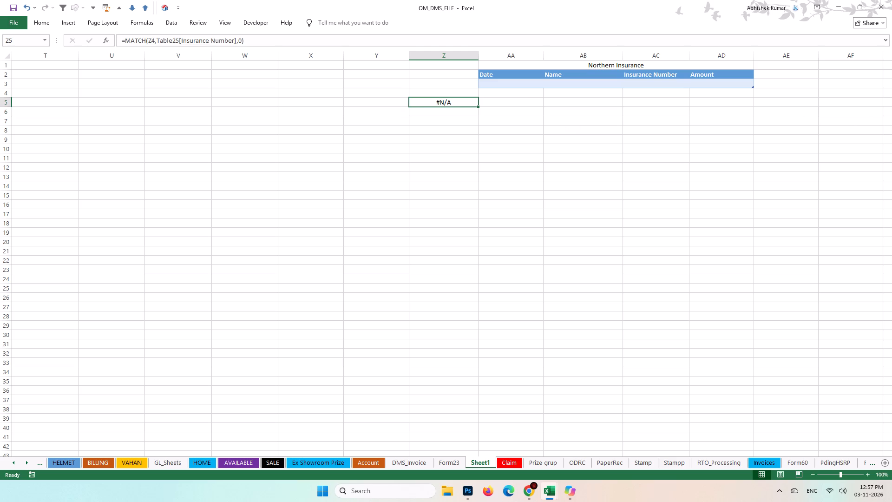
key("Up")
key("Down")
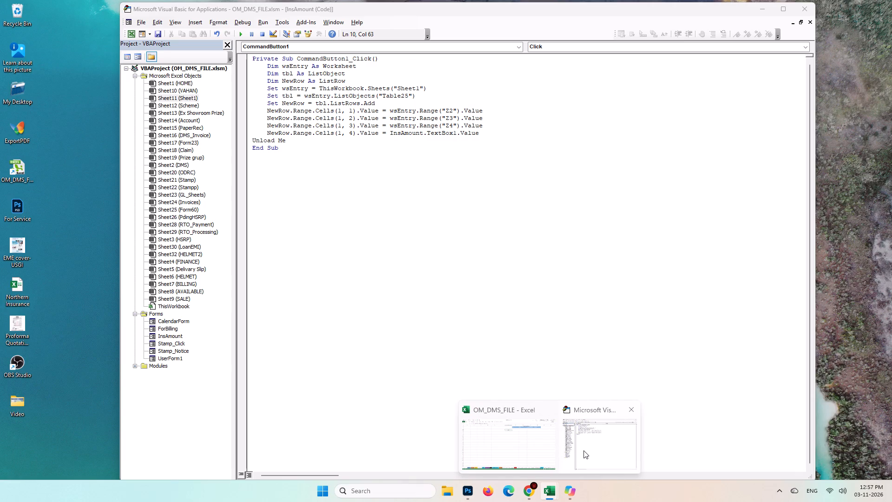
Run the InsAmount userform from the VBA editor and submit the amount 15435 as a new Table25 entry.
left_click(584, 450)
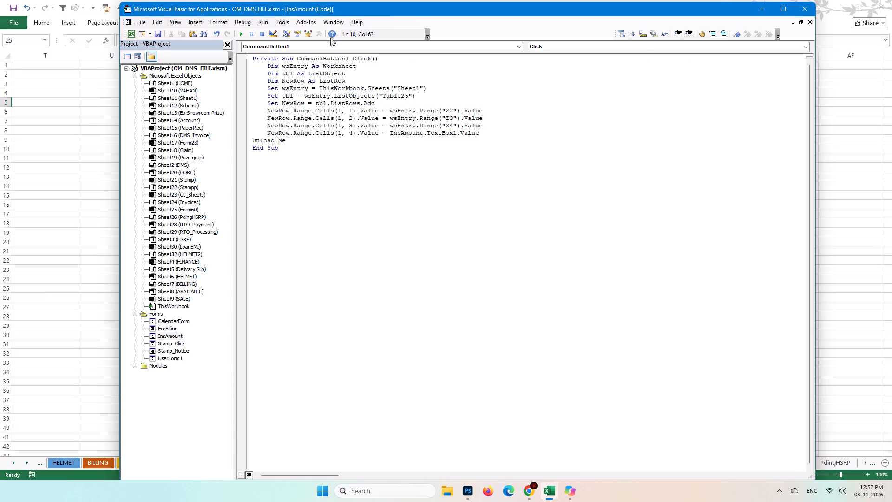
left_click(245, 36)
left_click(452, 261)
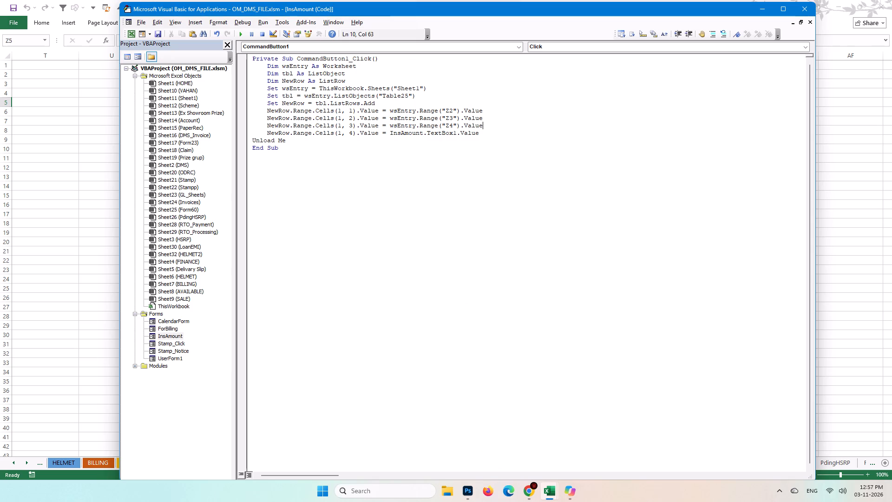
left_click(86, 119)
left_click(438, 101)
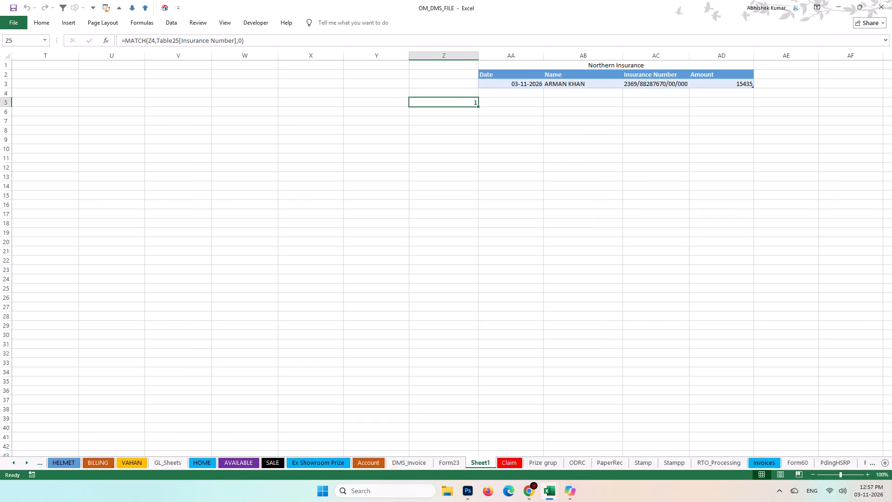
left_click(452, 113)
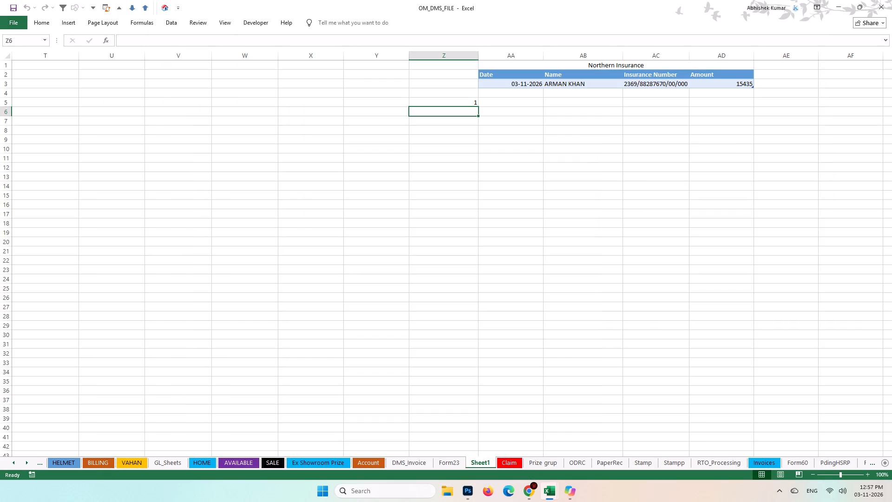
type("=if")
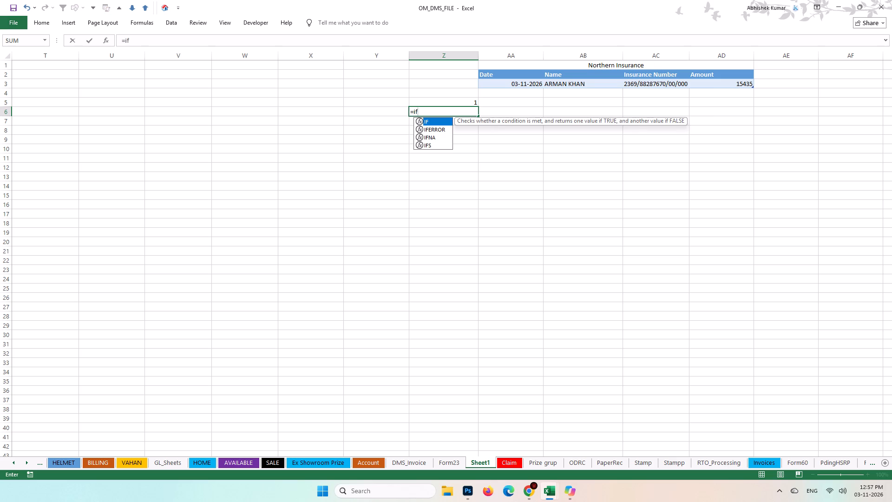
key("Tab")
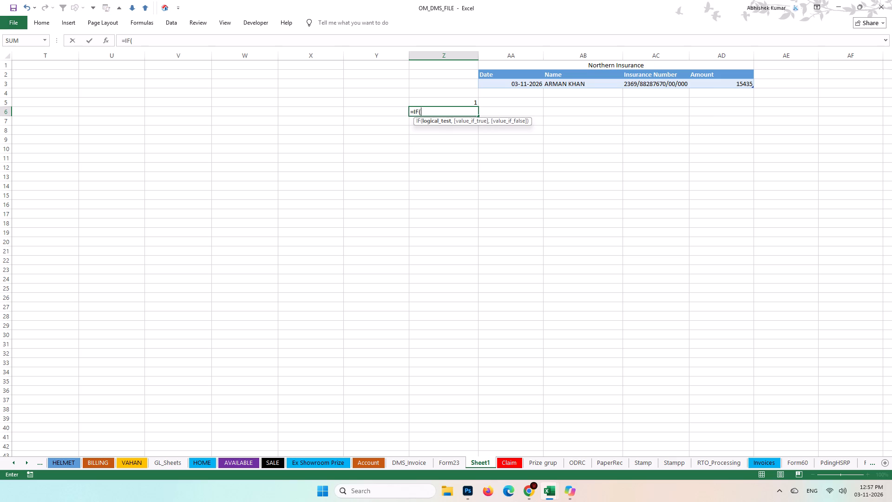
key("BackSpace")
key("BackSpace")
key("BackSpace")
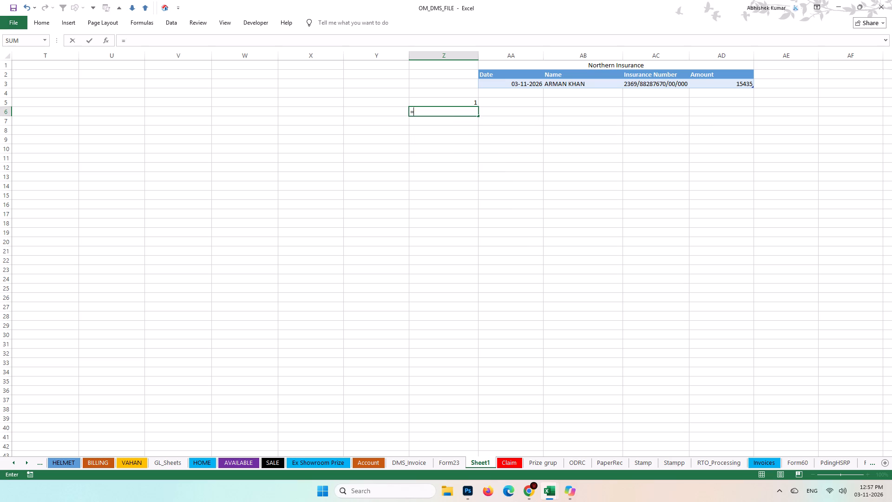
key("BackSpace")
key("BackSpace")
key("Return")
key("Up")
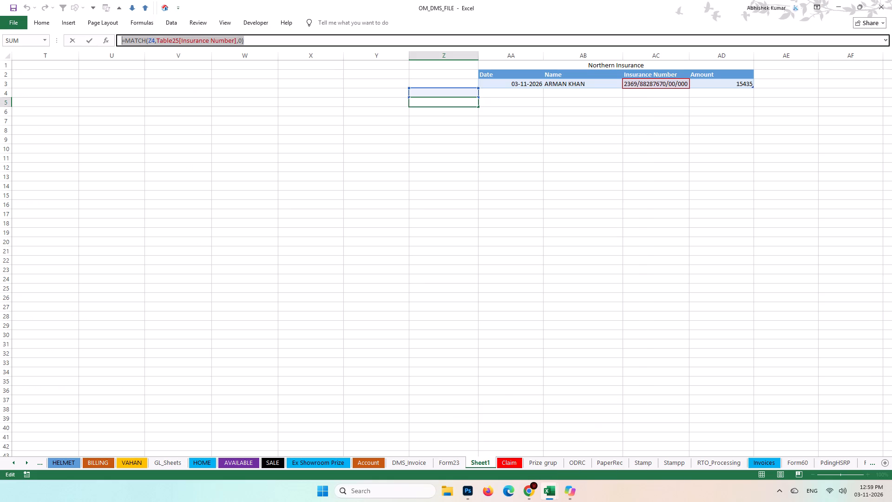
left_click(285, 41)
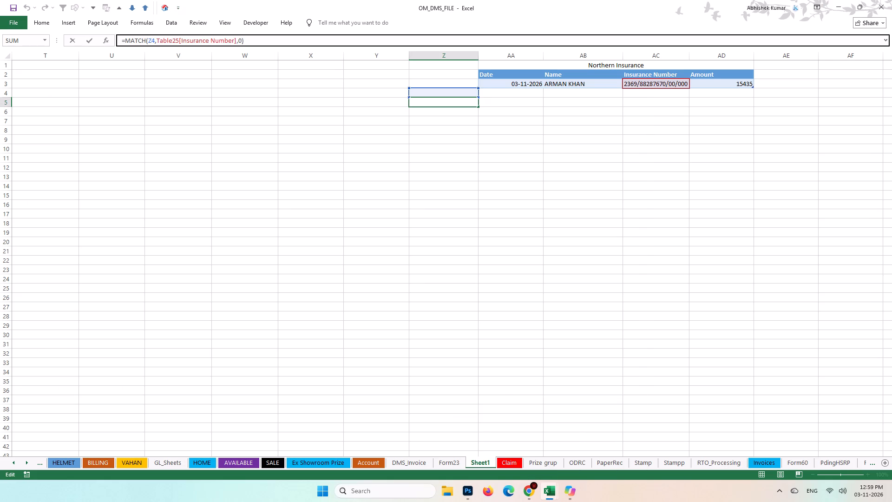
left_click_drag(293, 39, 105, 38)
key("ctrl+v")
key("Return")
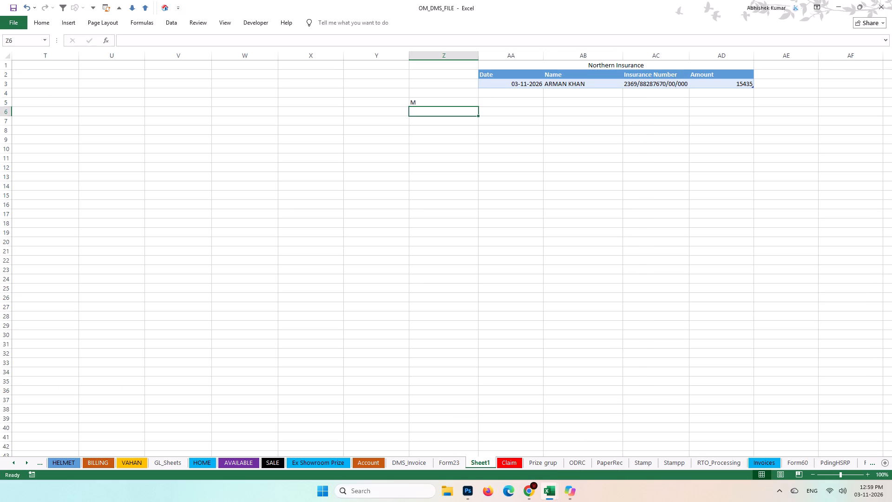
key("Up")
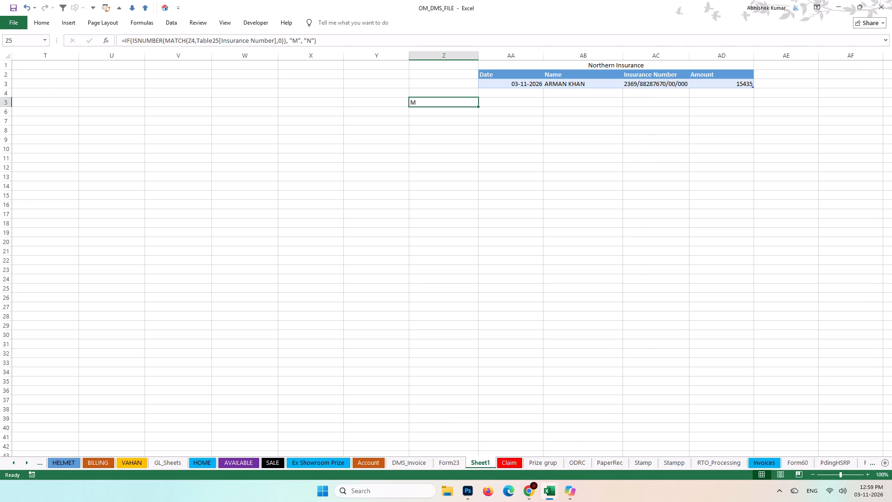
key("Return")
key("Up")
Switch to the VBA editor, collapse the Forms folder, and open Module1's code.
left_click(520, 336)
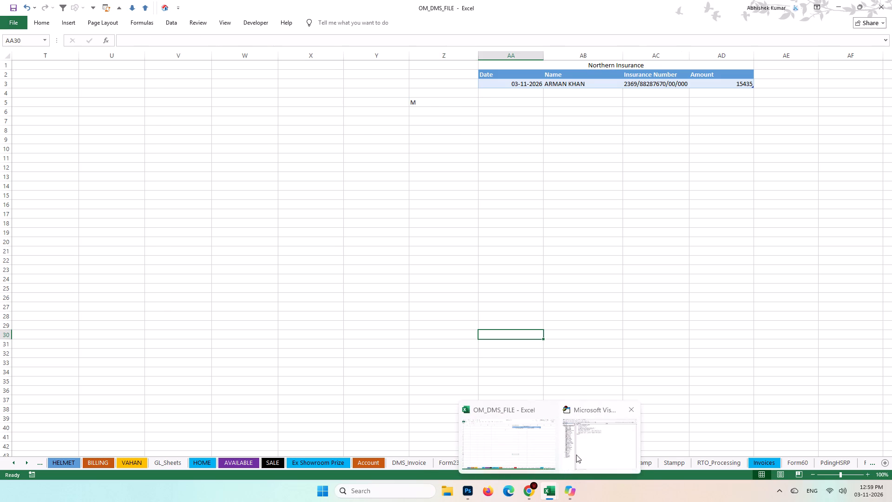
left_click(591, 452)
left_click(451, 302)
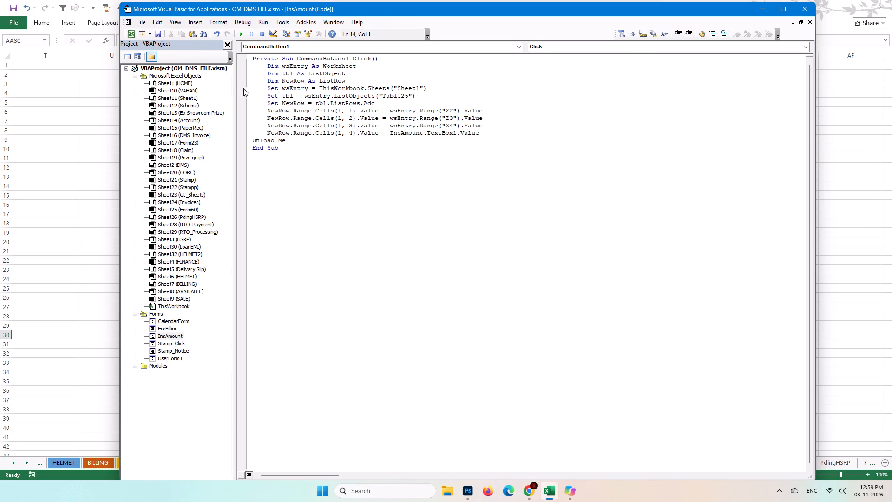
left_click(135, 313)
left_click(137, 322)
double_click(168, 330)
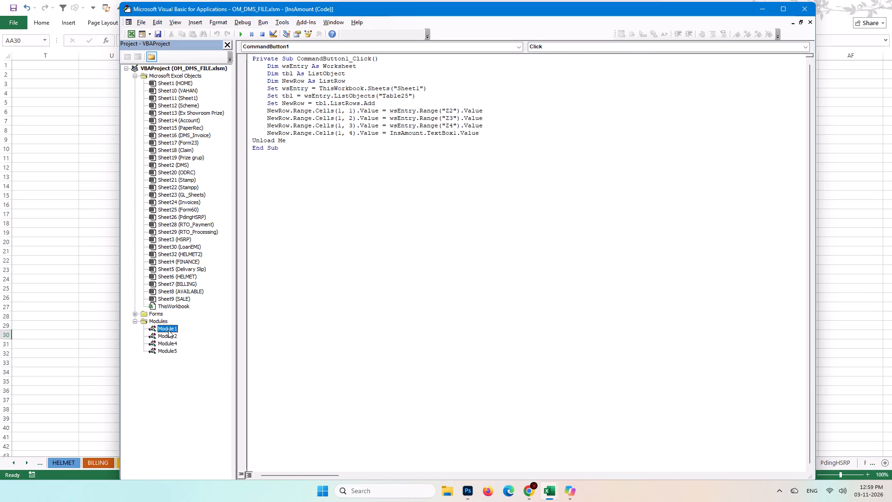
Add an empty macro named Amount_Update at the end of Module1, below IDFC_ID_Copy, with its first body line indented.
scroll(435, 324, "down", 7)
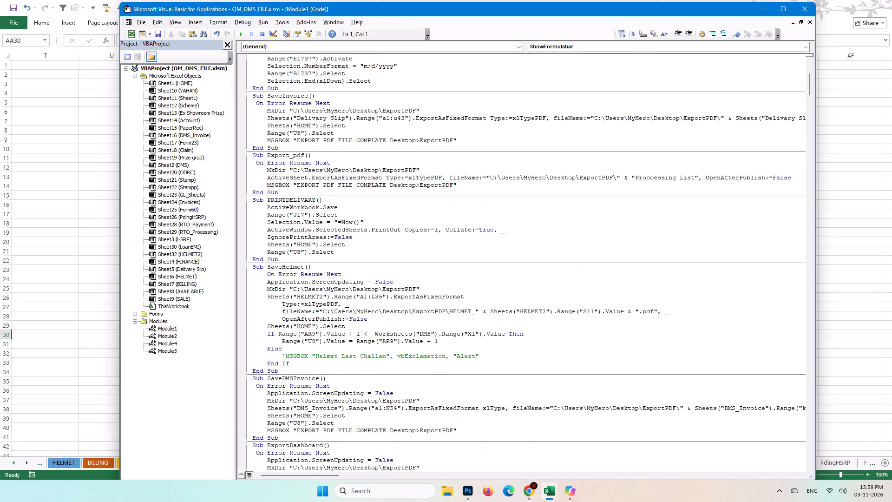
left_click_drag(809, 79, 819, 464)
scroll(383, 454, "down", 3)
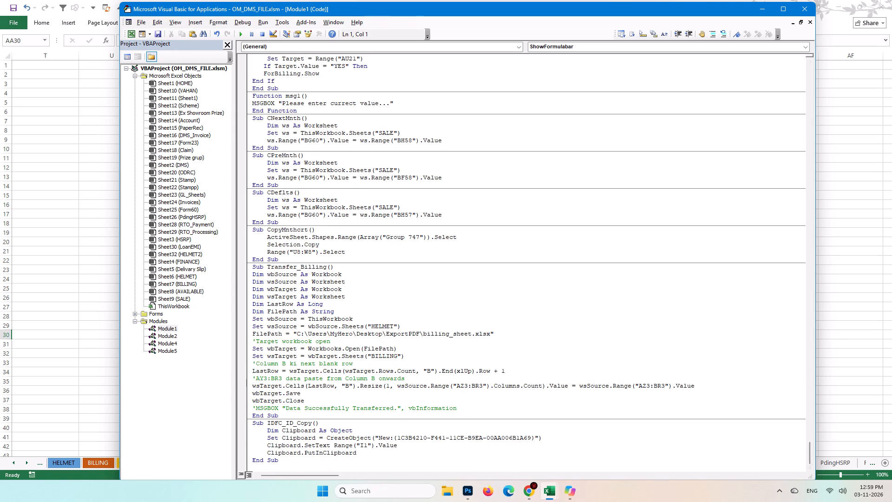
left_click(333, 467)
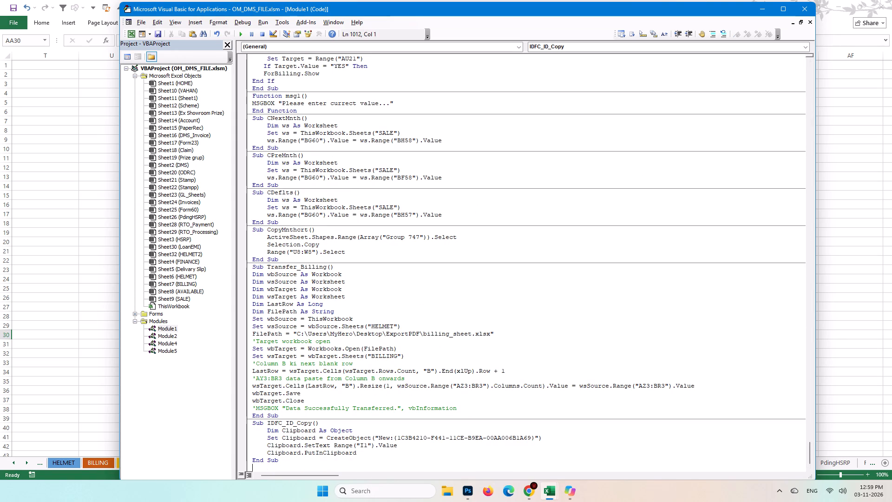
type("su")
type("b Ins")
key("e")
key("BackSpace")
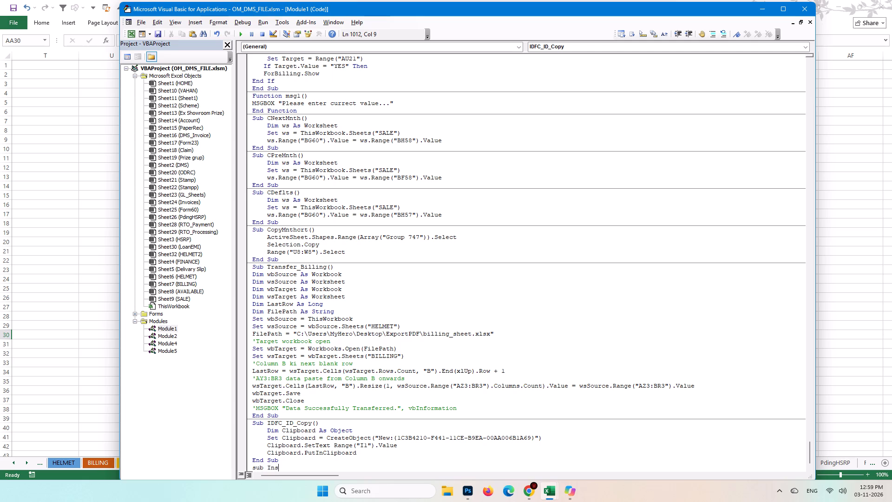
key("BackSpace")
key("BackSpace")
key("BackSpace")
type("Amount")
type("_Update")
key("Return")
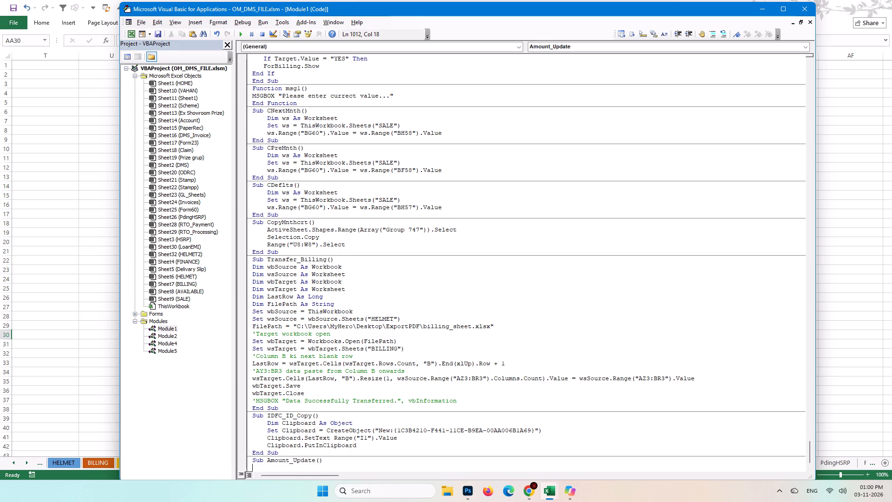
scroll(295, 413, "down", 5)
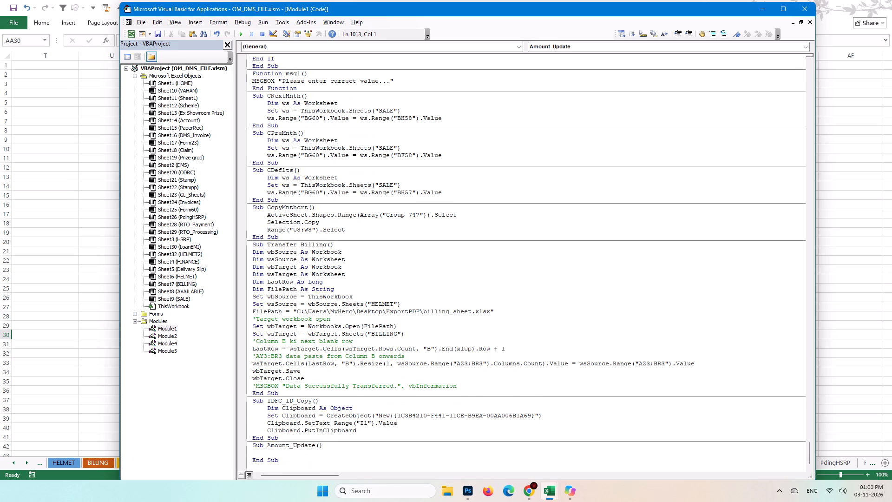
key("Tab")
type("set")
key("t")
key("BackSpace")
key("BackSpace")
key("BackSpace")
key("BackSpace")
Look through Module1's existing macros for how they check a target cell's value before running actions.
scroll(346, 225, "up", 1)
scroll(394, 221, "up", 5)
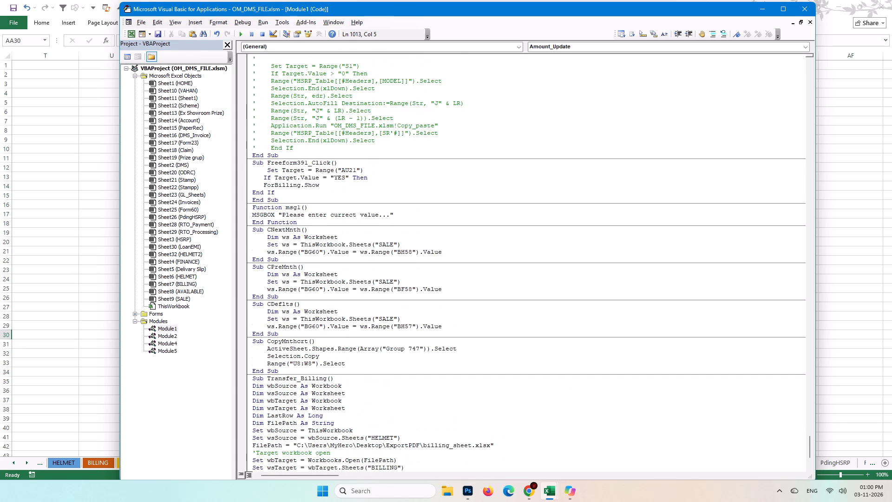
scroll(383, 232, "up", 1)
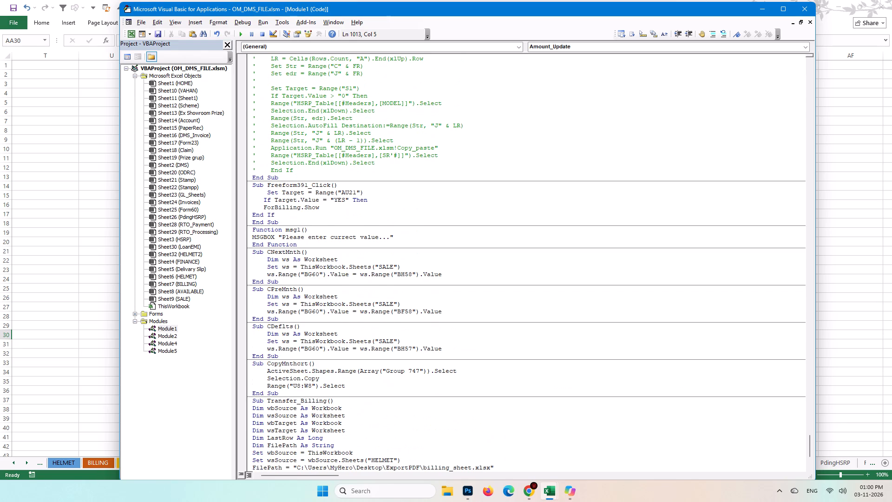
scroll(328, 245, "up", 1)
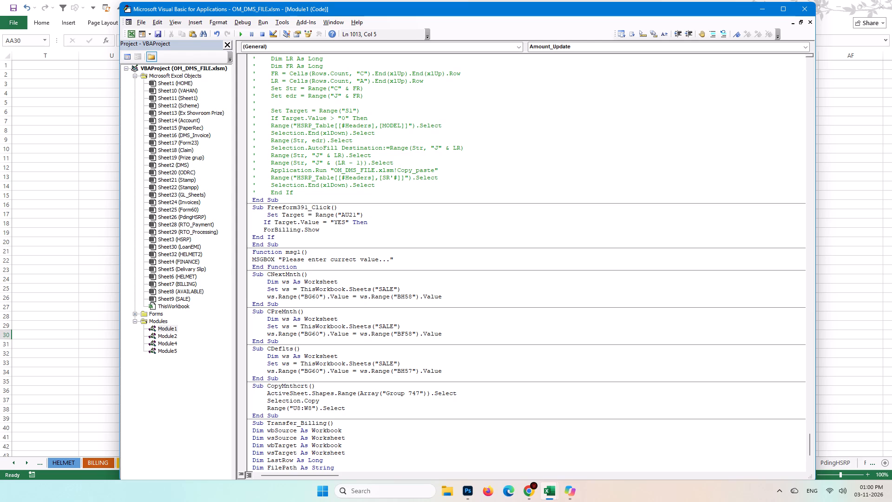
scroll(337, 296, "down", 1)
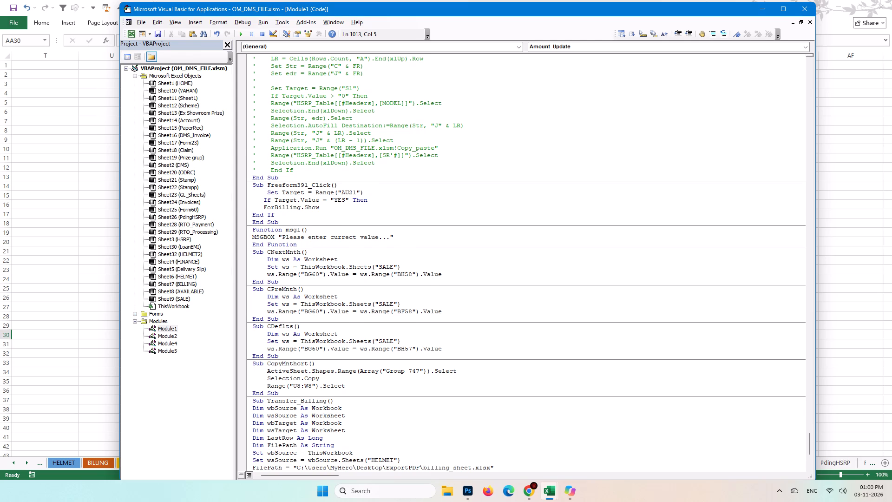
scroll(338, 296, "up", 2)
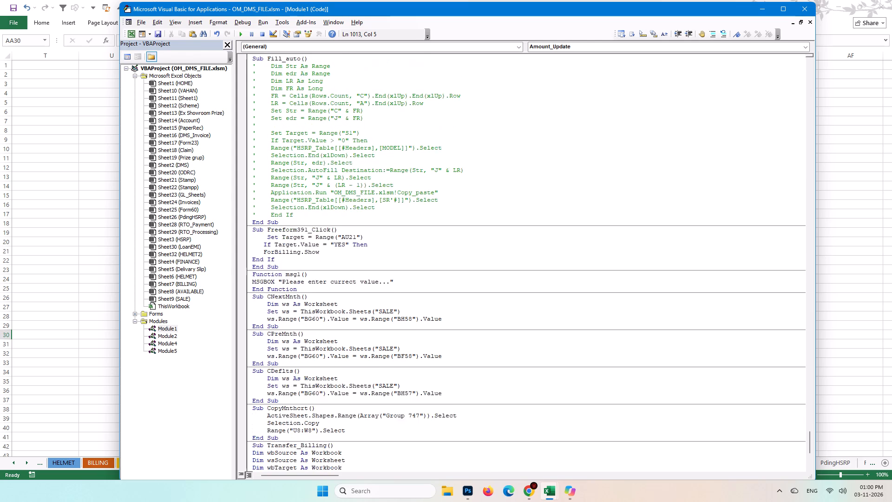
scroll(338, 296, "up", 7)
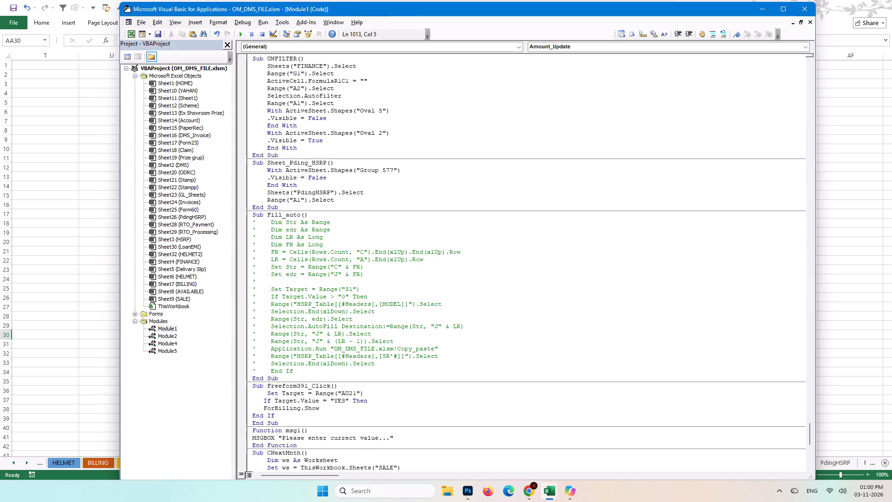
scroll(378, 284, "up", 2)
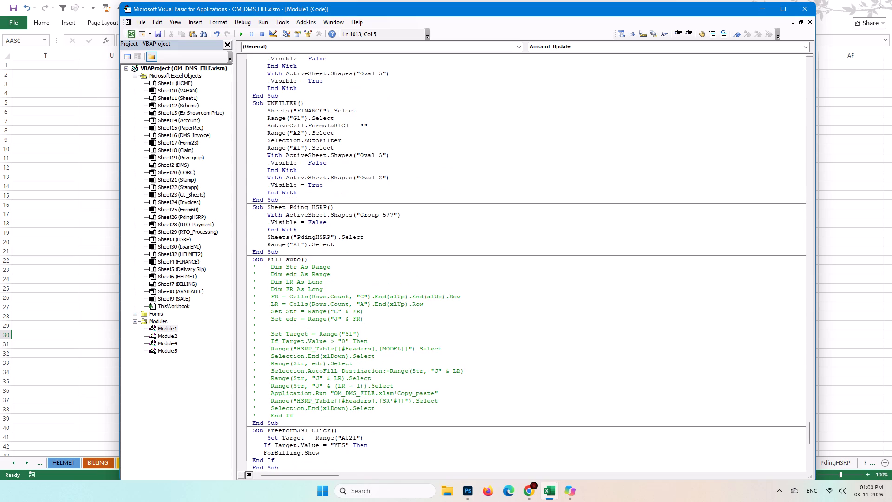
scroll(373, 274, "up", 1)
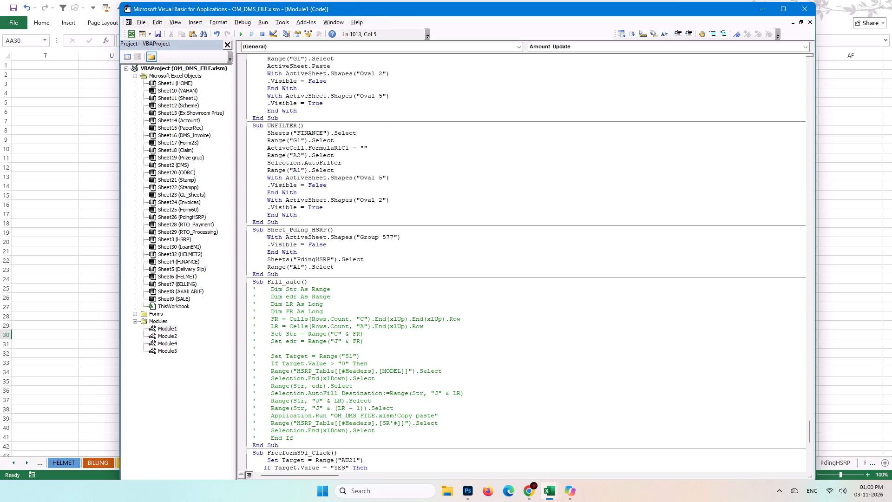
scroll(344, 268, "up", 3)
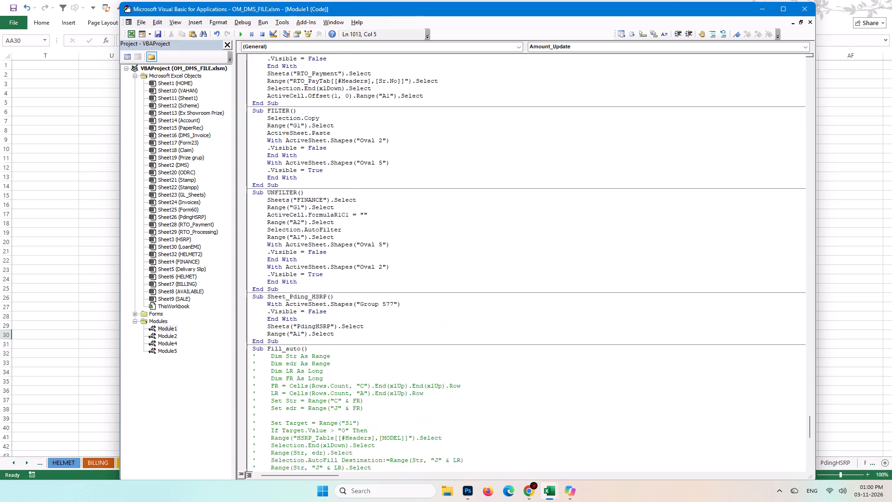
scroll(343, 268, "up", 19)
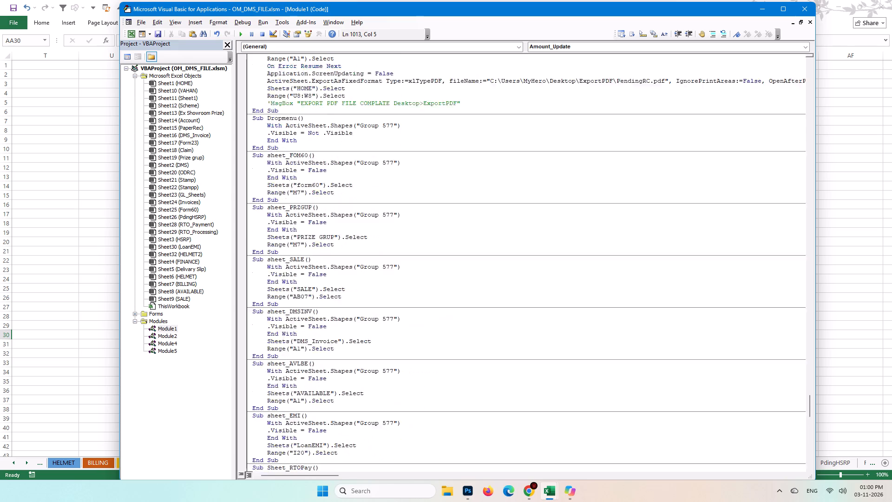
scroll(343, 268, "up", 6)
scroll(343, 268, "up", 18)
scroll(343, 268, "up", 7)
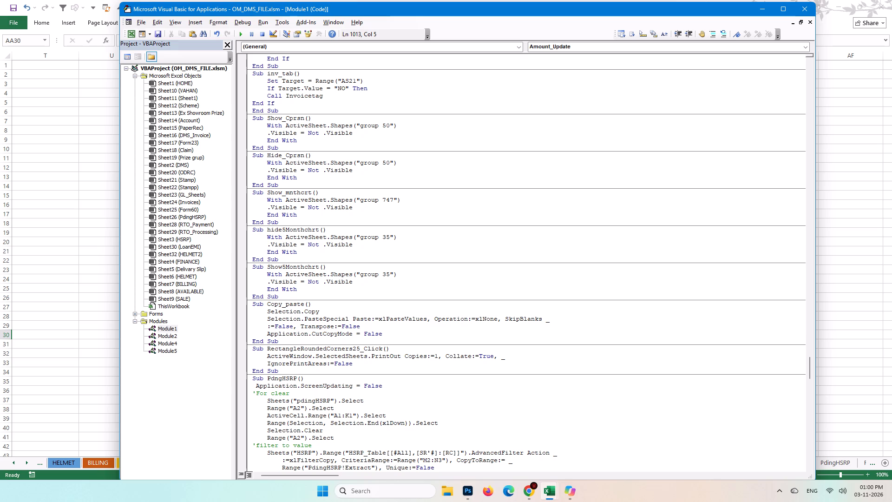
scroll(342, 266, "up", 7)
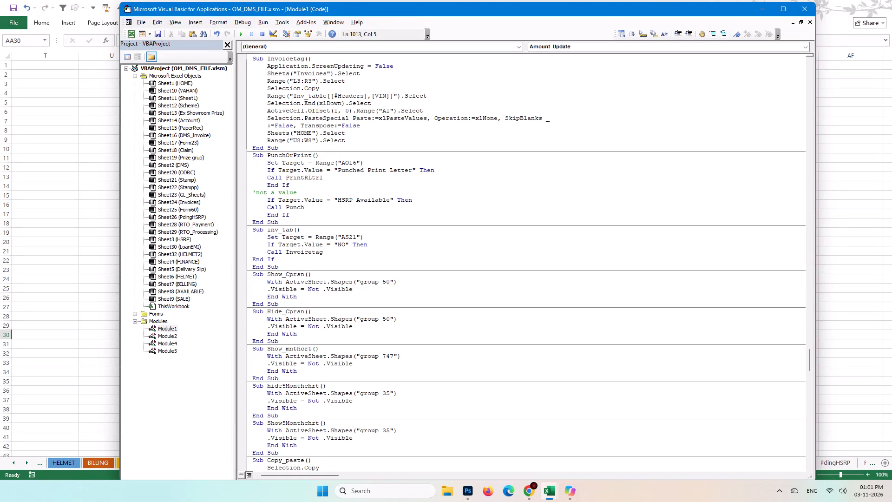
scroll(298, 185, "up", 3)
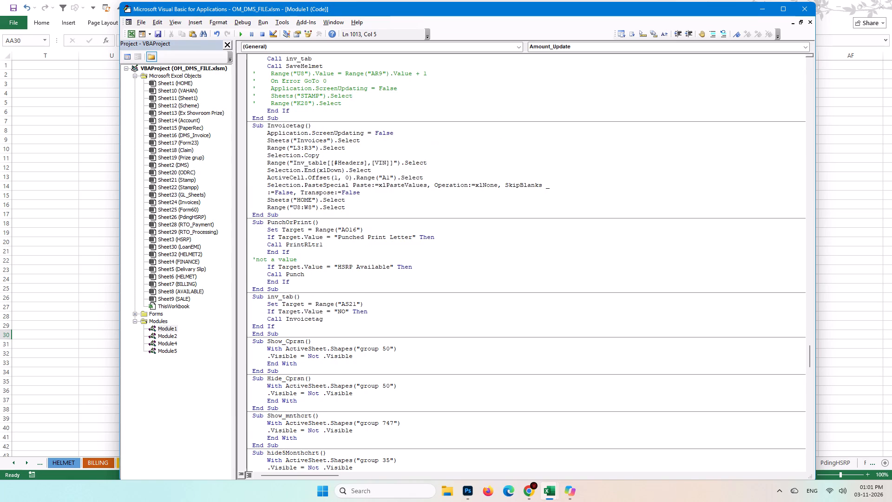
scroll(321, 198, "up", 20)
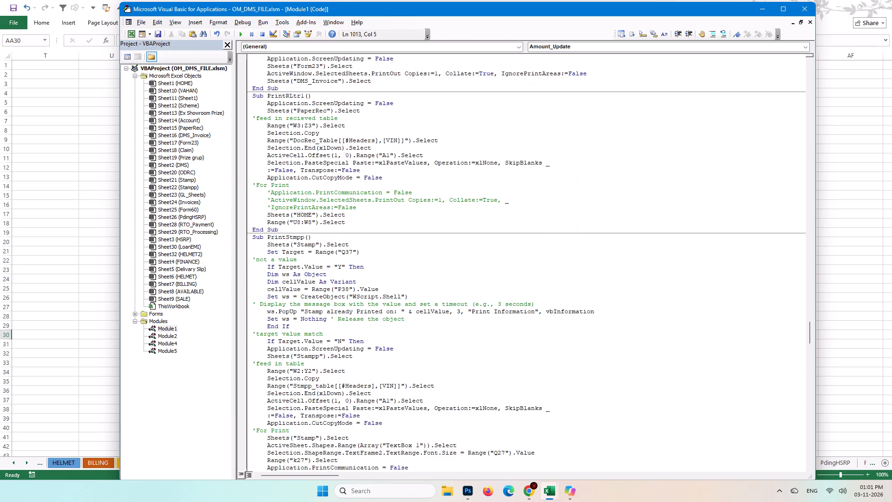
scroll(321, 198, "up", 6)
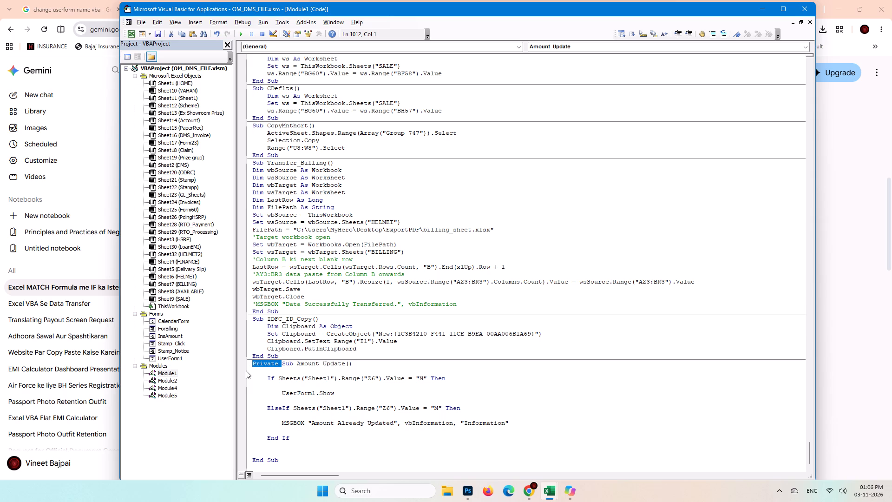
key("BackSpace")
Delete the blank lines below the Amount_Update header and above UserForm1.Show, aligning the UserForm1.Show line with the If statement.
key("Down")
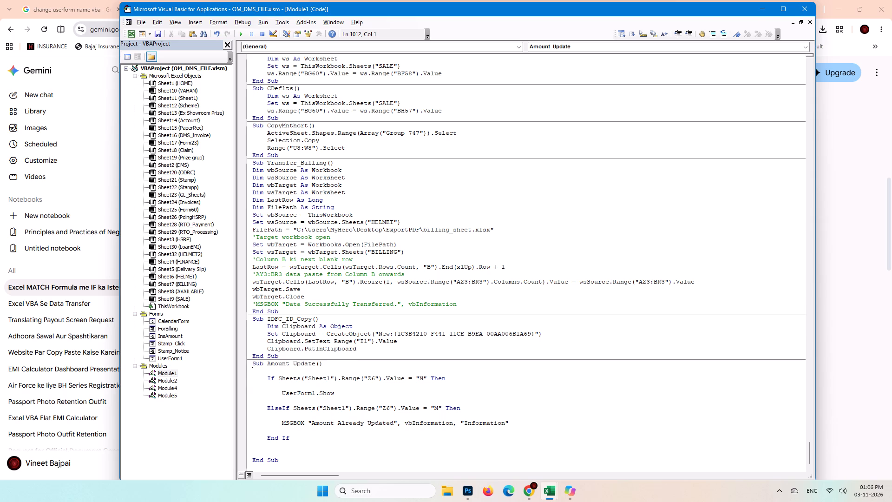
key("BackSpace")
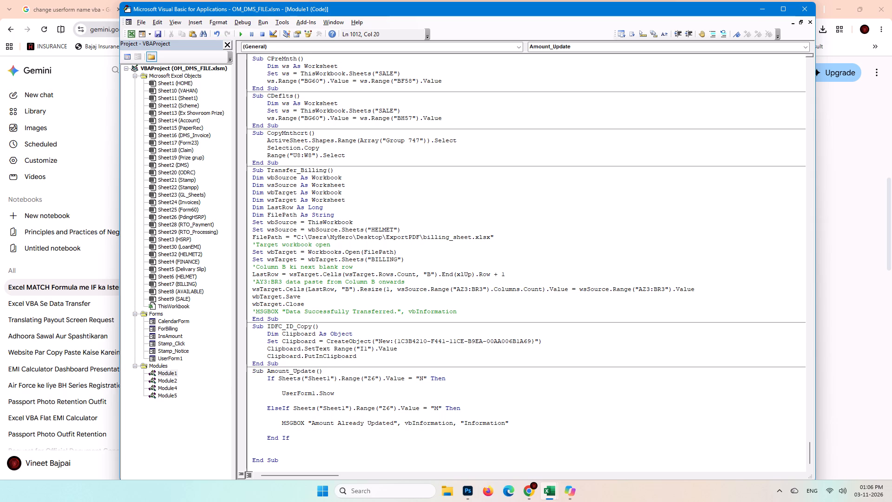
left_click(275, 391)
key("BackSpace")
key("BackSpace")
key("BackSpace")
key("BackSpace")
key("BackSpace")
key("BackSpace")
key("BackSpace")
key("BackSpace")
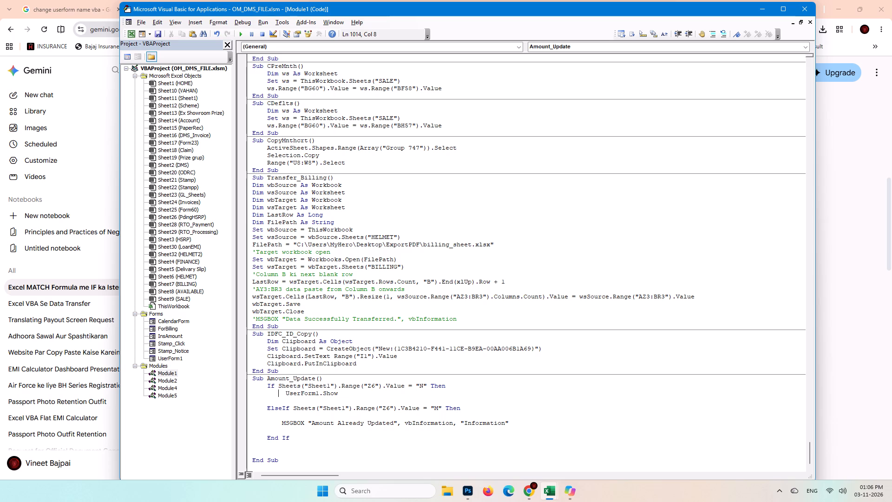
key("BackSpace")
key("BackSpace")
key("Delete")
key("Delete")
key("BackSpace")
Replace UserForm1 with InsAmount in the Amount_Update macro so the line reads InsAmount.Show.
key("shift+Right")
key("shift+Right")
key("shift+Right")
key("shift+Right")
key("shift+Right")
key("shift+Right")
key("shift+Right")
key("shift+Right")
key("shift+Right")
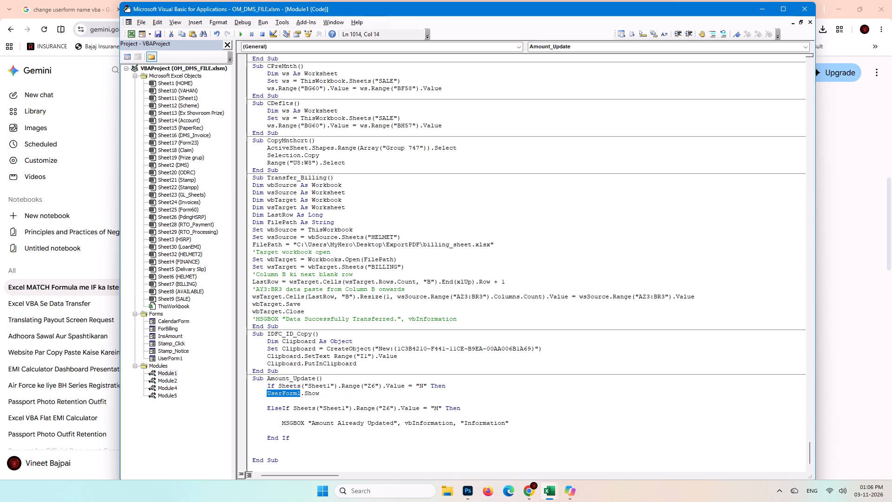
type("Ins")
type("Amount")
left_click(342, 394)
Delete the blank line between InsAmount.Show and the ElseIf statement in Amount_Update.
left_click(285, 401)
key("Left")
key("Left")
key("Left")
key("Left")
key("Down")
key("BackSpace")
key("BackSpace")
key("BackSpace")
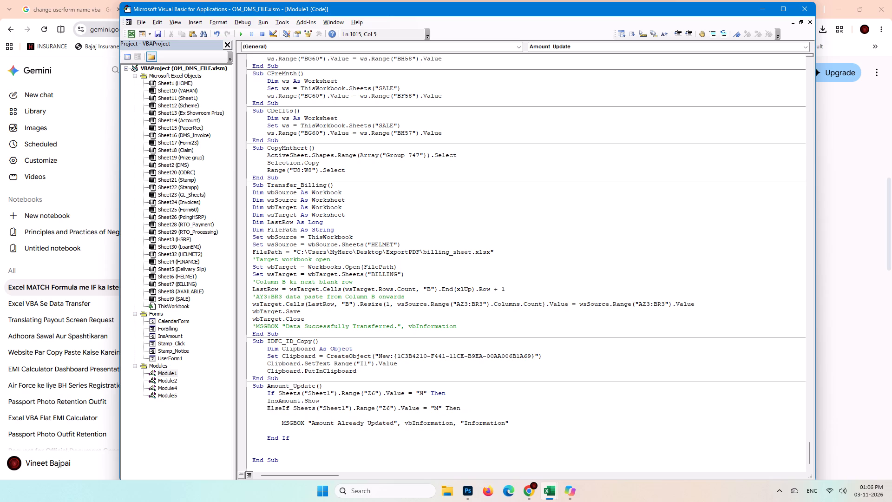
Delete the blank line above the "Amount Already Updated" MSGBOX line and align that line with the ElseIf statement.
key("Down")
key("Down")
key("Right")
key("Right")
key("Right")
key("Right")
key("BackSpace")
key("BackSpace")
key("BackSpace")
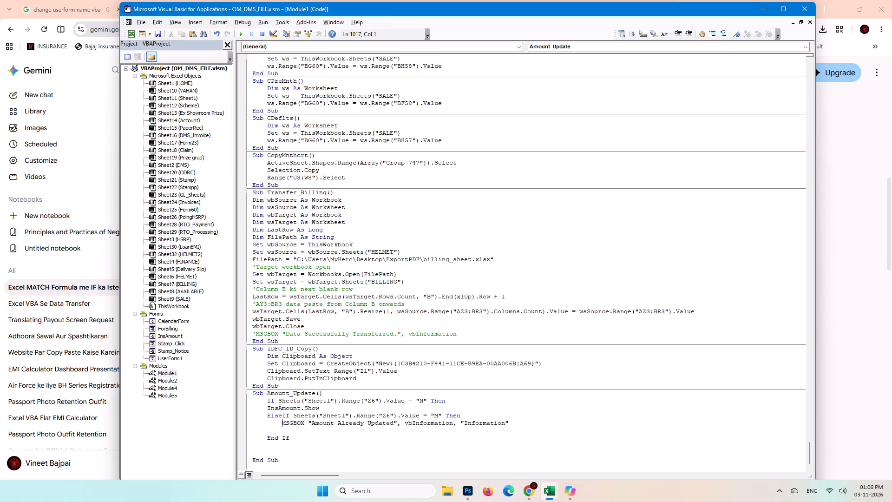
key("BackSpace")
key("BackSpace")
key("Tab")
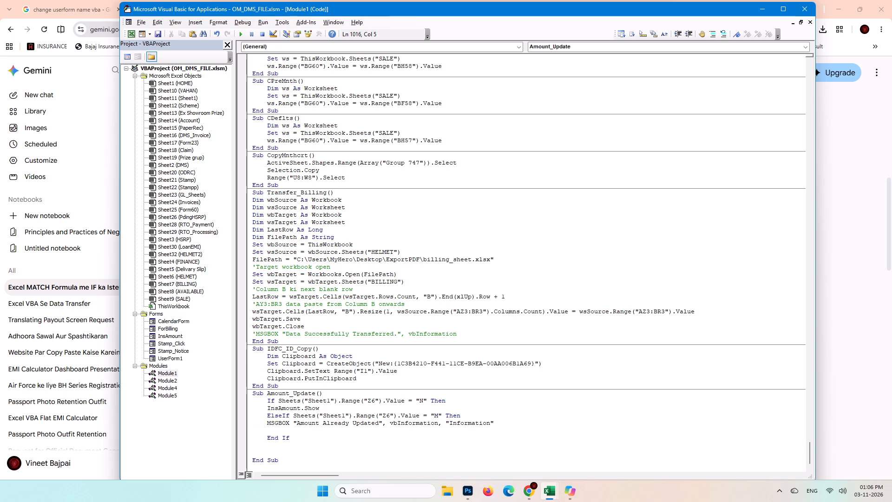
Delete the blank line above End If and the two blank lines between End If and End Sub in Amount_Update.
left_click(307, 433)
key("BackSpace")
key("BackSpace")
key("BackSpace")
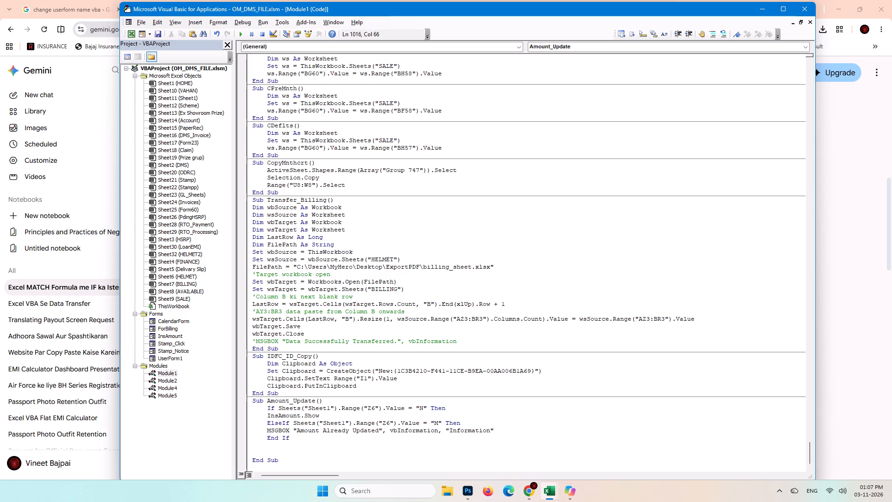
left_click(300, 454)
key("BackSpace")
key("BackSpace")
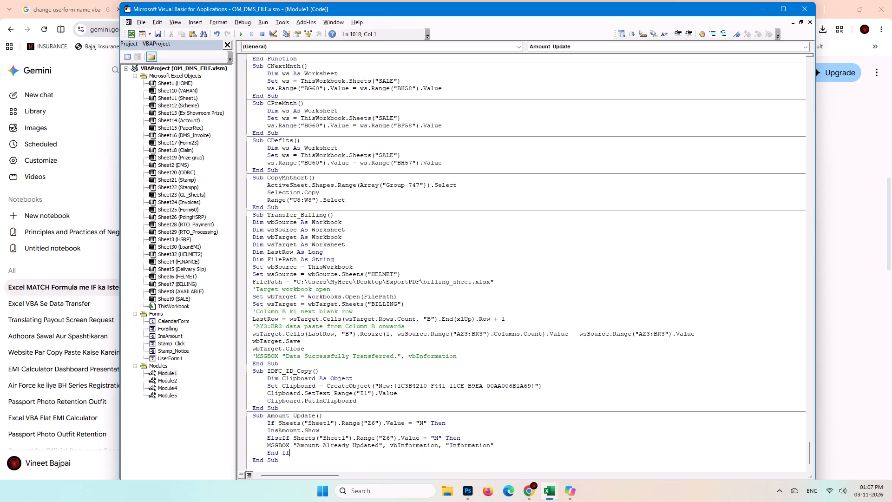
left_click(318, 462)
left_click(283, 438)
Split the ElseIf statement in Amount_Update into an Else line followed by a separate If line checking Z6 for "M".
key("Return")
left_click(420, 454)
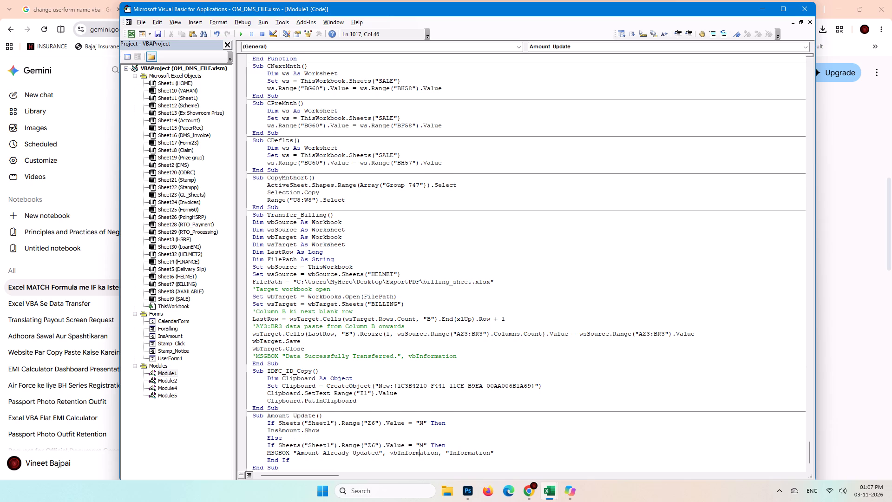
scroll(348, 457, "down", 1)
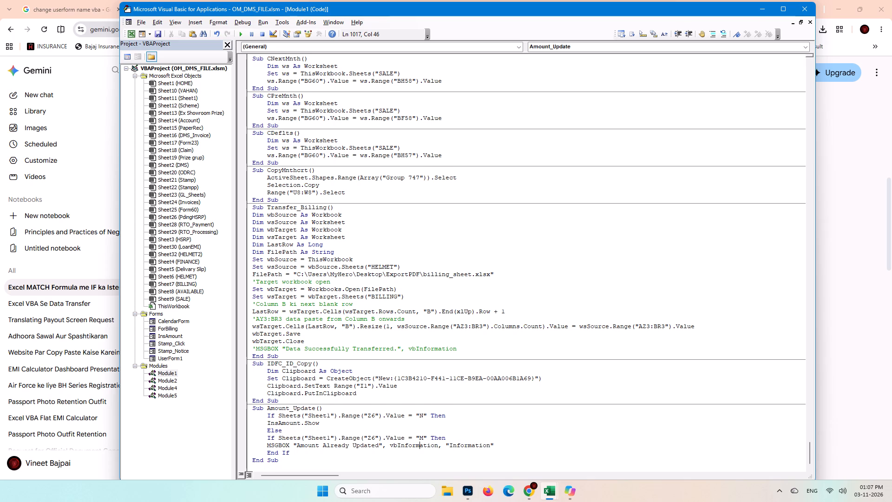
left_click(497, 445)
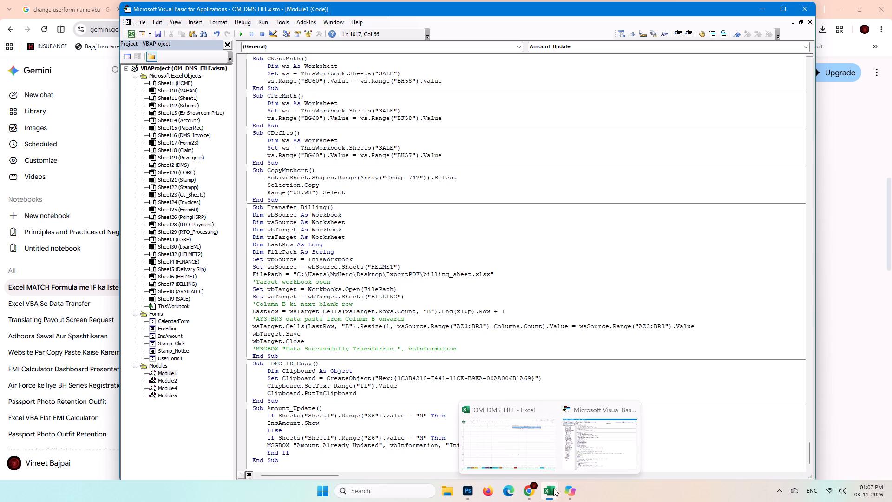
Switch to the OM_DMS_FILE workbook in Excel, go to the HOME sheet and unprotect it.
left_click(540, 443)
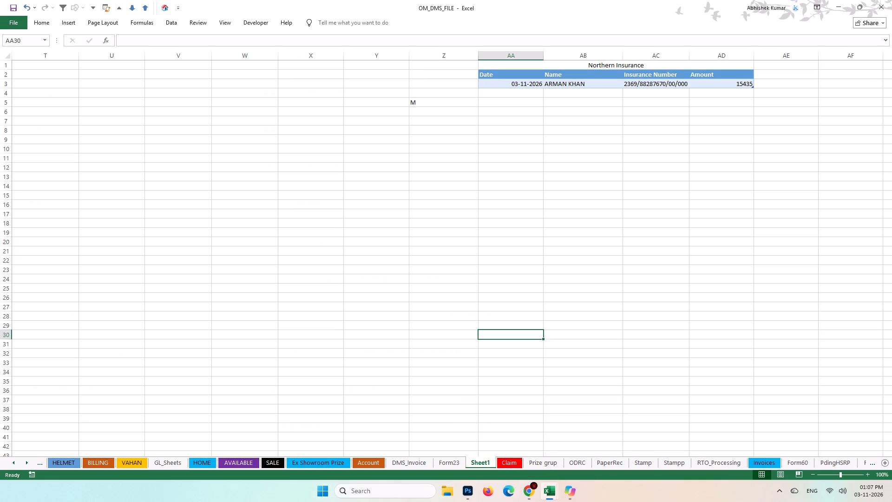
left_click(162, 4)
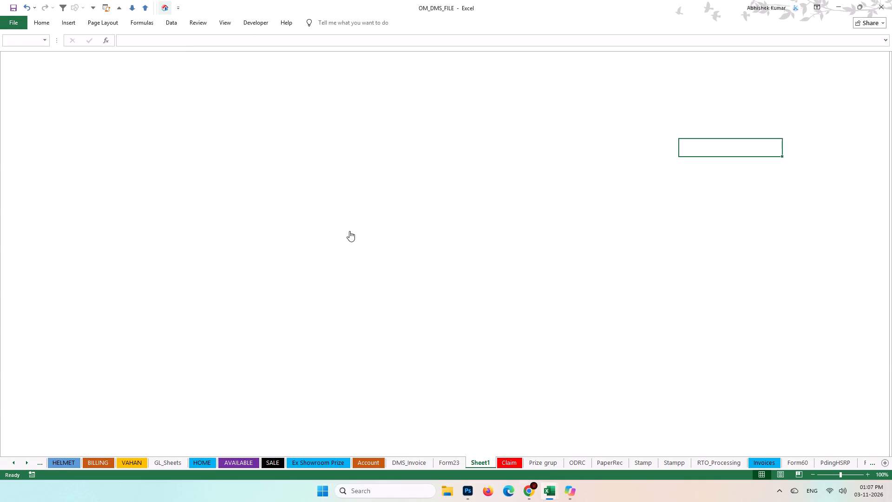
right_click(322, 302)
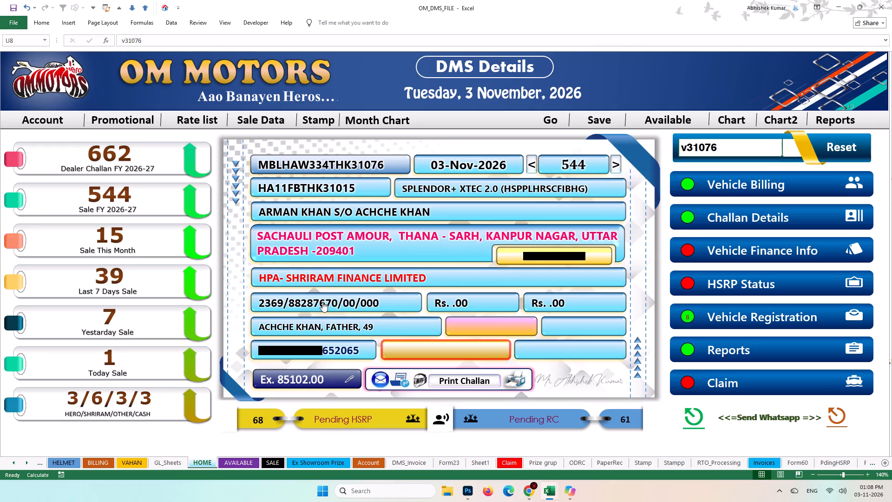
left_click(194, 22)
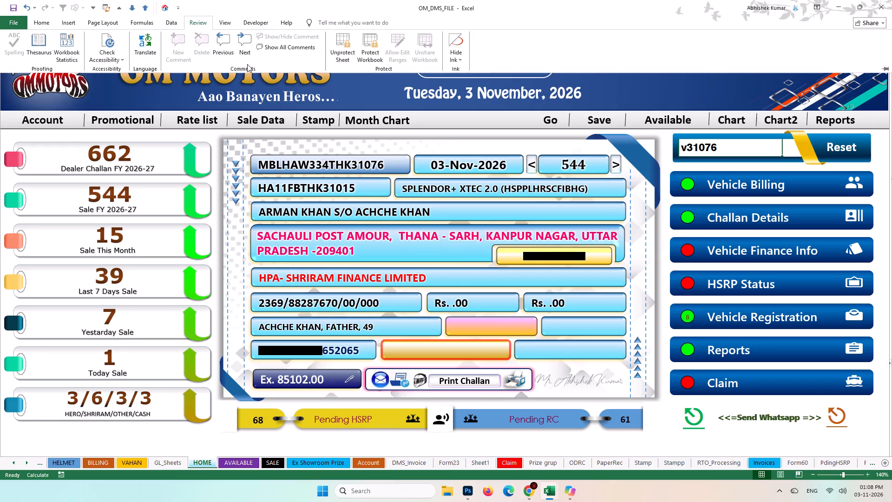
left_click(338, 47)
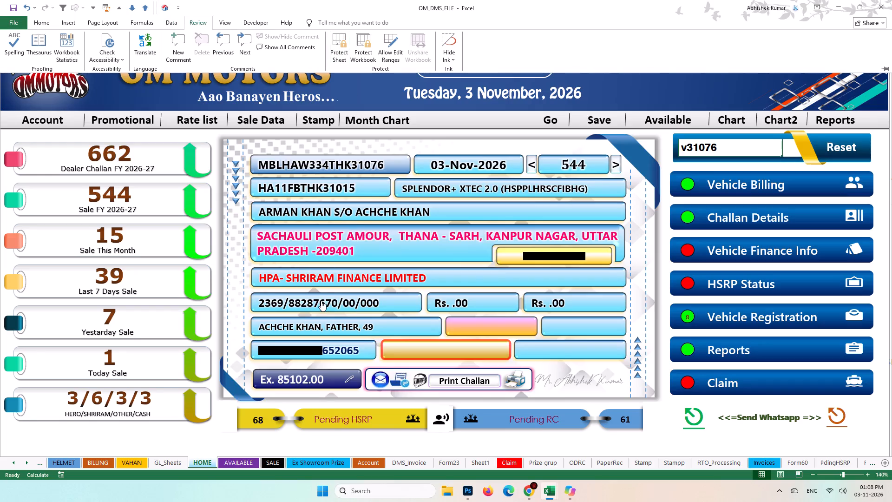
Assign the Amount_Update macro to the insurance number box in the HOME sheet's DMS Details card and deselect the shape.
right_click(321, 303)
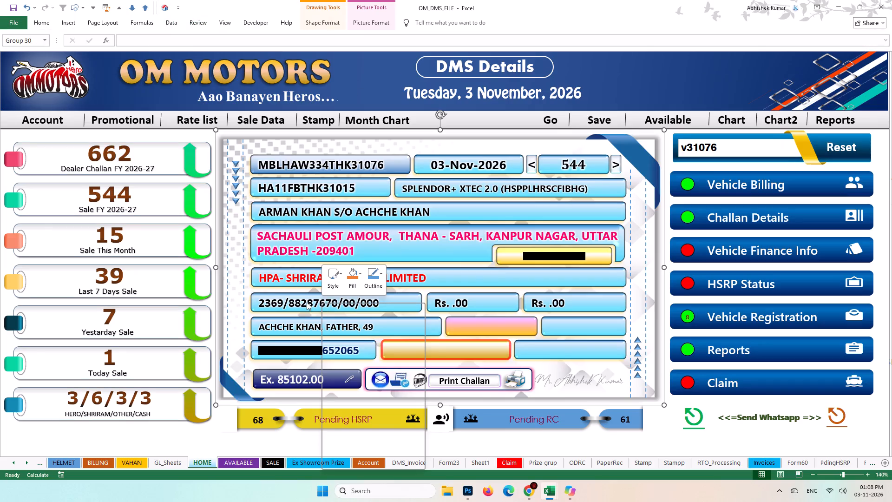
left_click(307, 302)
left_click(315, 303, "ctrl")
right_click(322, 303)
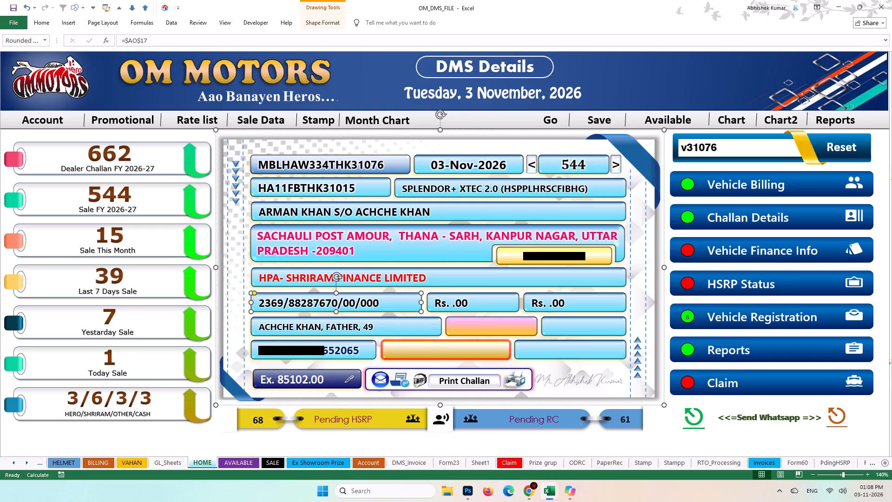
left_click(371, 248)
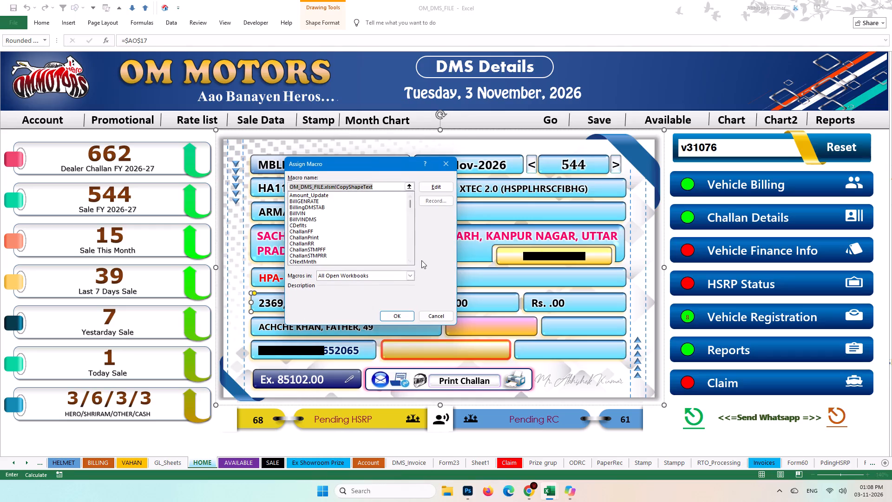
left_click(412, 199)
left_click(344, 196)
left_click(400, 312)
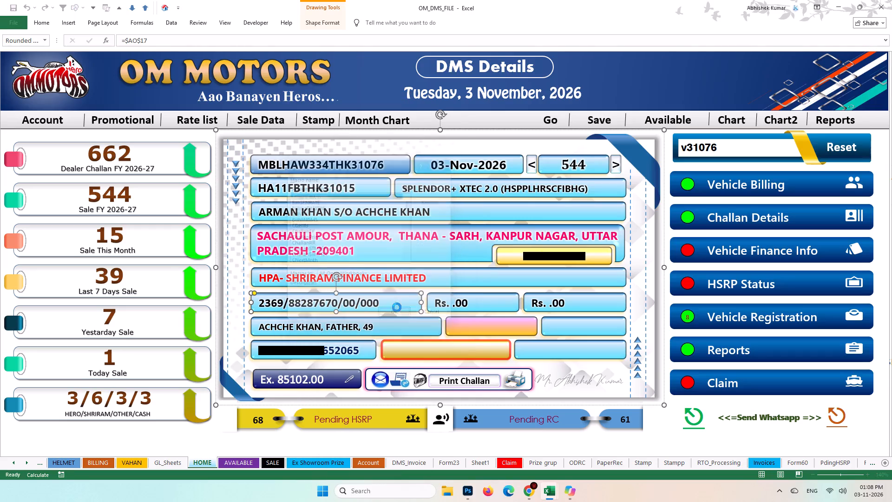
left_click(454, 290)
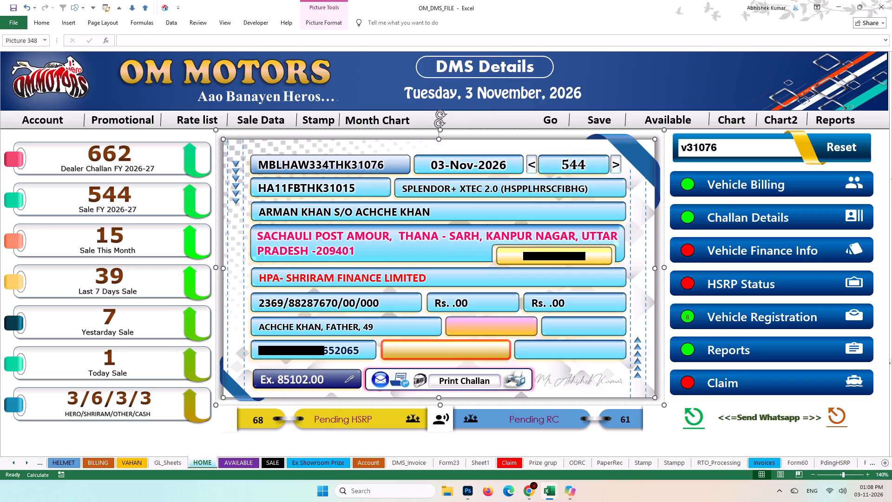
left_click(745, 146)
Test the Amount_Update macro from the insurance number box on the HOME sheet.
left_click(359, 305)
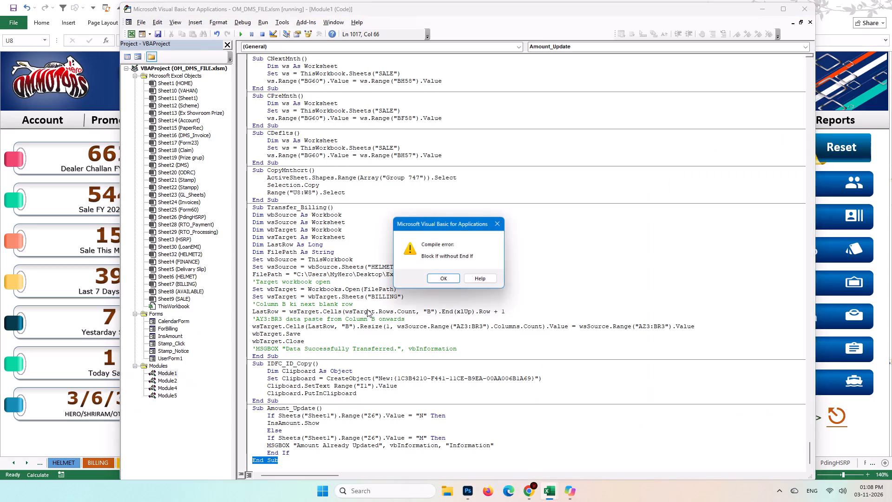
left_click(446, 279)
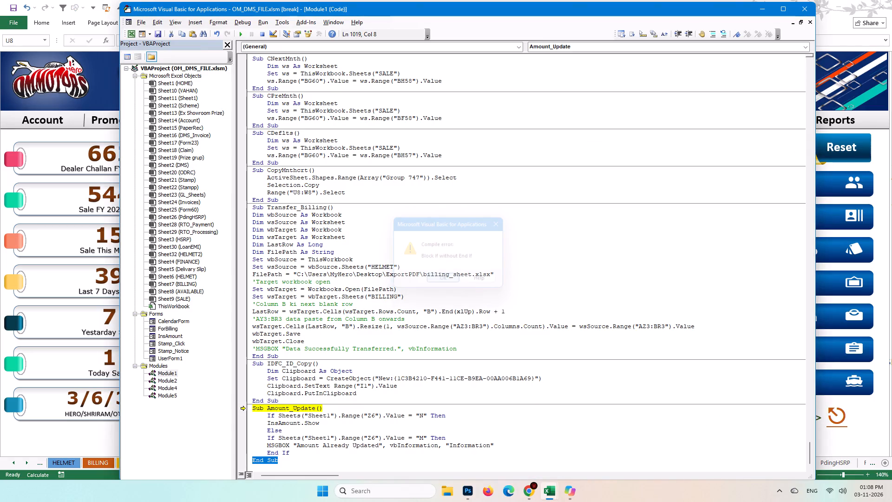
Rejoin the Else and If lines in Amount_Update into one ElseIf statement and reset the halted macro.
left_click(267, 437)
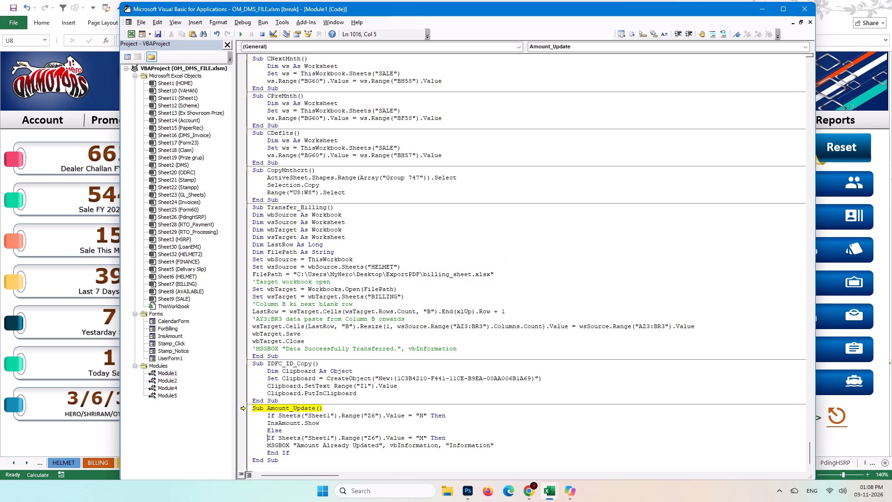
key("BackSpace")
key("BackSpace")
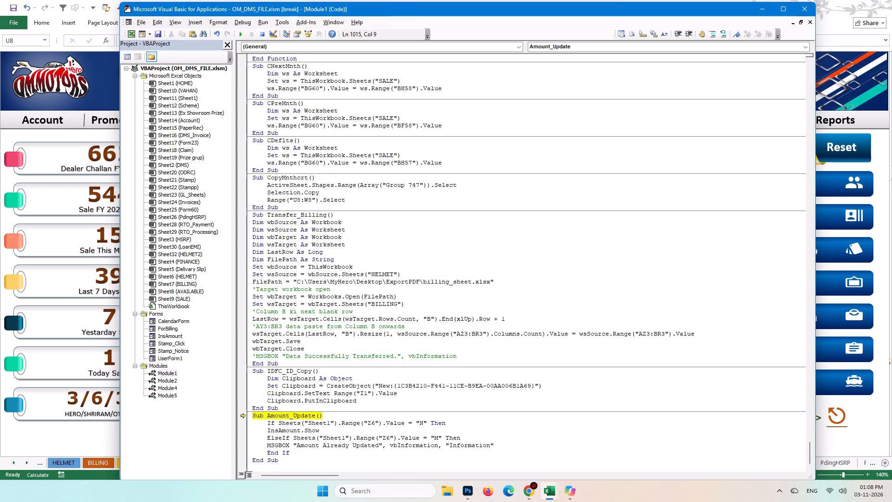
left_click(320, 454)
left_click(261, 33)
Return to the HOME sheet in Excel and bring up the sheet protection commands.
left_click(766, 8)
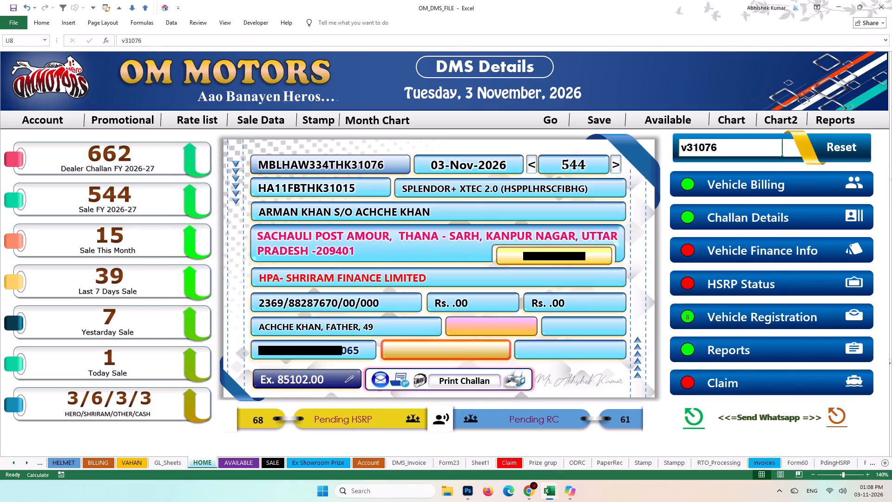
left_click(201, 23)
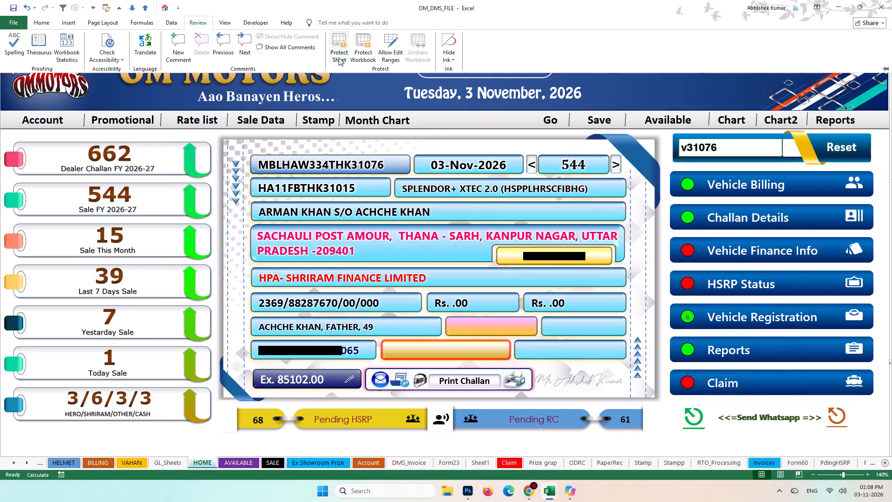
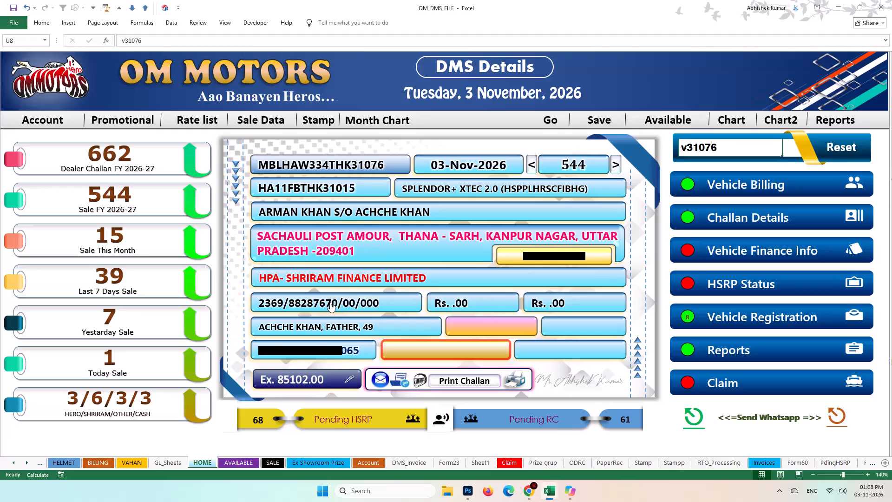
Test the Amount_Update macro from the insurance number box on the HOME sheet.
left_click(330, 302)
left_click(368, 304)
left_click(368, 304)
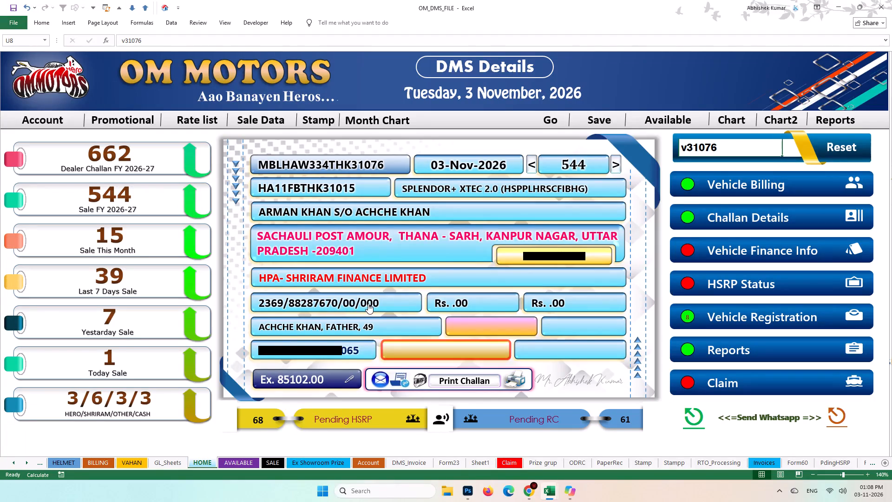
left_click(368, 304)
left_click(368, 304)
In the VBA editor, split Amount_Update's ElseIf into a plain Else and comment out the If line checking Z6 for "M".
left_click(544, 493)
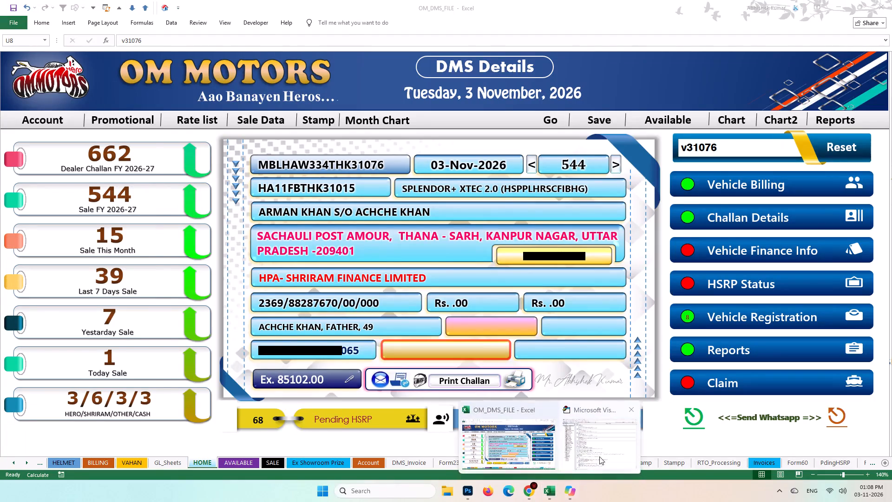
left_click(613, 444)
scroll(399, 418, "down", 2)
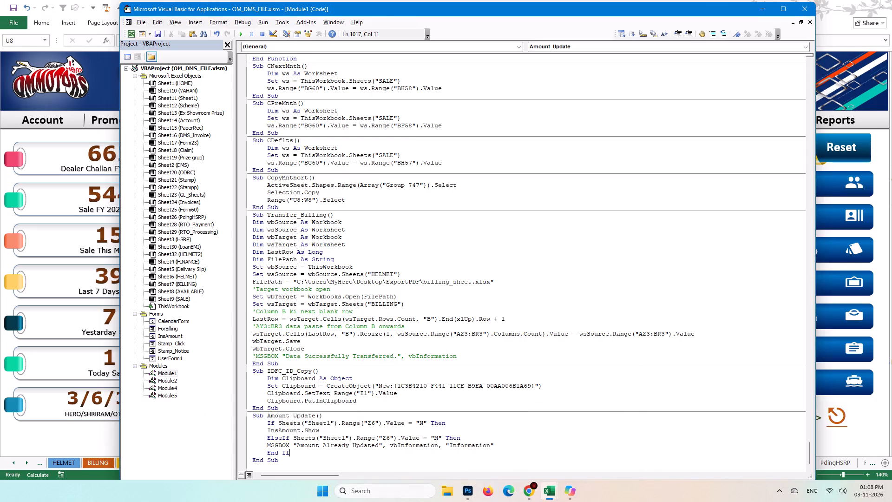
left_click(477, 432)
left_click(477, 432)
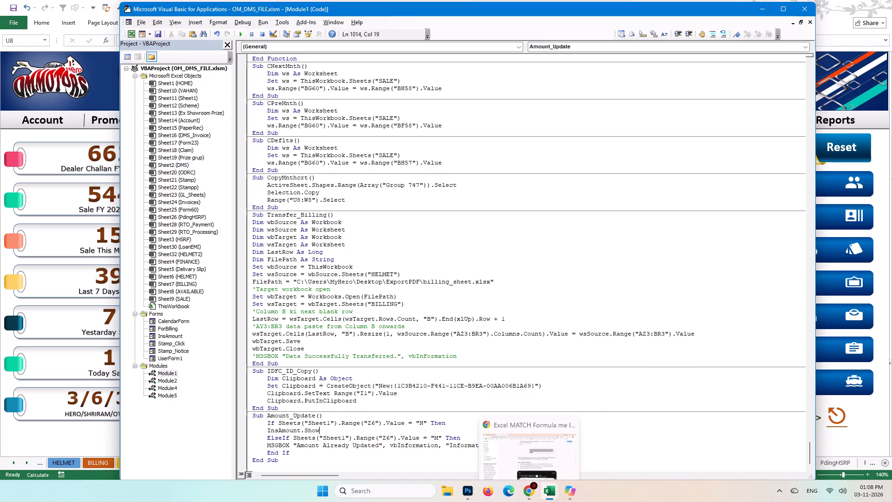
left_click(414, 460)
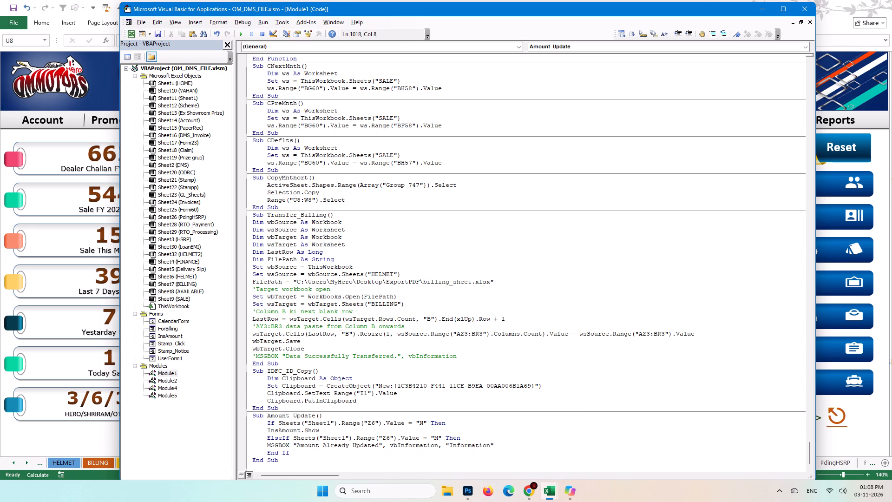
left_click(281, 437)
left_click_drag(282, 438, 283, 438)
left_click_drag(283, 438, 355, 438)
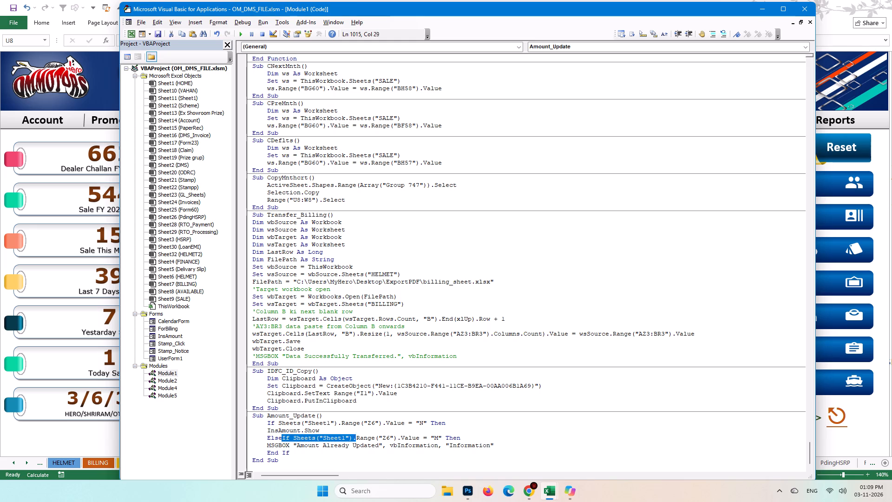
left_click_drag(355, 438, 468, 437)
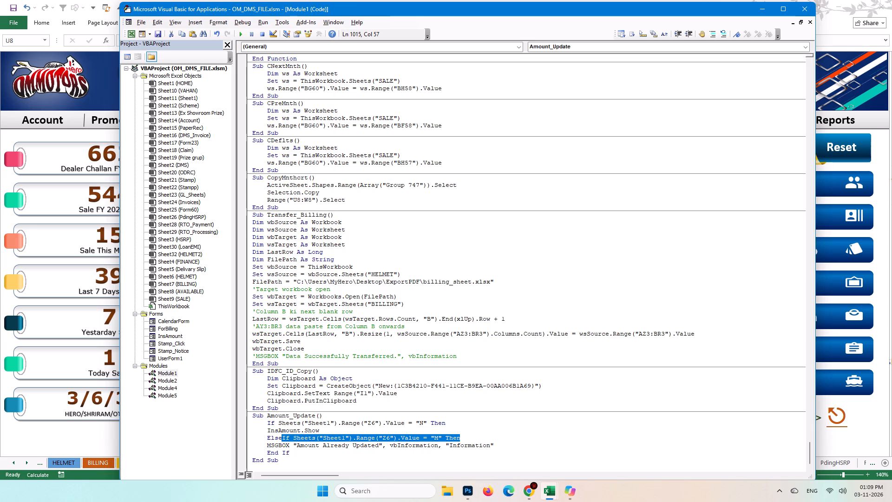
left_click(280, 436)
key("Right")
key("Return")
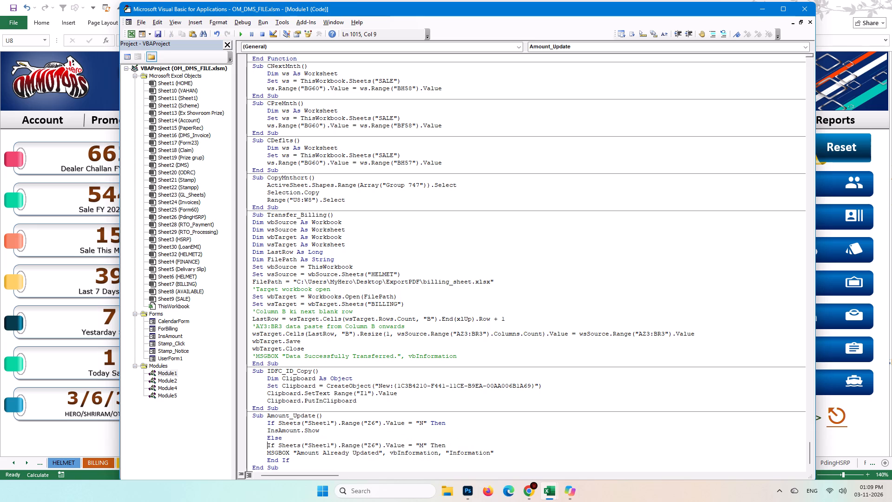
key("apostrophe")
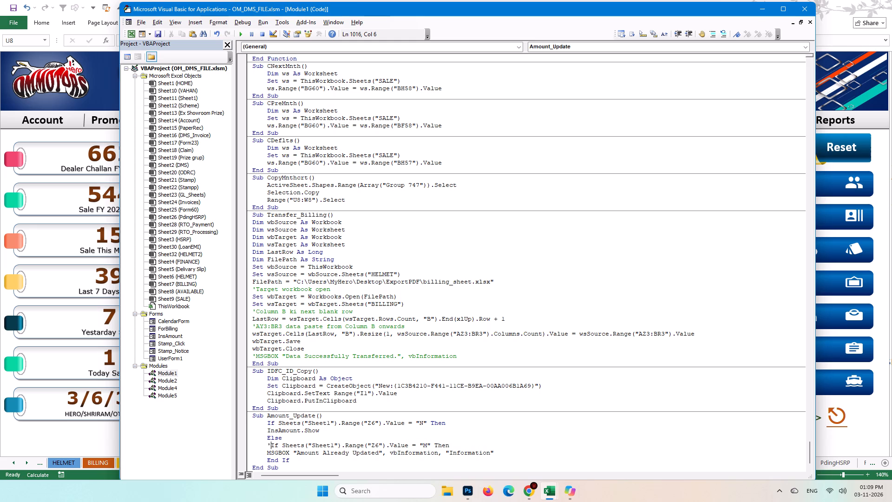
left_click(525, 441)
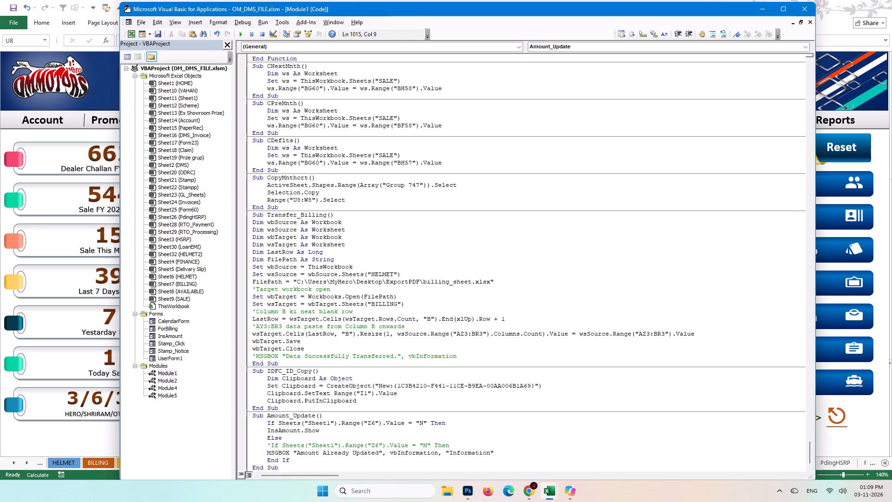
Run Amount_Update directly from the VBA editor and dismiss its message box.
left_click(269, 413)
left_click(240, 33)
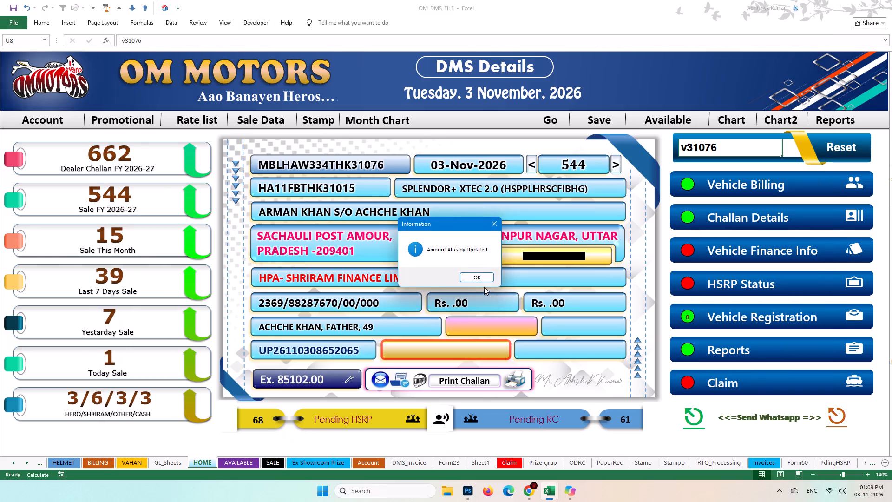
left_click(479, 277)
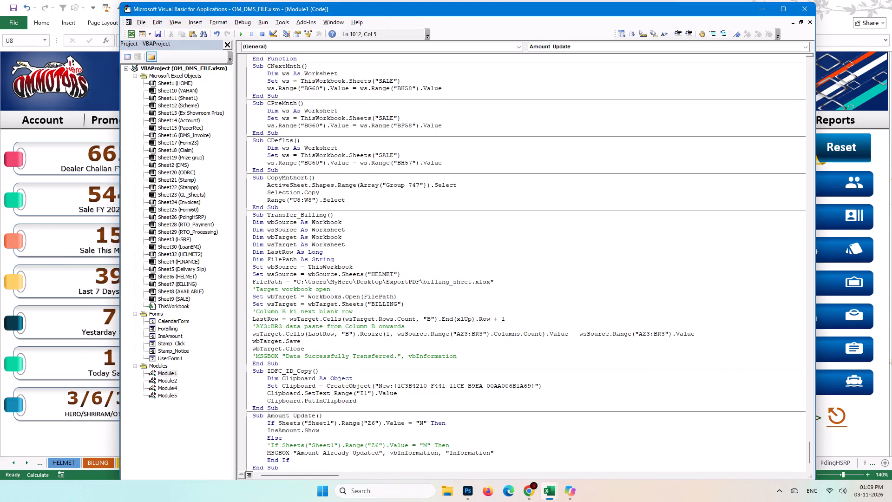
Return to the HOME sheet and test Amount_Update from the insurance number box, dismissing its message.
left_click(525, 453)
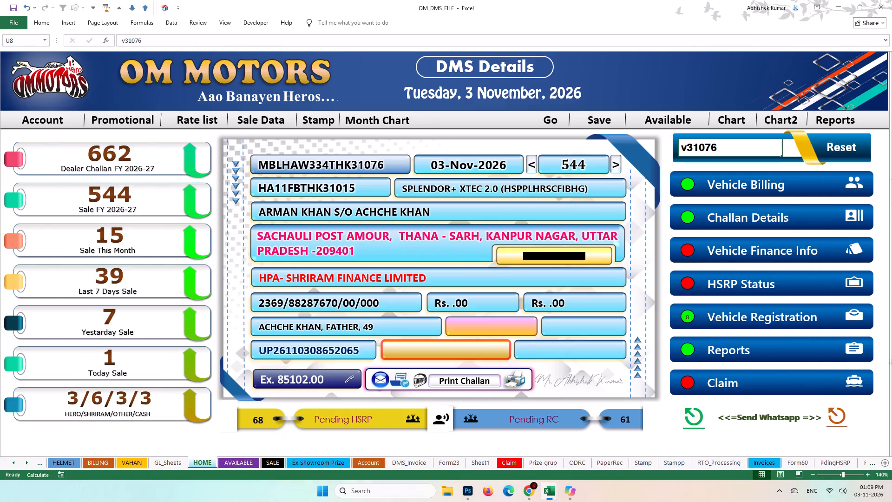
left_click(321, 298)
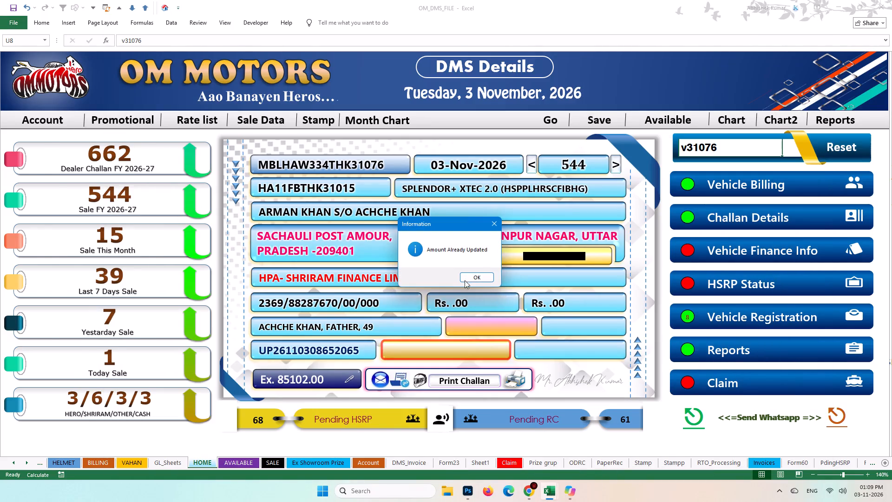
left_click(474, 276)
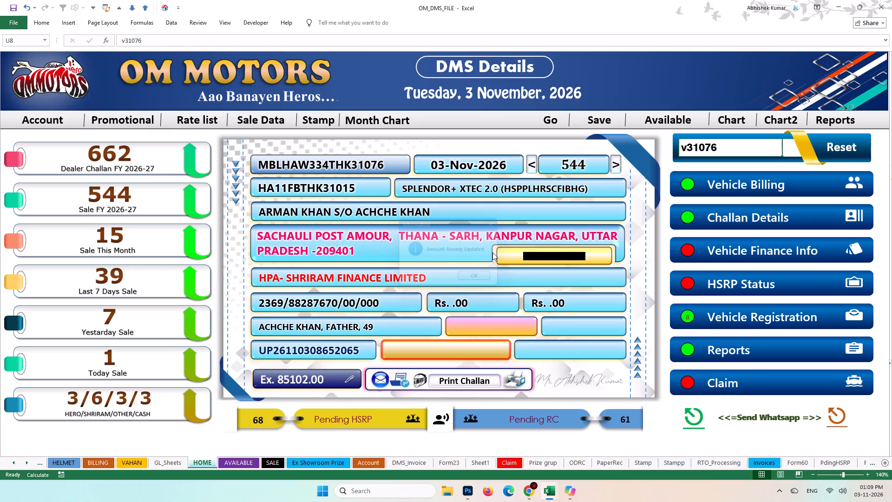
Step back to record 543 on the HOME sheet and test the insurance number box again, dismissing its message.
left_click(531, 164)
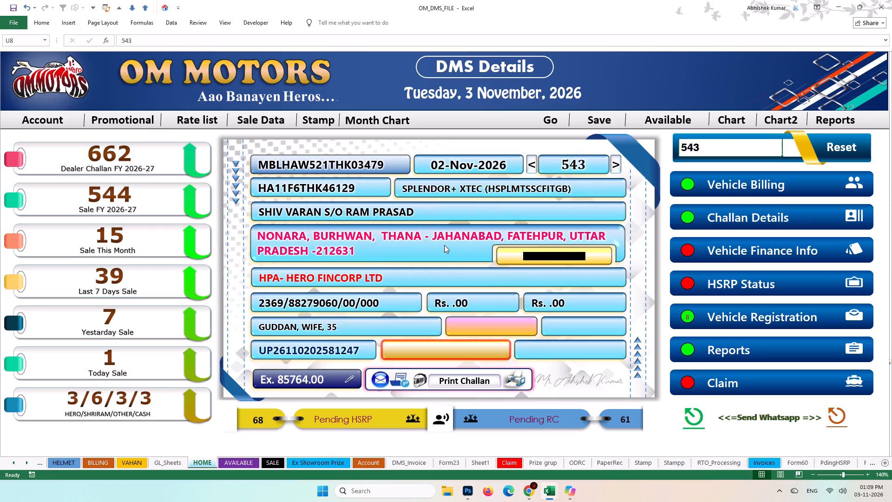
left_click(337, 303)
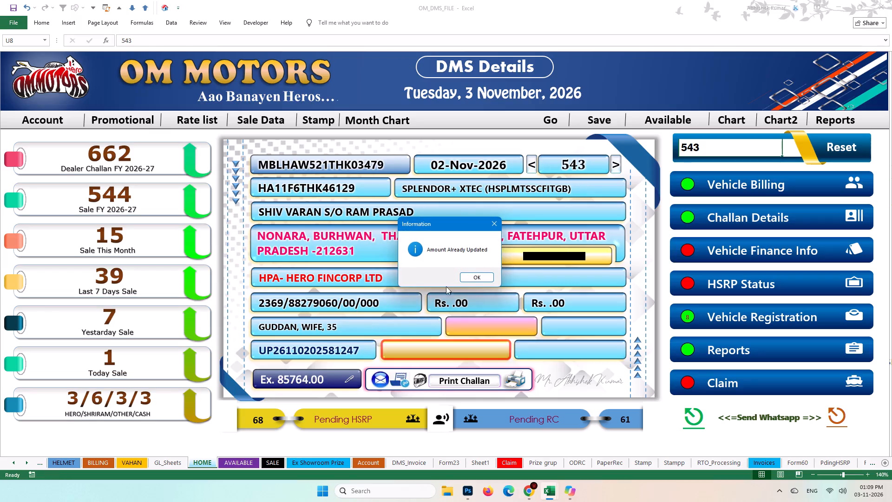
left_click(473, 275)
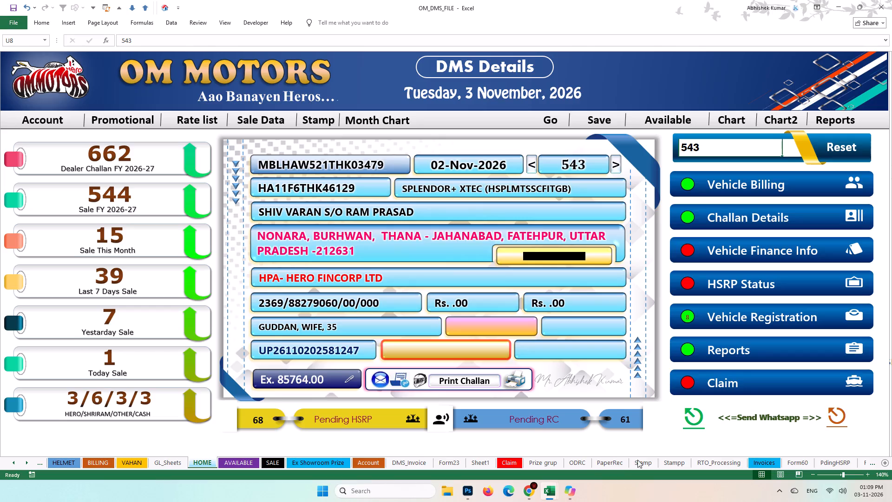
Check on Sheet1 which cell in column Z holds the insurance number match formula that Amount_Update should read.
left_click(481, 462)
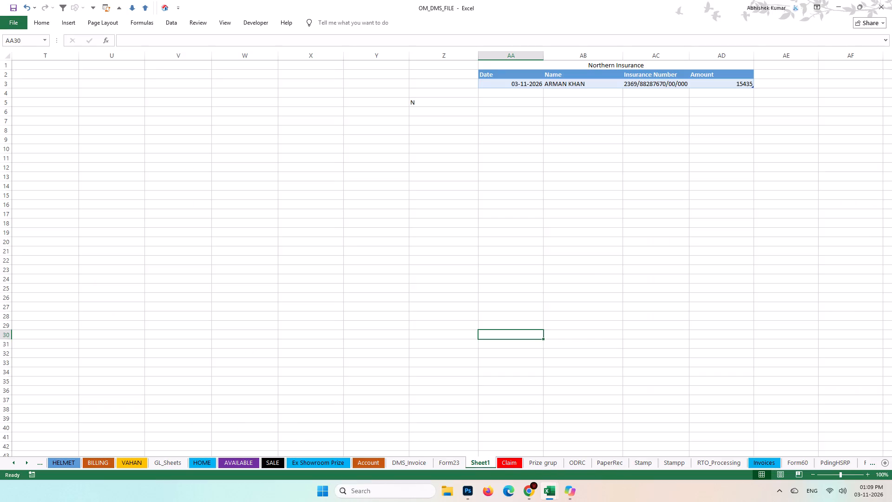
left_click(433, 102)
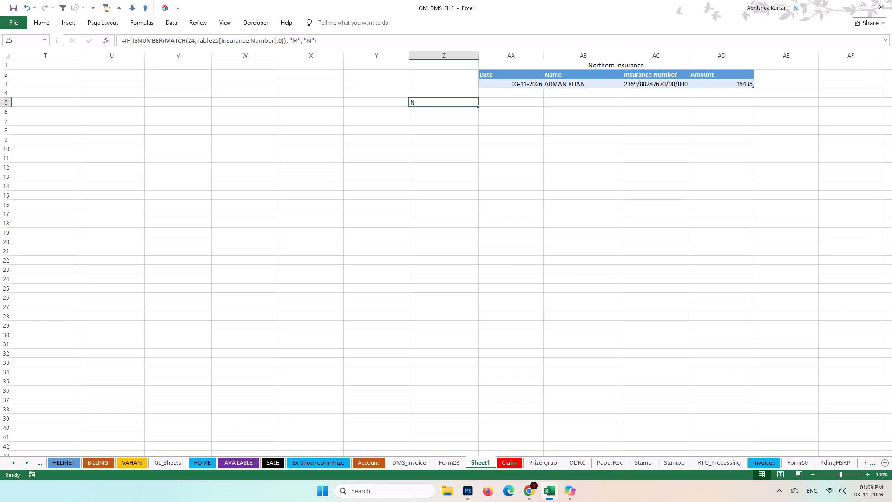
key("Return")
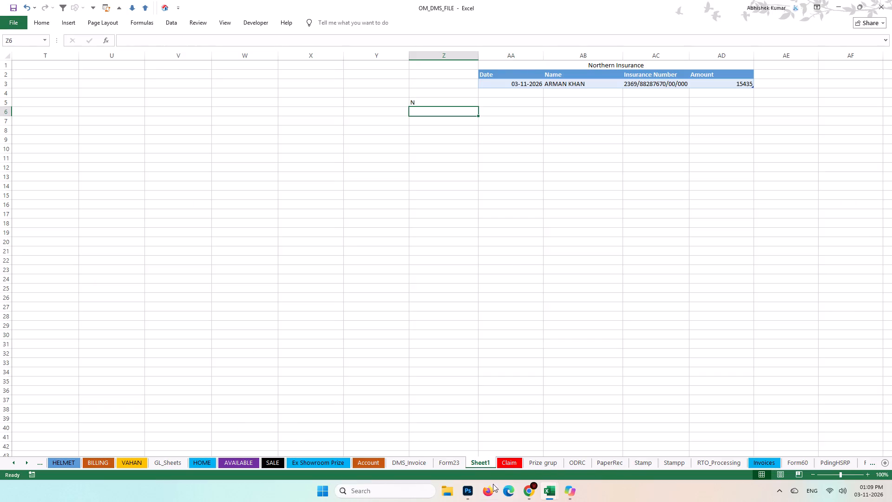
Save the workbook from the VBA editor.
left_click(610, 458)
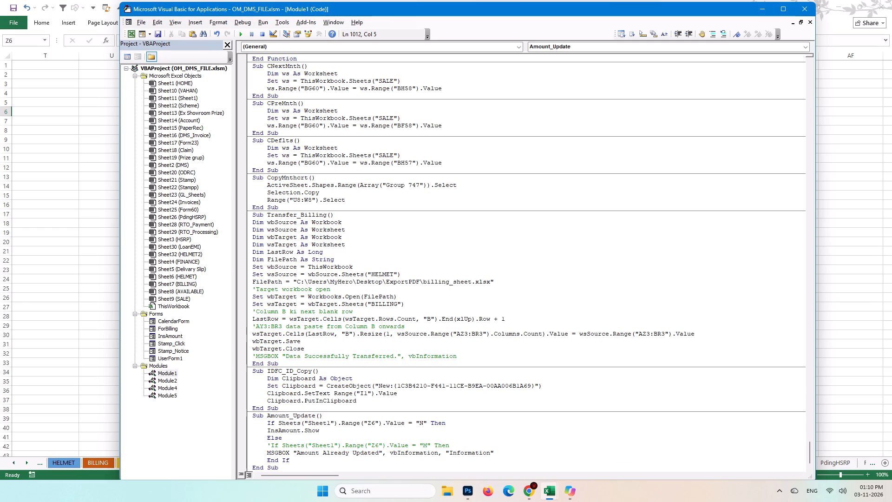
left_click(503, 262)
key("ctrl+s")
Change the cell reference in Amount_Update's active If condition to Z5 and return to Sheet1.
scroll(397, 438, "down", 3)
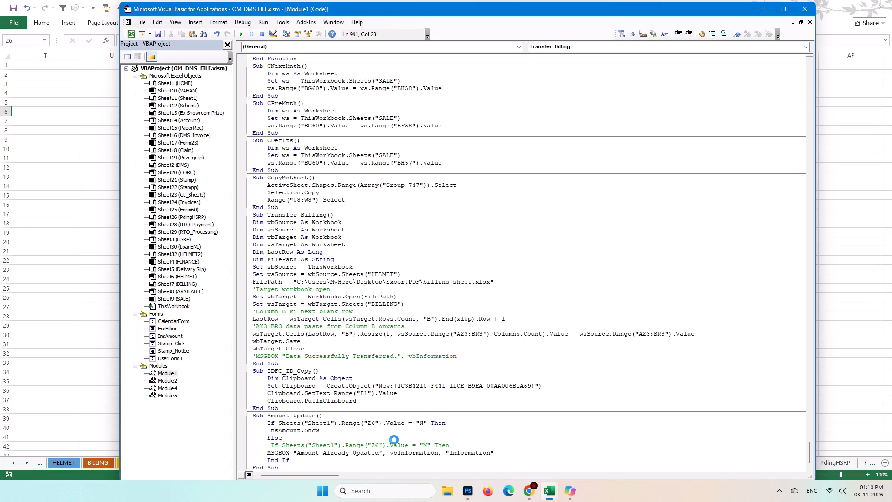
left_click(375, 417)
key("shift+Left")
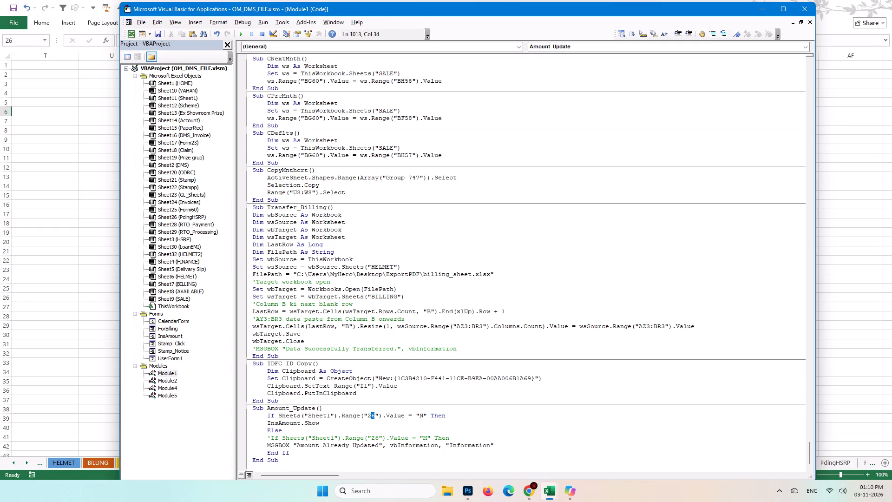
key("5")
left_click(512, 421)
left_click_drag(462, 437, 263, 439)
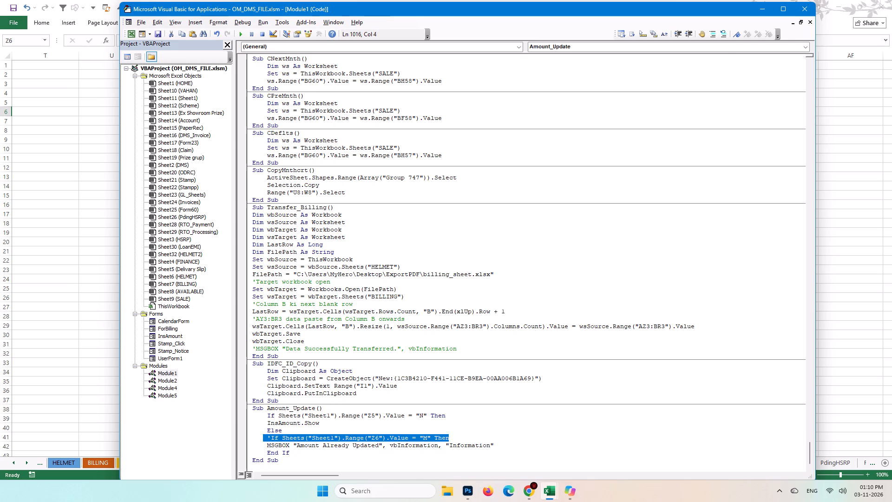
left_click_drag(263, 439, 243, 440)
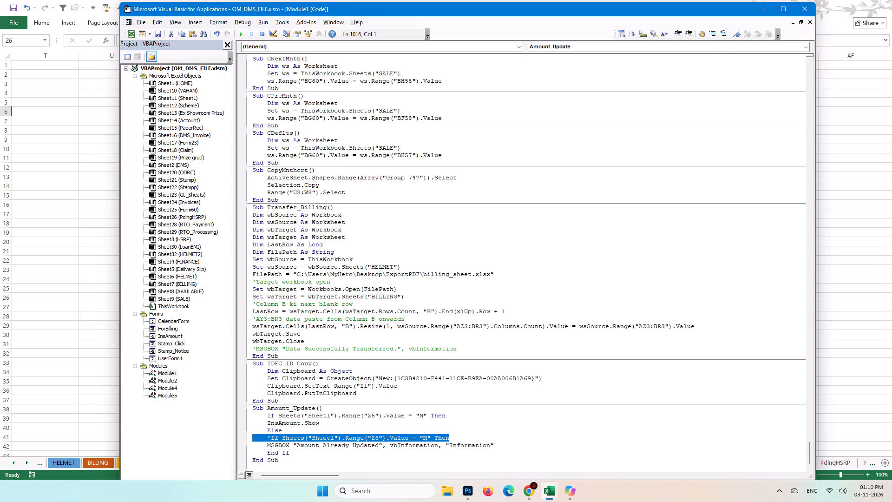
left_click(556, 425)
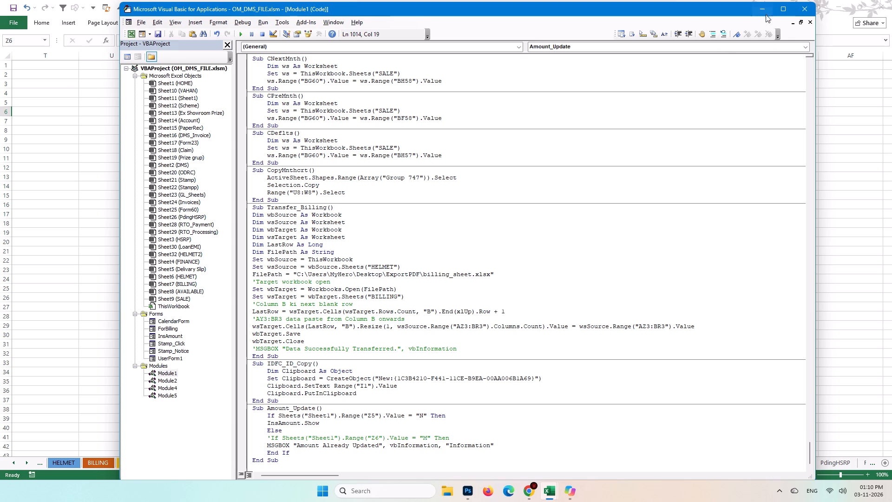
left_click(764, 10)
left_click(711, 226)
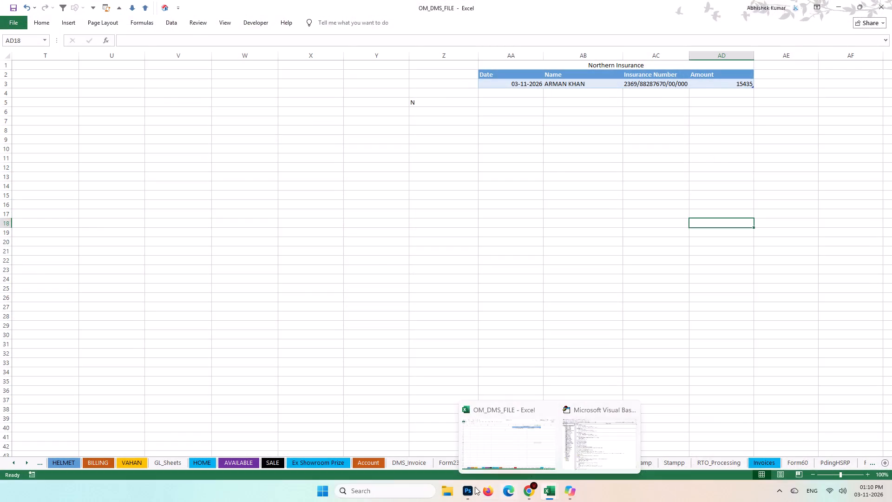
Switch to File Explorer and open the Northern Insurance workbook from the Desktop folder.
left_click(446, 498)
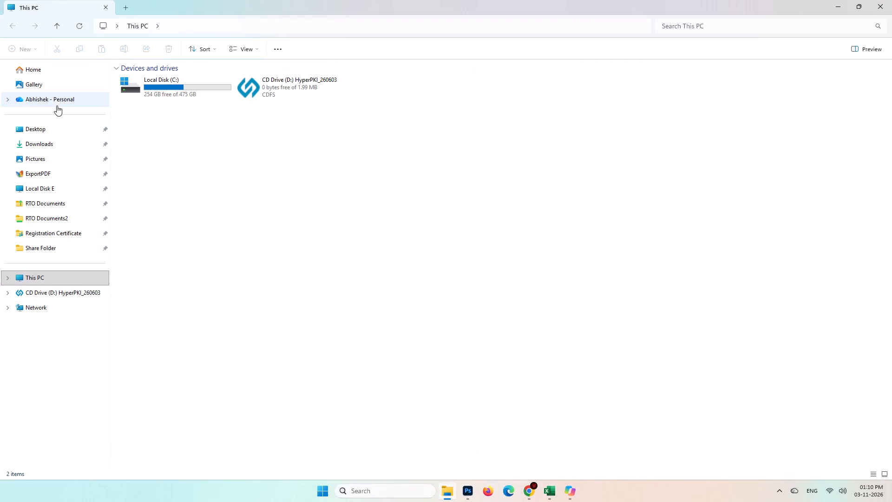
left_click(52, 138)
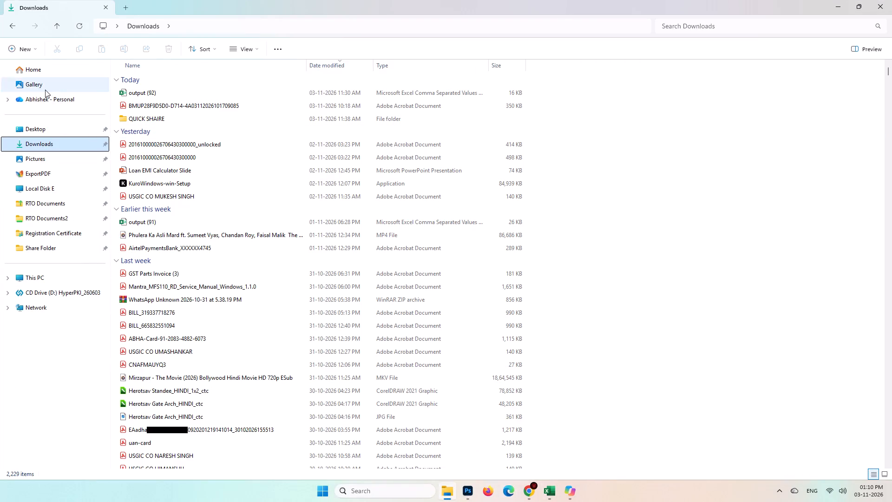
left_click(44, 121)
left_click(61, 129)
scroll(387, 161, "up", 4)
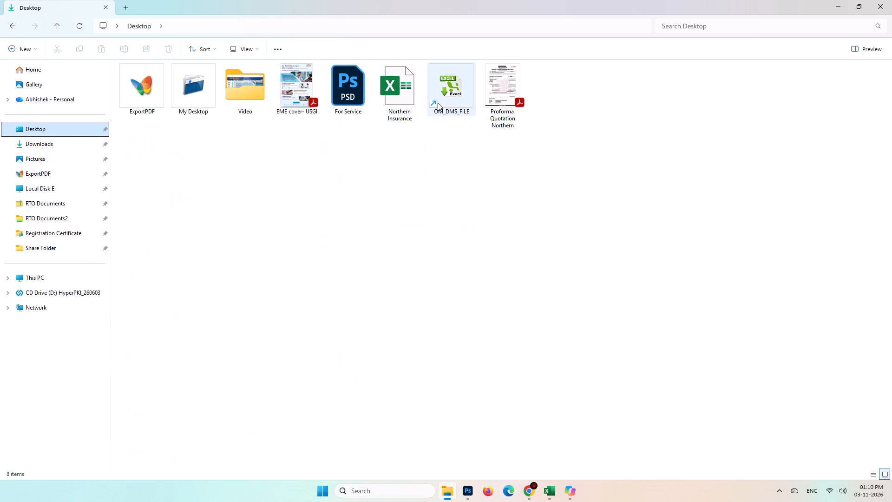
double_click(413, 92)
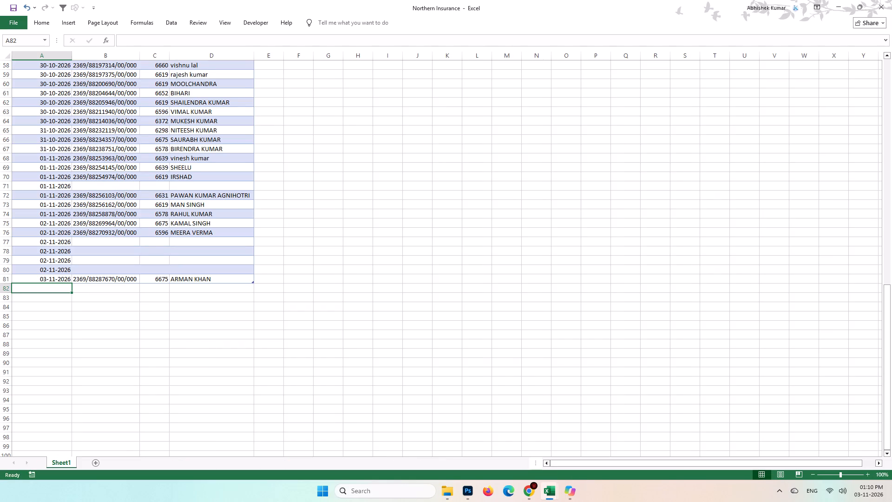
Copy the dates in A68:A81 of Northern Insurance into OM_DMS_FILE's Sheet1 Date column, starting at AA3.
left_click_drag(46, 156, 190, 271)
left_click(222, 317)
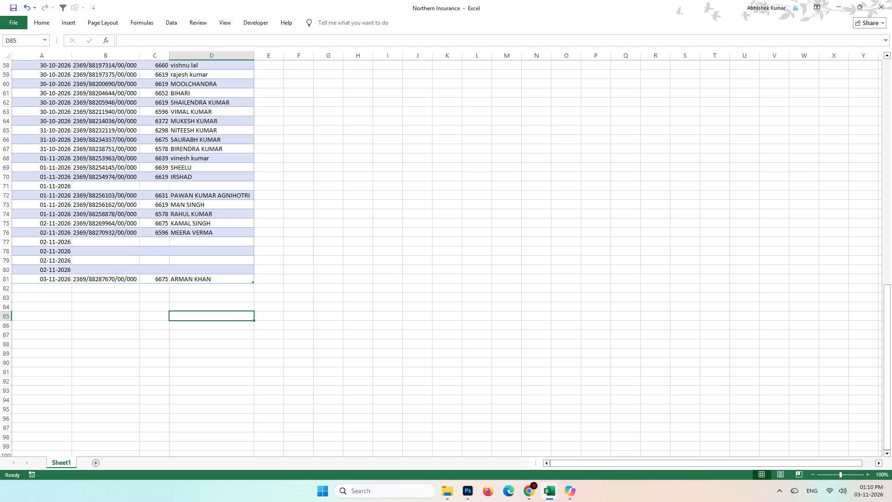
left_click_drag(55, 167, 58, 245)
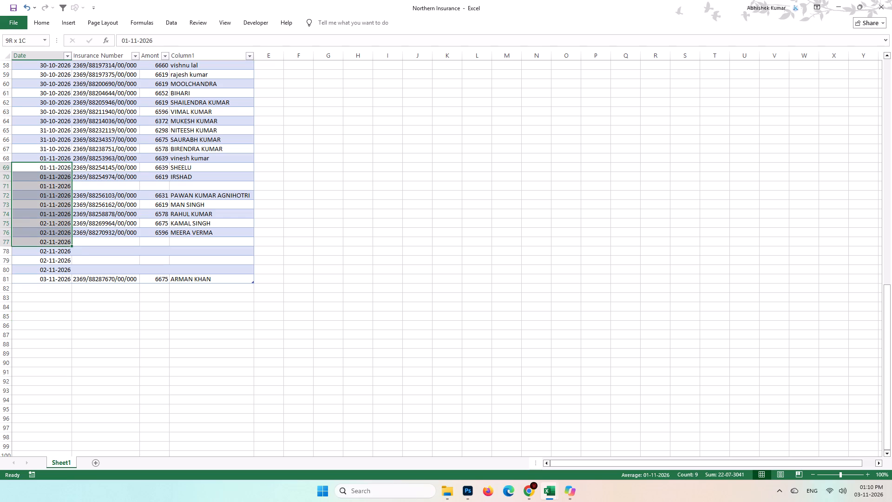
left_click_drag(58, 245, 58, 243)
left_click_drag(52, 158, 51, 253)
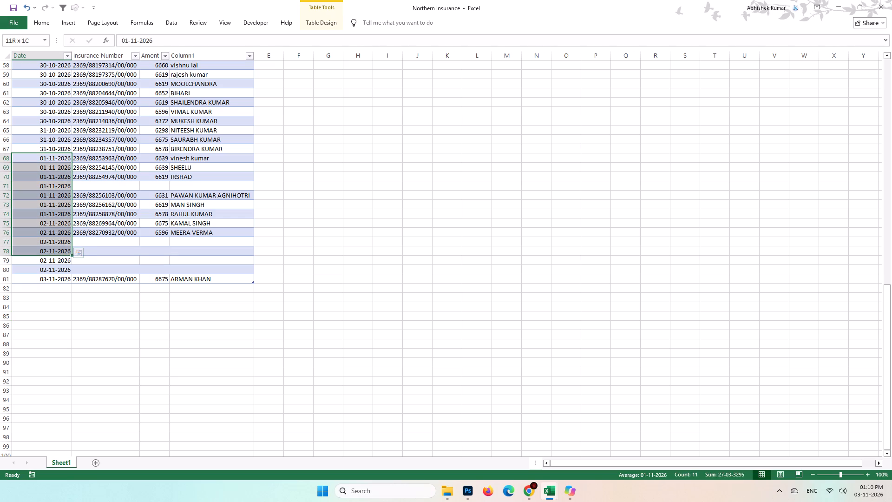
left_click_drag(51, 253, 53, 274)
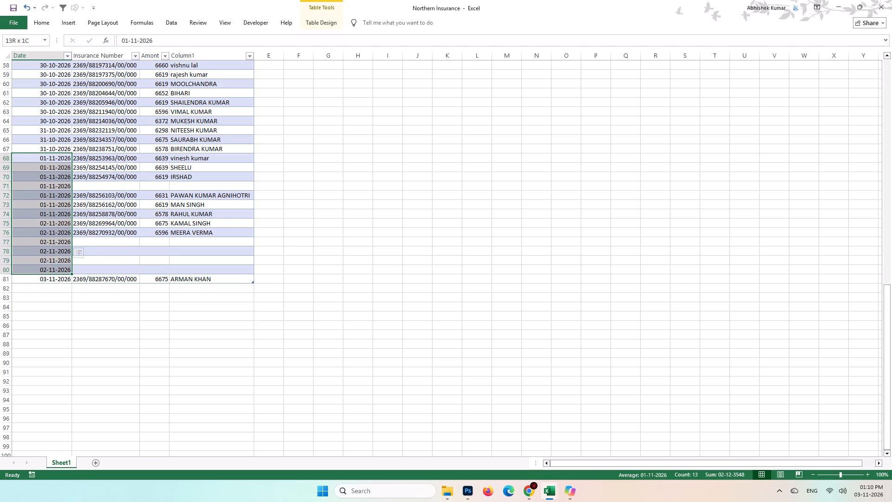
left_click_drag(53, 274, 53, 276)
key("ctrl+c")
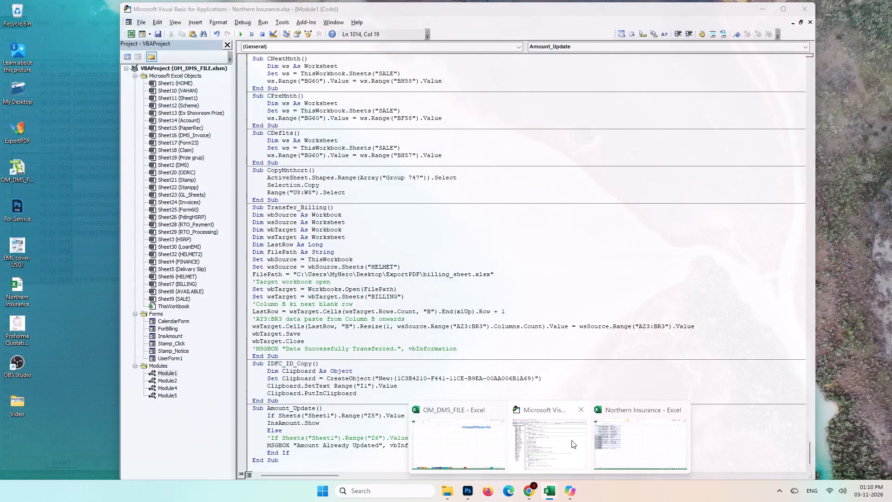
left_click(485, 438)
left_click(508, 83)
key("ctrl+v")
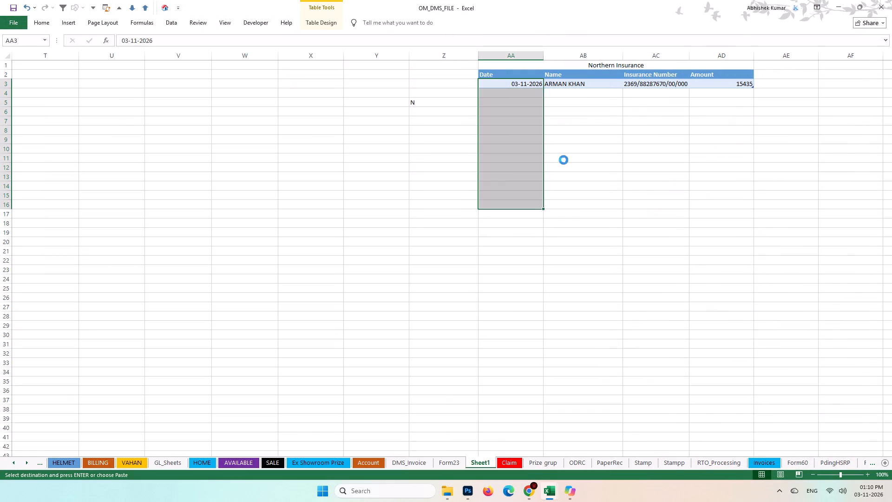
left_click(531, 234)
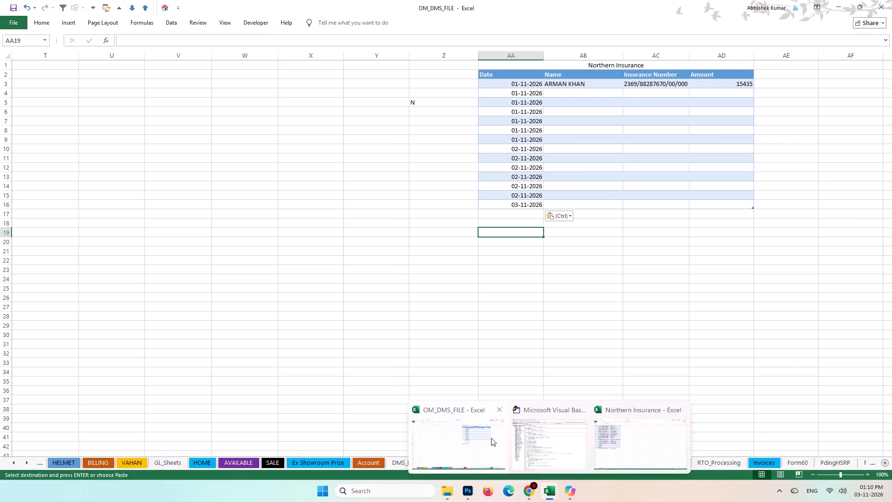
Copy the customer names in D68:D81 of Northern Insurance into the Name column of OM_DMS_FILE's Sheet1, starting at AB3.
left_click(612, 447)
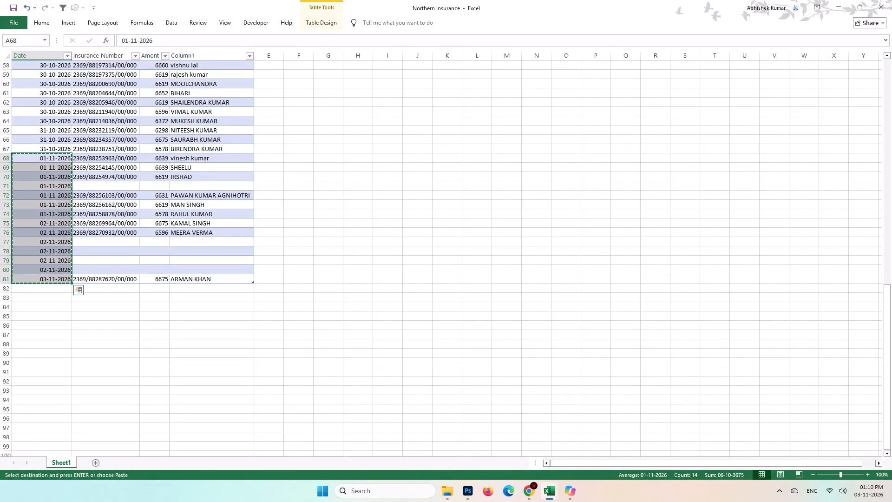
left_click_drag(185, 157, 210, 274)
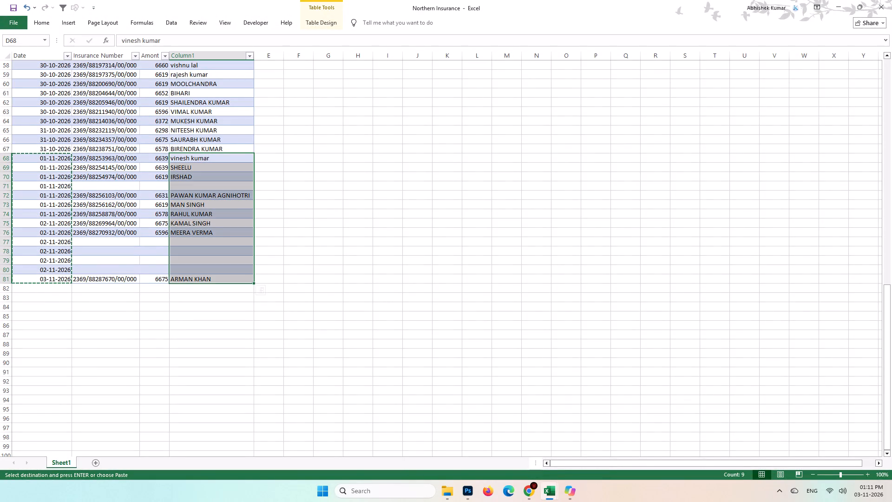
key("ctrl+c")
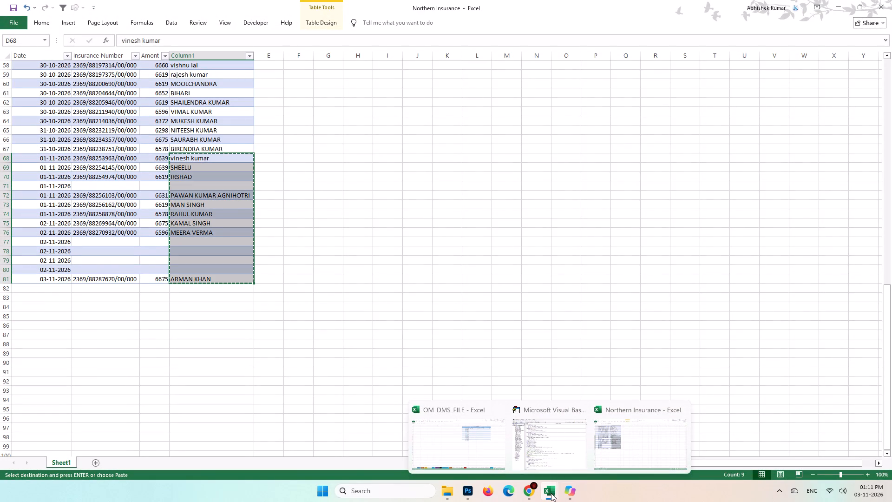
left_click(471, 441)
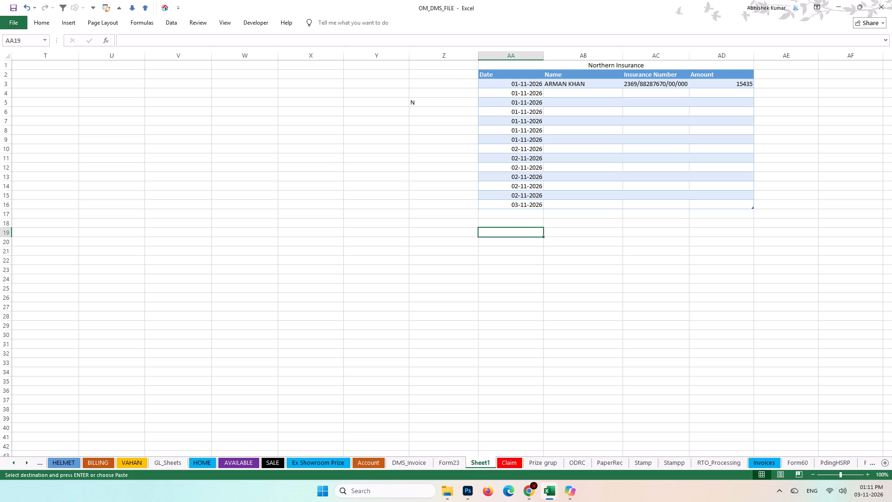
left_click(575, 88)
key("ctrl+v")
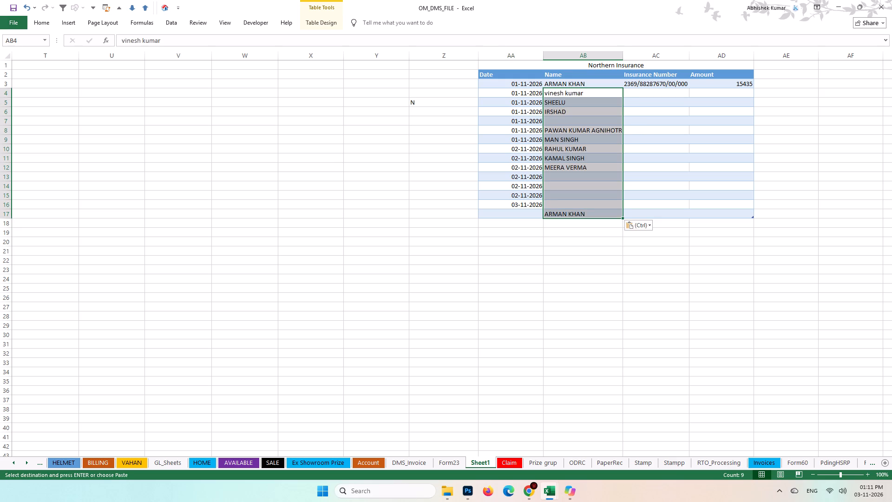
key("ctrl+z")
left_click(575, 81)
key("ctrl+v")
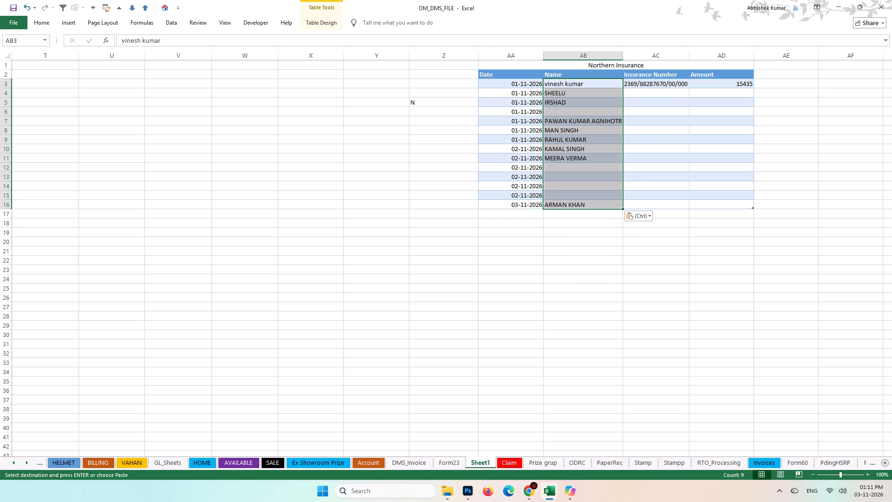
left_click(565, 258)
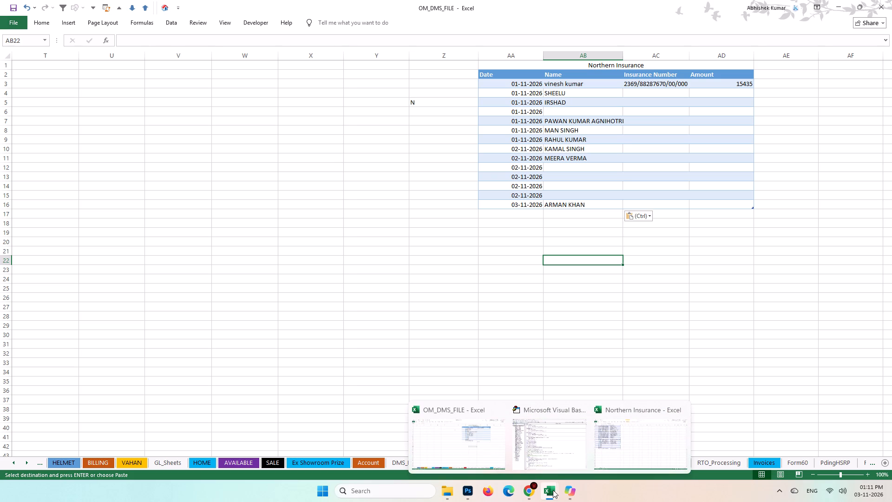
Copy the insurance numbers in B68:B81 of Northern Insurance into OM_DMS_FILE's Sheet1 Insurance Number column, starting at AC3.
left_click(655, 444)
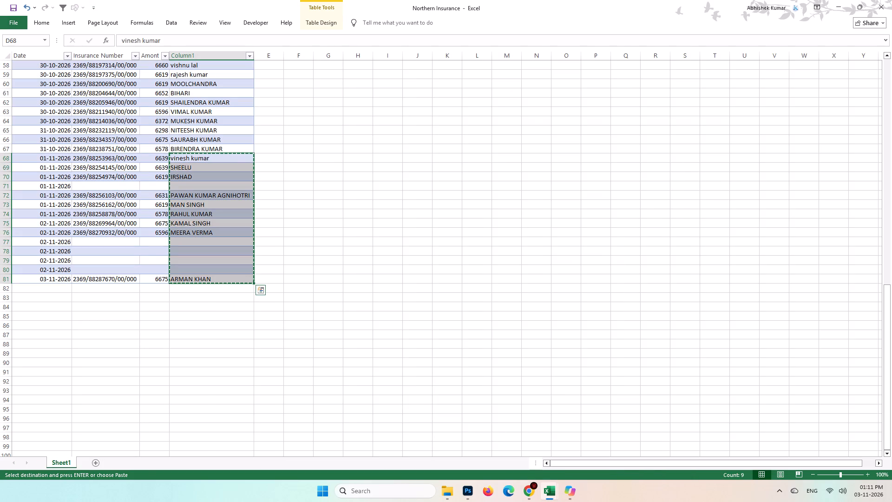
left_click_drag(108, 157, 116, 277)
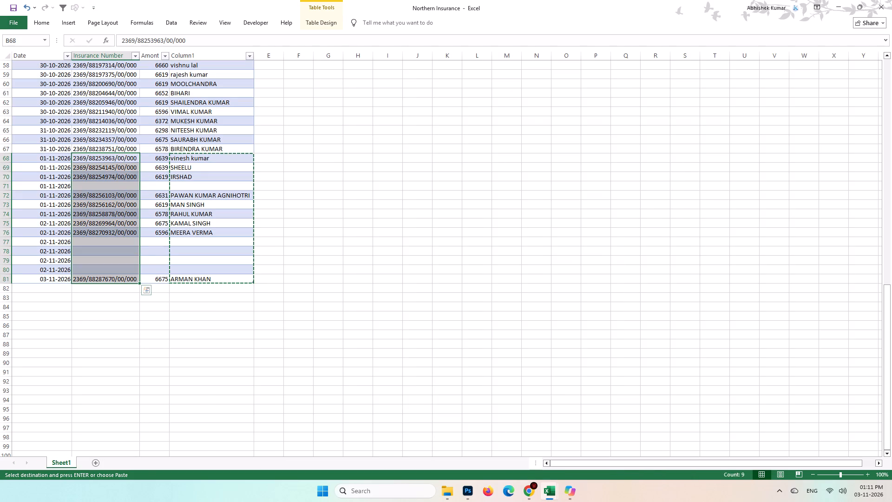
key("ctrl+c")
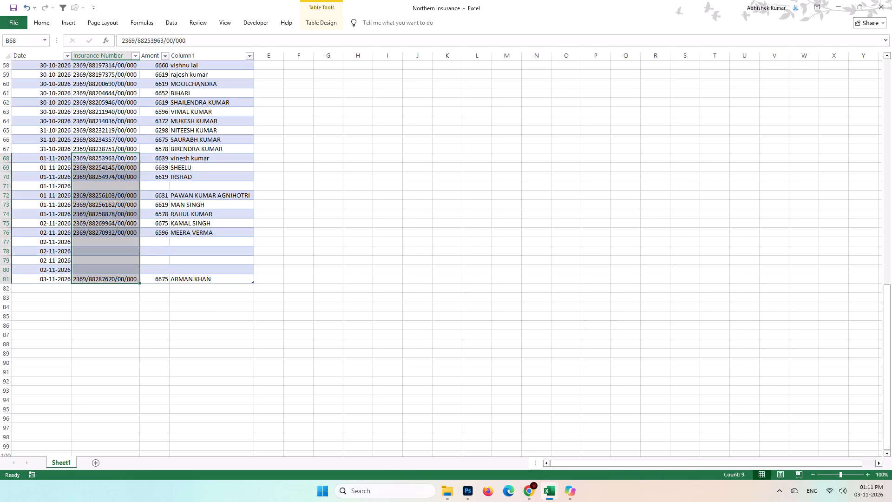
key("ctrl+c")
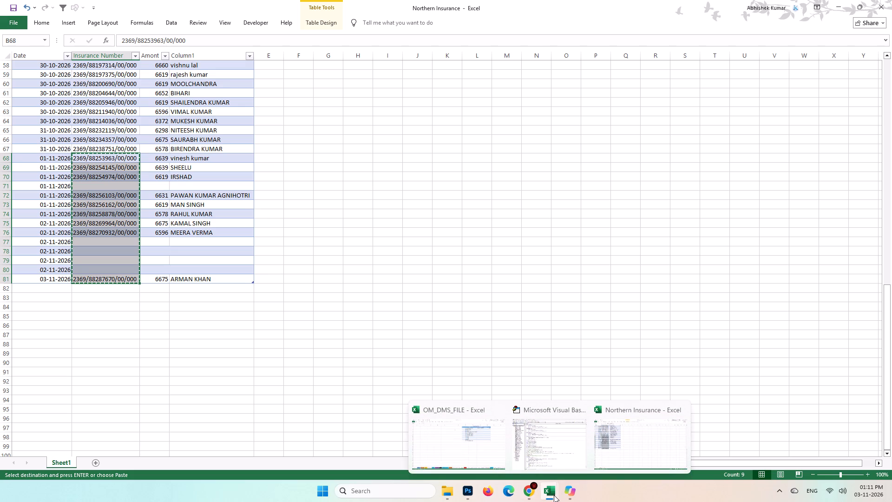
left_click(476, 441)
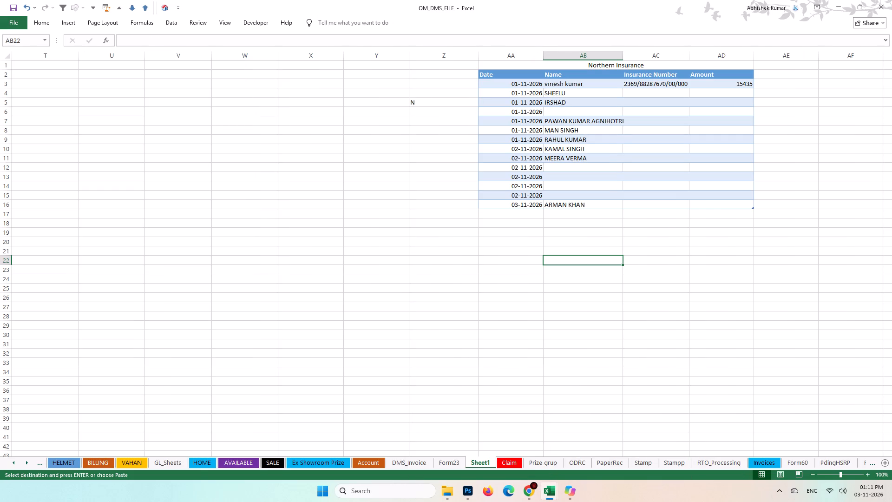
left_click(658, 83)
key("ctrl+v")
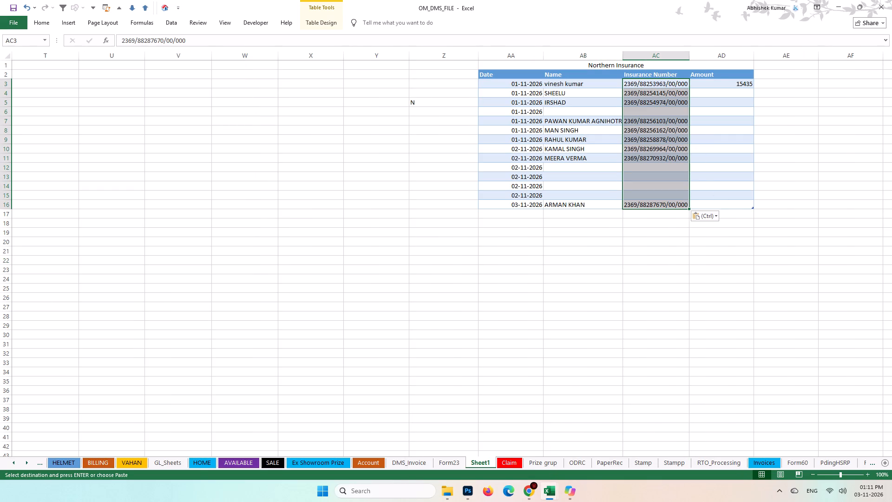
left_click(627, 279)
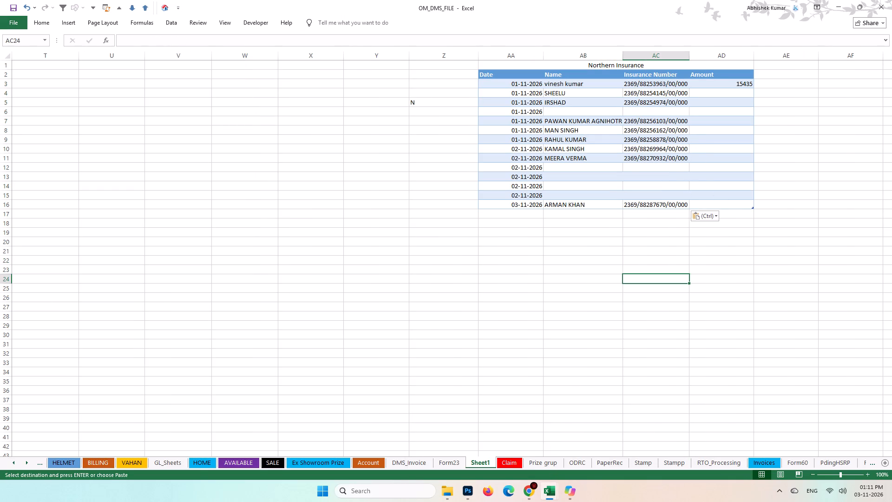
left_click(550, 270)
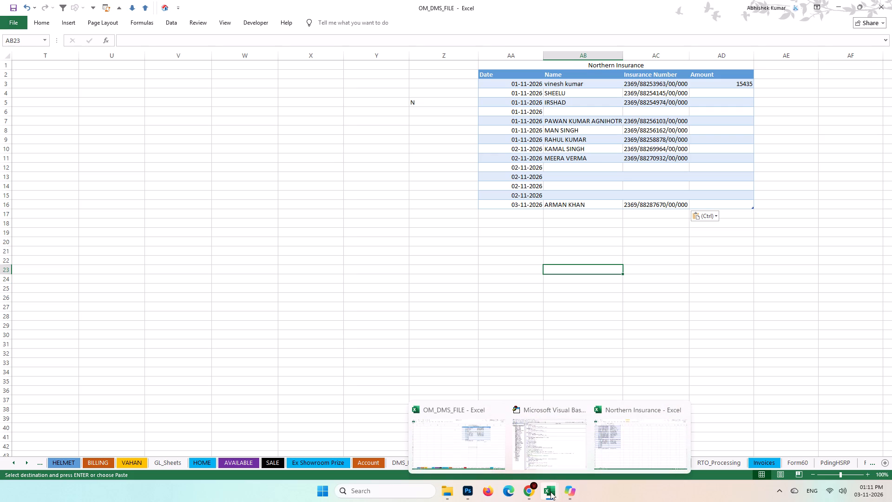
Copy the amounts in C68:C81 of Northern Insurance into the Amount column of OM_DMS_FILE's Sheet1, starting at AD3.
left_click(630, 439)
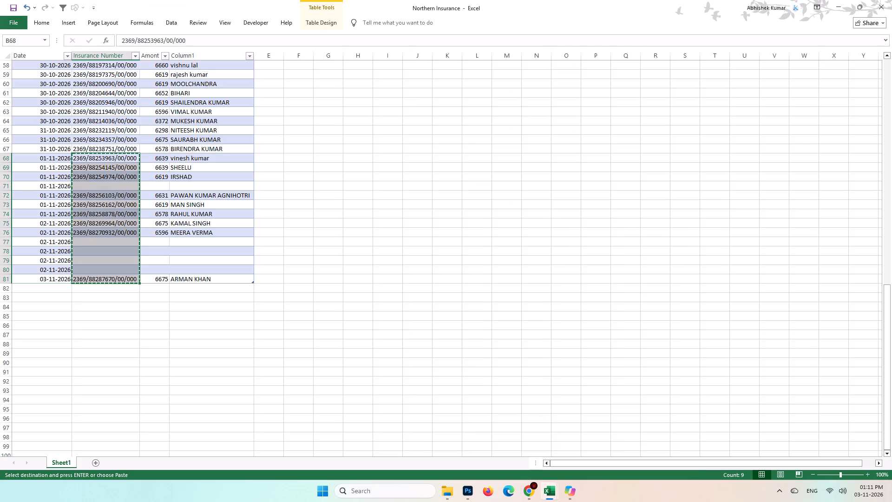
left_click_drag(159, 156, 150, 194)
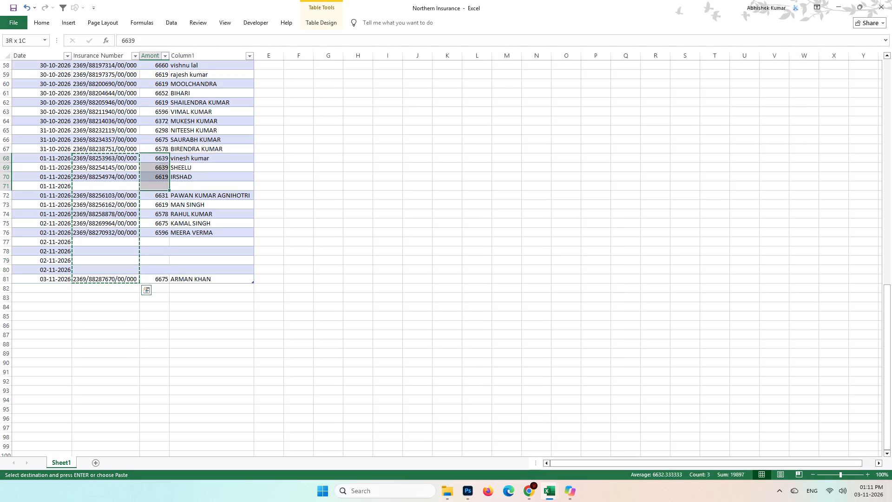
left_click_drag(150, 194, 149, 276)
key("ctrl+c")
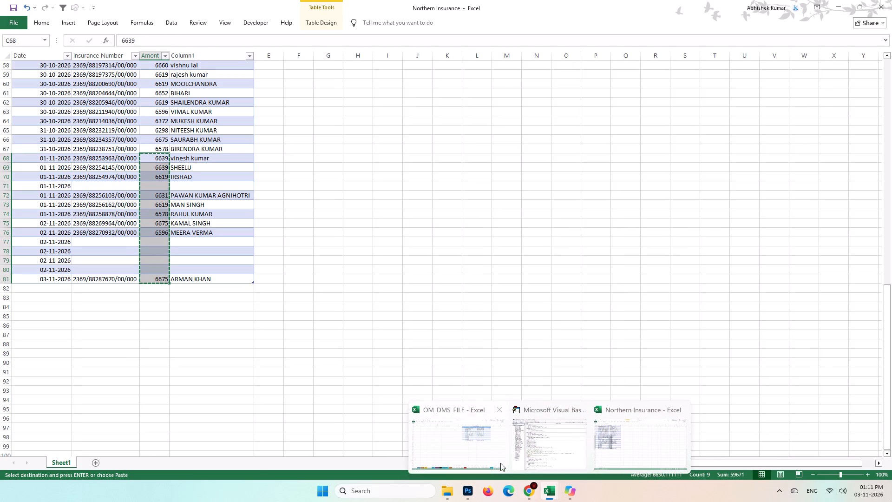
left_click(491, 452)
left_click(716, 83)
key("ctrl+v")
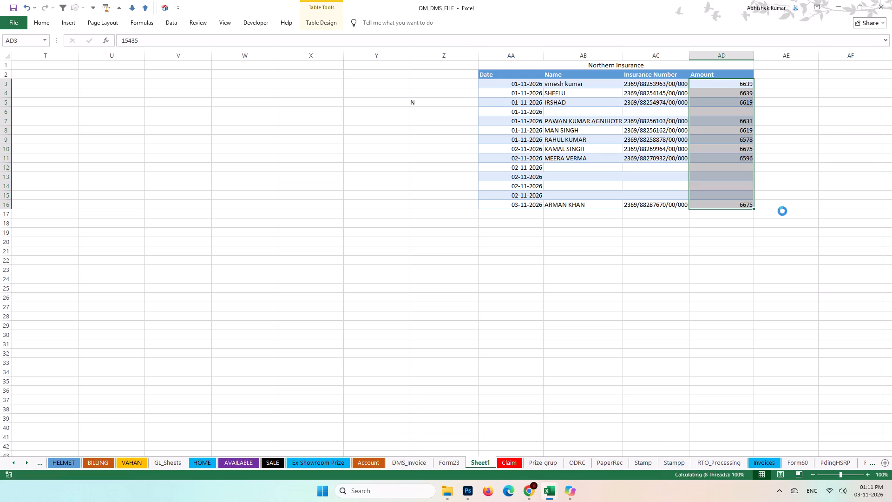
left_click(595, 269)
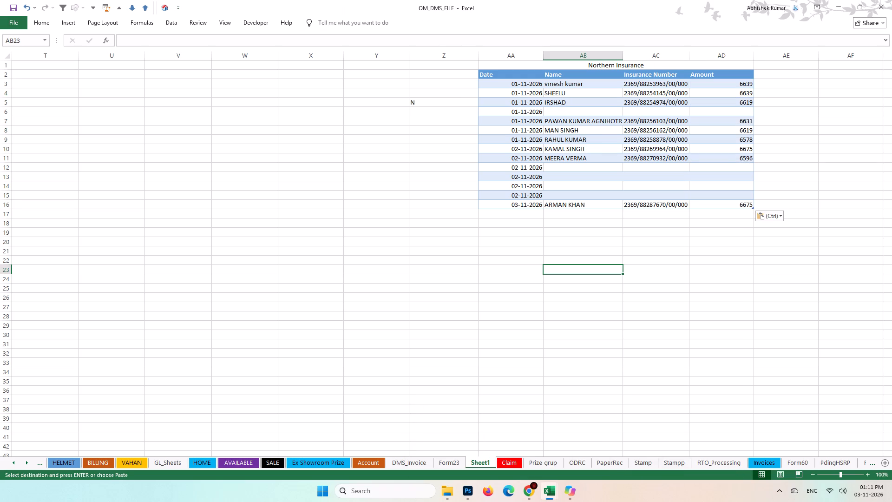
Fit the widths of the Amount and Name columns on Sheet1 to their contents.
double_click(755, 56)
left_click(705, 287)
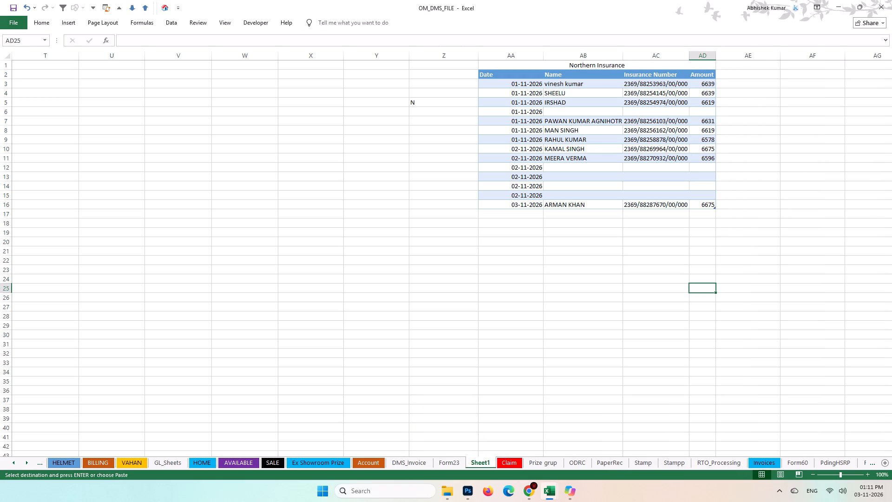
double_click(623, 55)
left_click(599, 268)
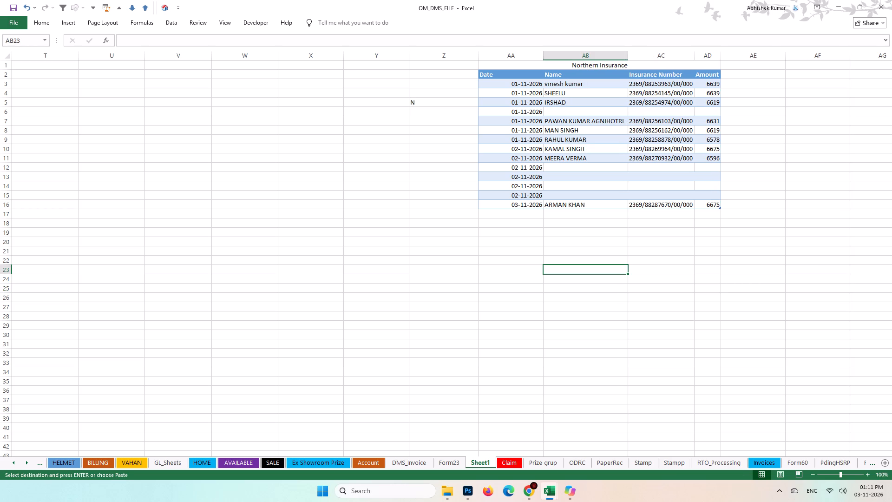
Copy the policy number from the HIBIPL-PolicyDetails PDF in Mahesh's folder under RTO Documents2, for the blank record in row 6.
left_click(569, 110)
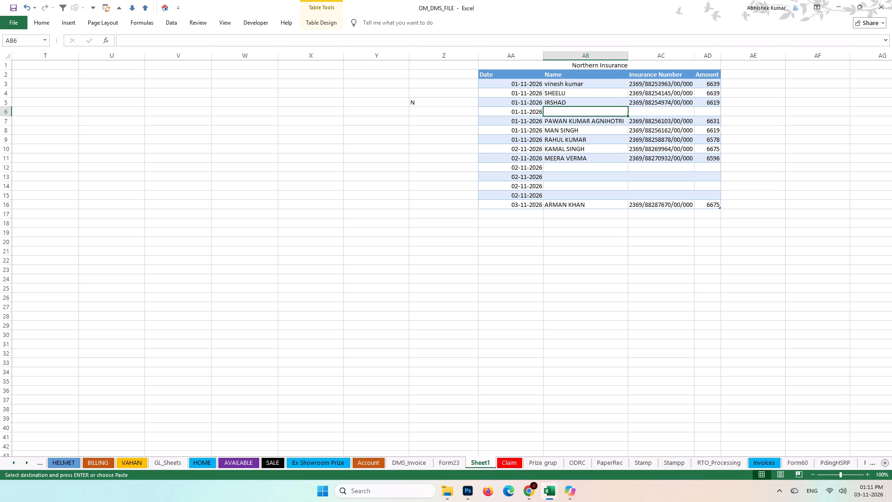
left_click(452, 501)
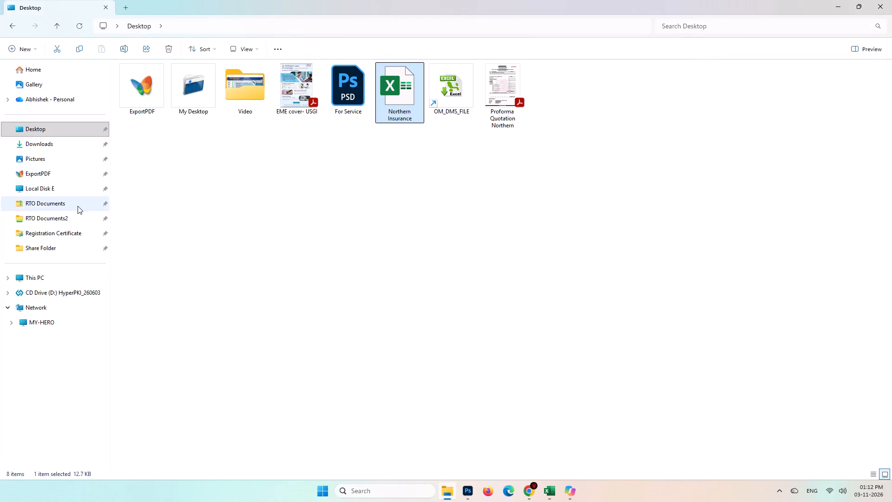
left_click(66, 214)
scroll(184, 236, "up", 6)
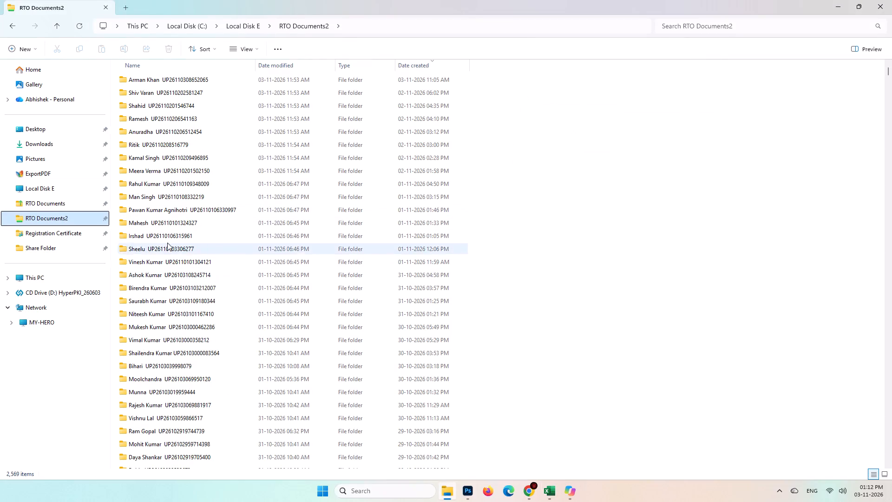
double_click(171, 224)
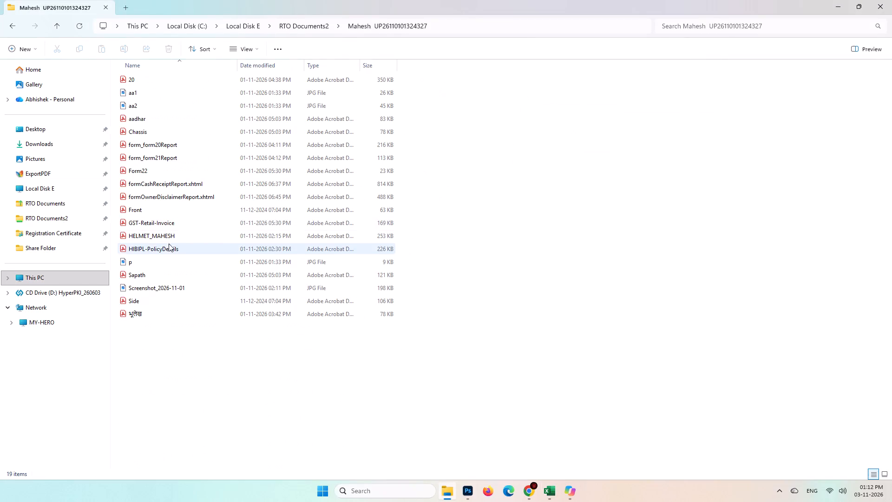
double_click(167, 248)
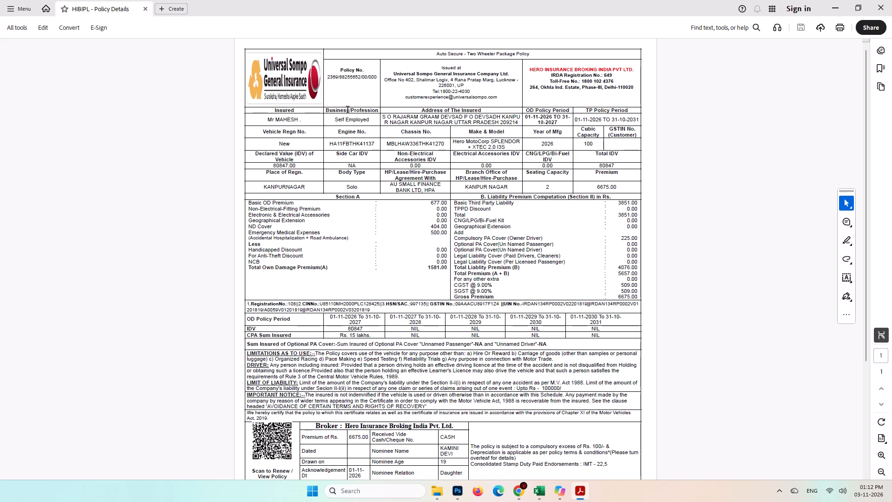
left_click_drag(328, 79, 372, 79)
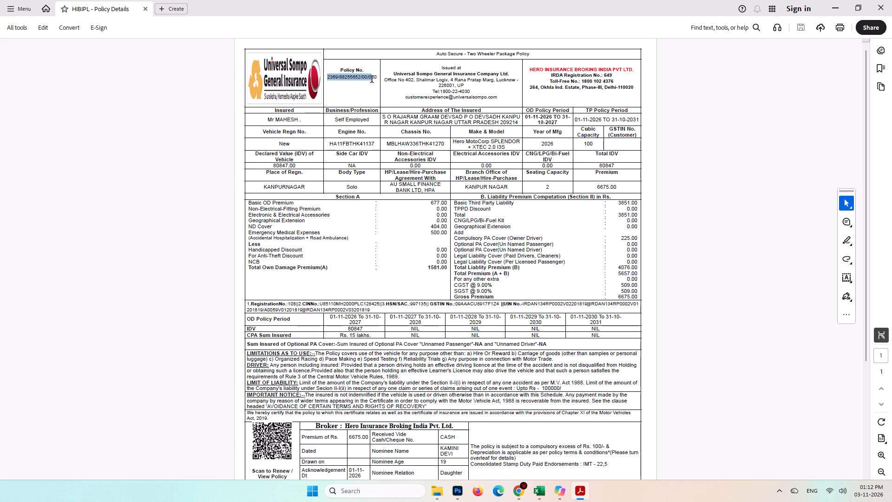
left_click_drag(372, 79, 376, 79)
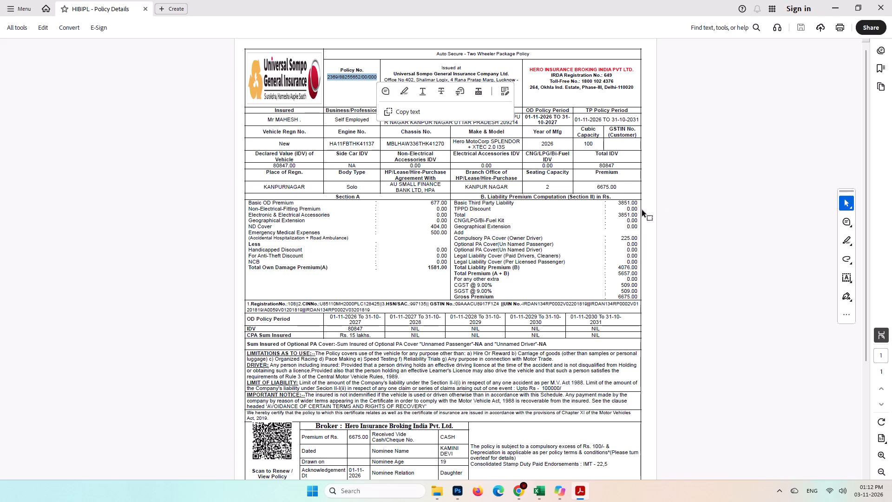
key("ctrl+c")
key("ctrl+c")
Close the Northern Insurance workbook and return to Sheet1 of OM_DMS_FILE.
left_click(540, 495)
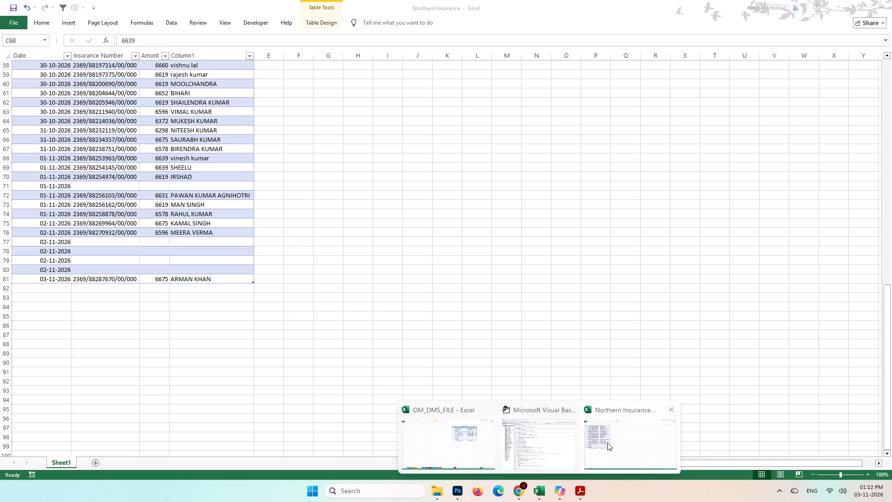
left_click(630, 443)
left_click(891, 0)
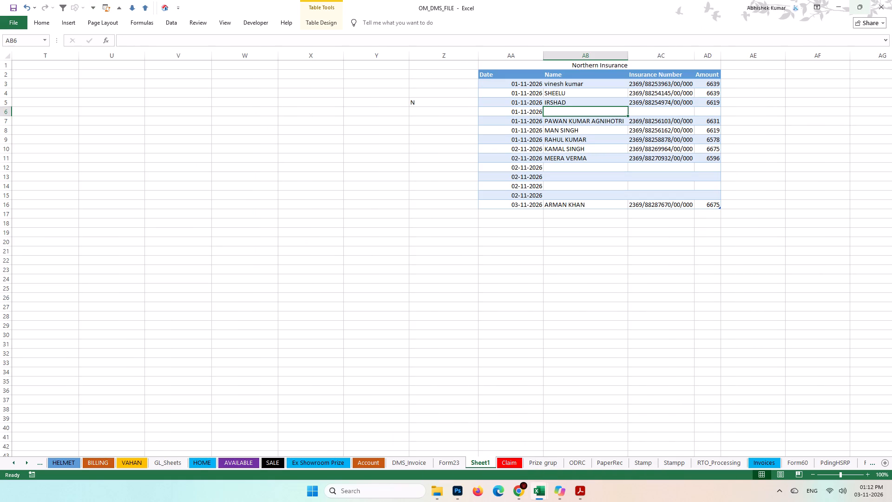
Fill row 6 with the name MAHESH, the copied policy number and amount 6675, and move to blank name cell AB12.
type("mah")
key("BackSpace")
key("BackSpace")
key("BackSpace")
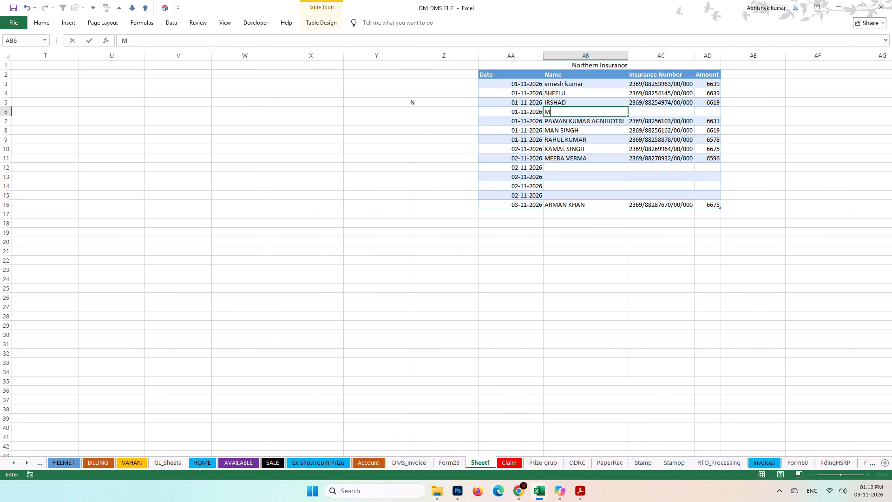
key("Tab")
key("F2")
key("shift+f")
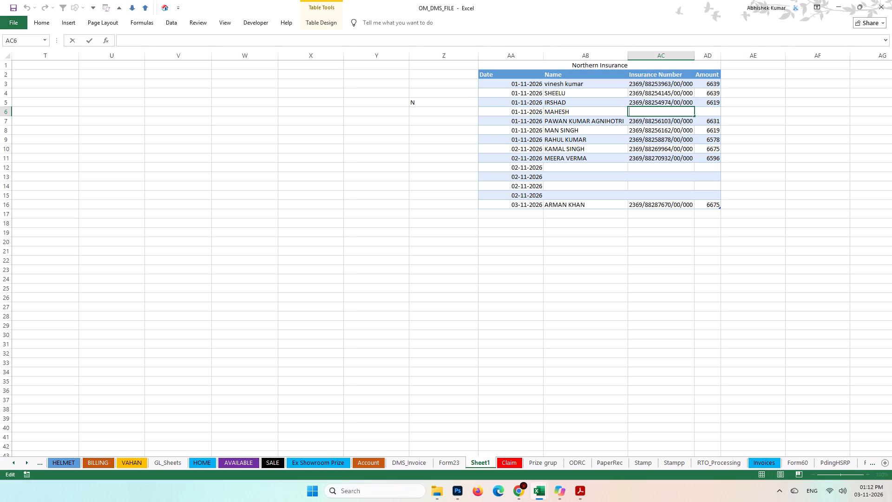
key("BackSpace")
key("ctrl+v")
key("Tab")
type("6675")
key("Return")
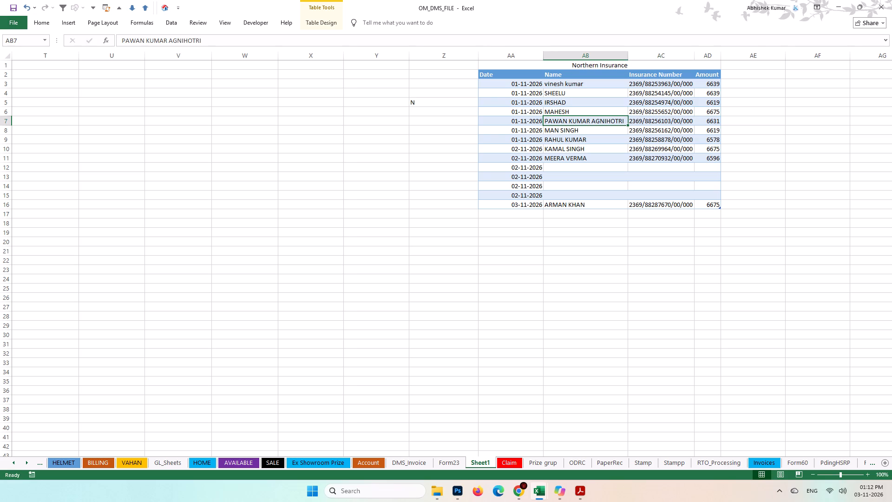
left_click(569, 169)
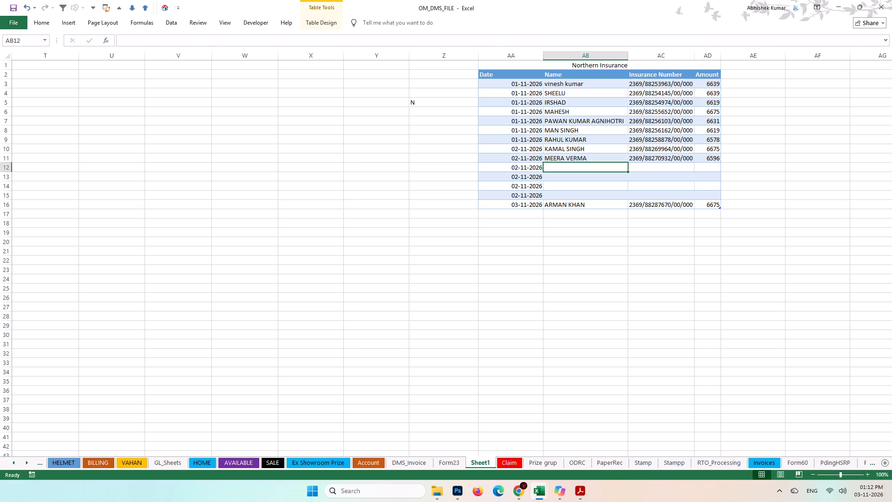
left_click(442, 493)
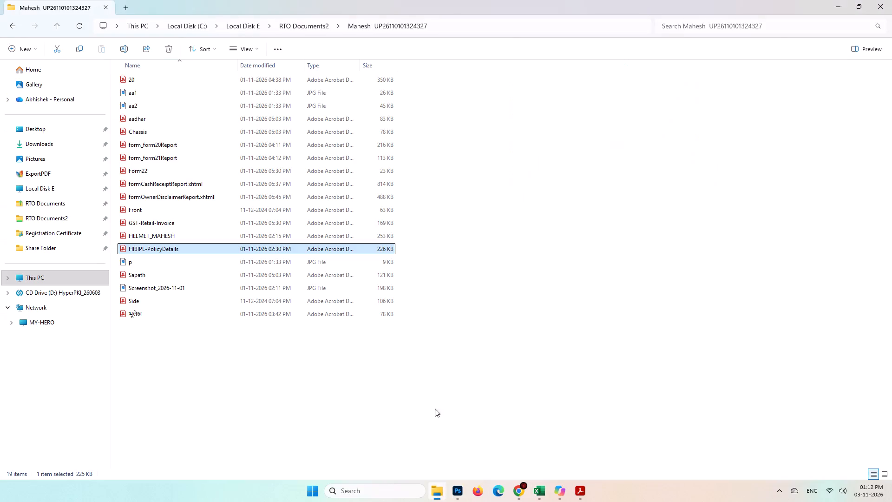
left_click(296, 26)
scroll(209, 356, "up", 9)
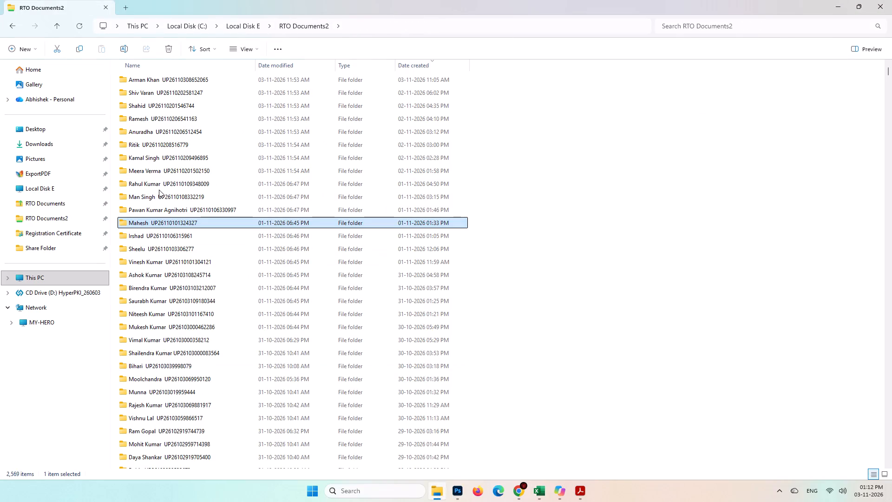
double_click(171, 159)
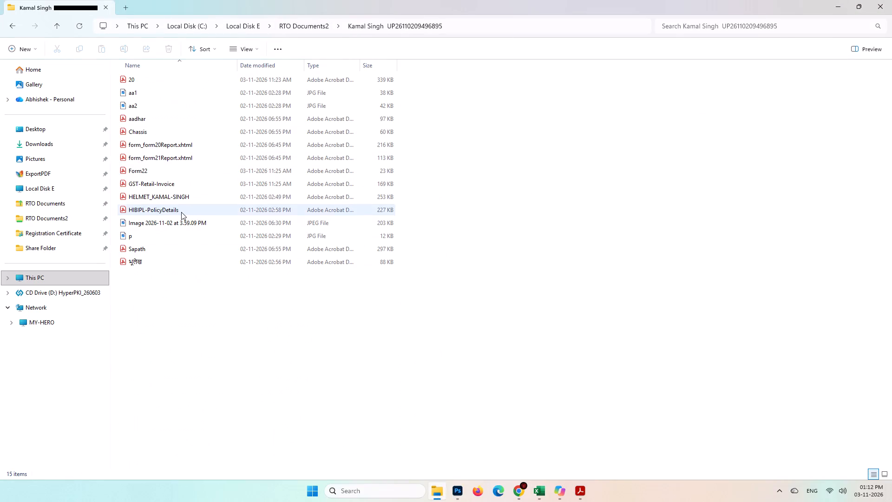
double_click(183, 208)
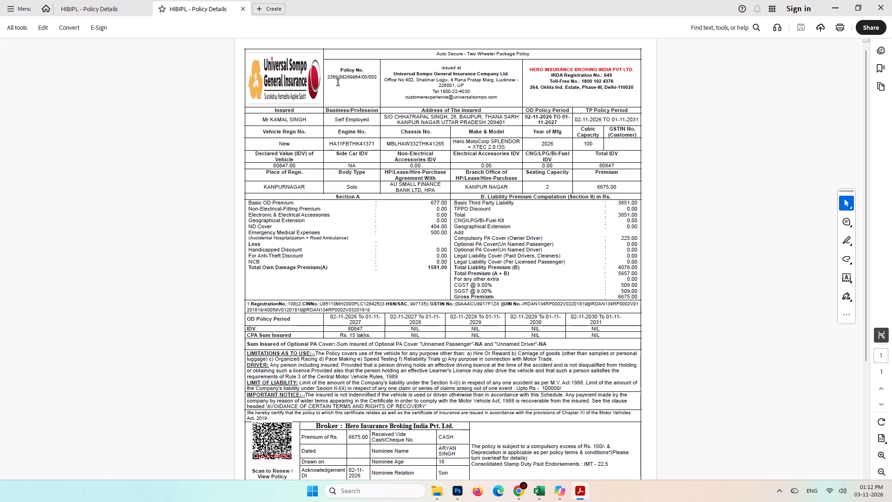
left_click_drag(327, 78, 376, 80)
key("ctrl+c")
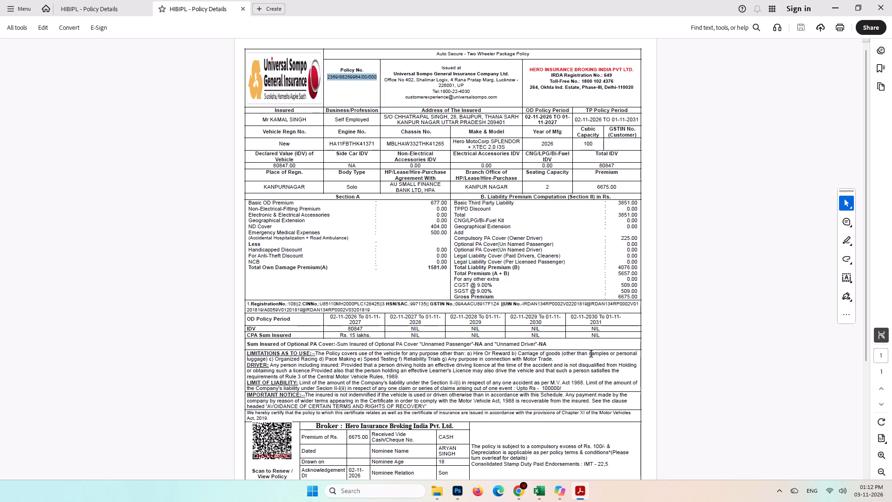
Close the Visual Basic editor window and return to Sheet1 of OM_DMS_FILE.
left_click(542, 494)
left_click(607, 458)
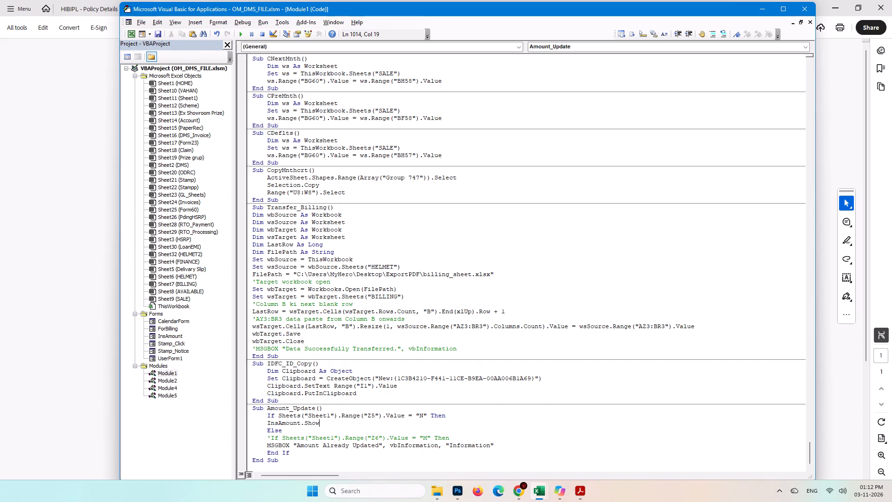
left_click(804, 11)
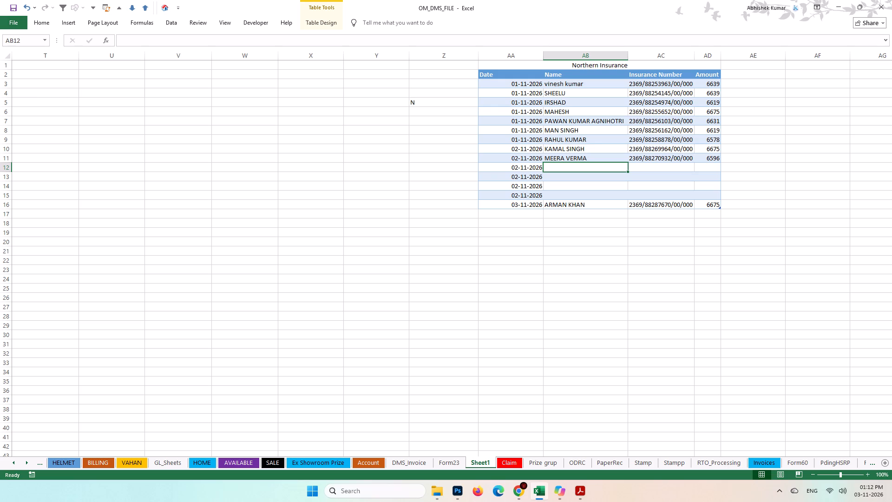
Copy the policy number from the HIBIPL-PolicyDetails PDF in Ritik's folder under RTO Documents2.
left_click(440, 496)
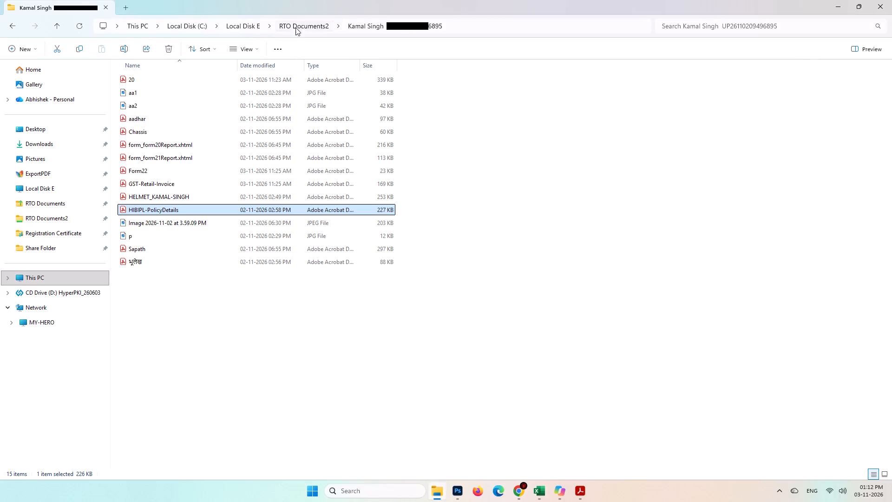
left_click(296, 24)
double_click(177, 145)
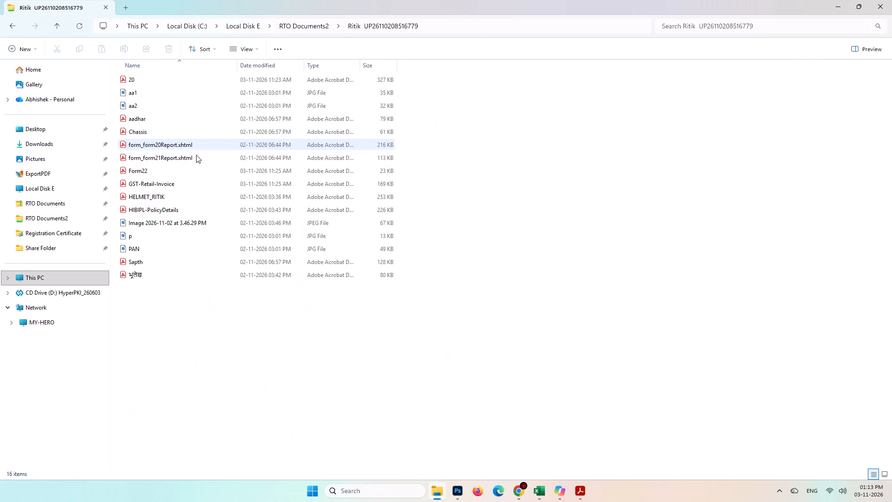
double_click(183, 207)
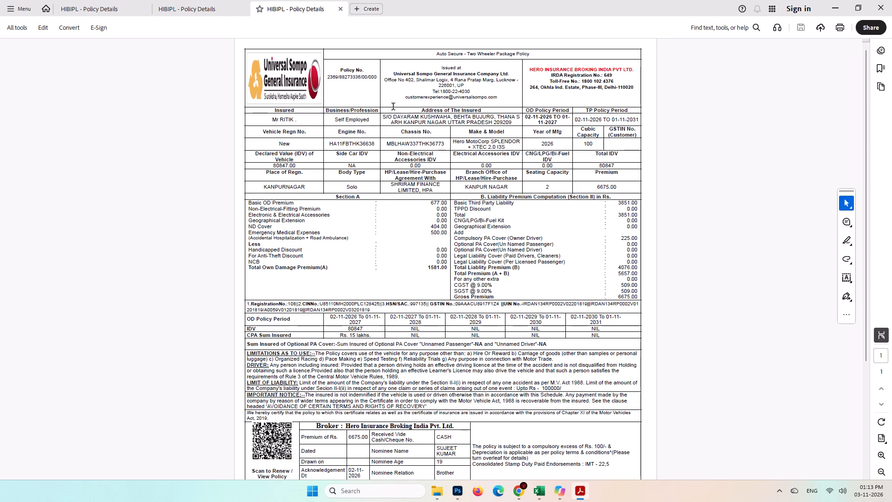
left_click_drag(328, 78, 376, 79)
key("ctrl+c")
key("ctrl+c")
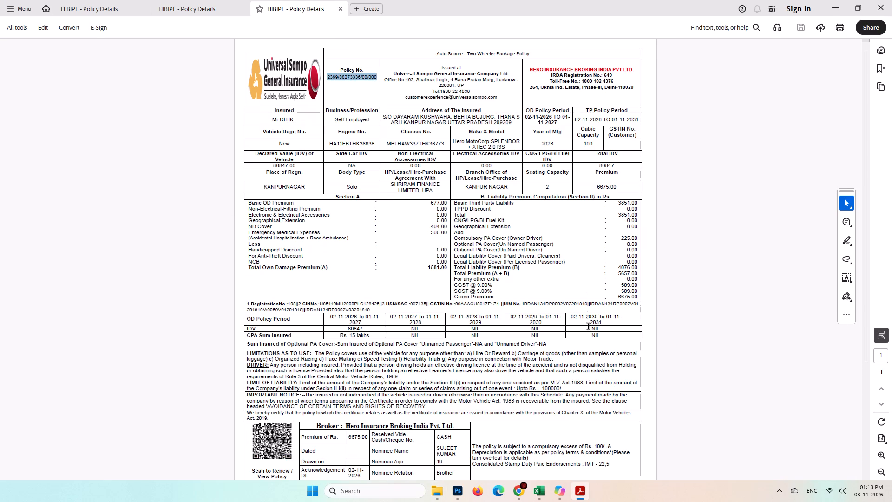
Fill row 12 of Sheet1's Northern Insurance table with the name RITIK, the copied policy number and amount 6675.
left_click(540, 501)
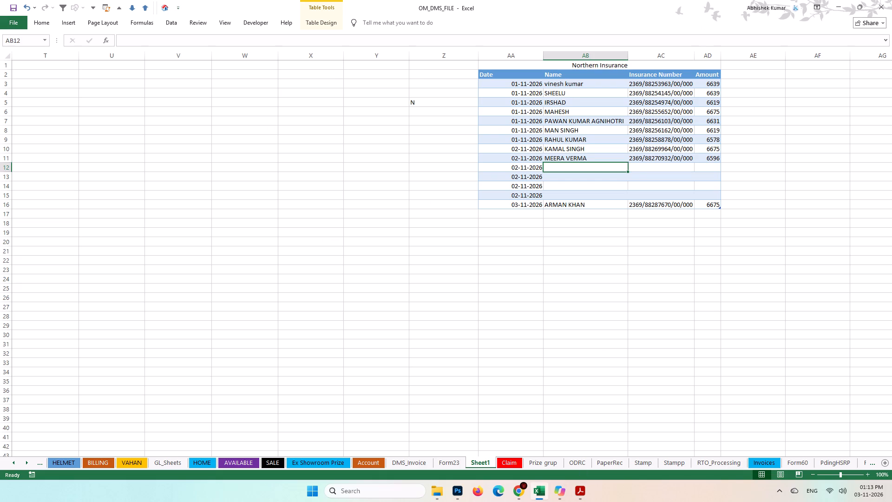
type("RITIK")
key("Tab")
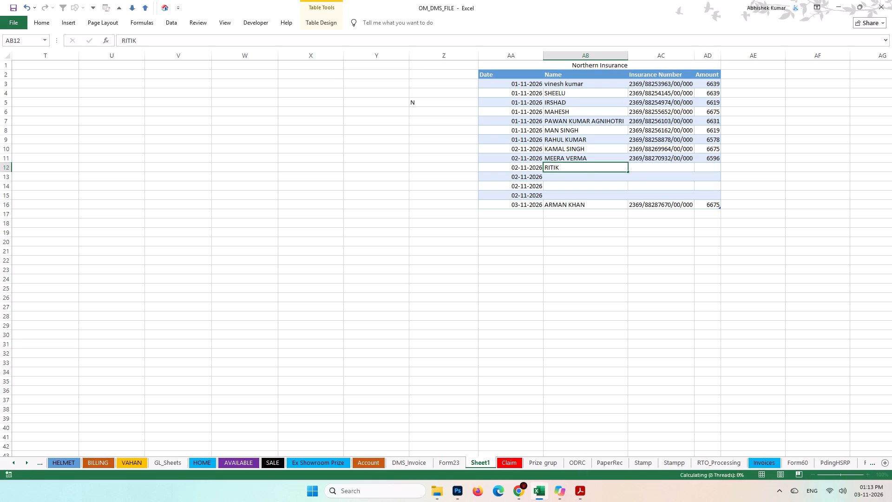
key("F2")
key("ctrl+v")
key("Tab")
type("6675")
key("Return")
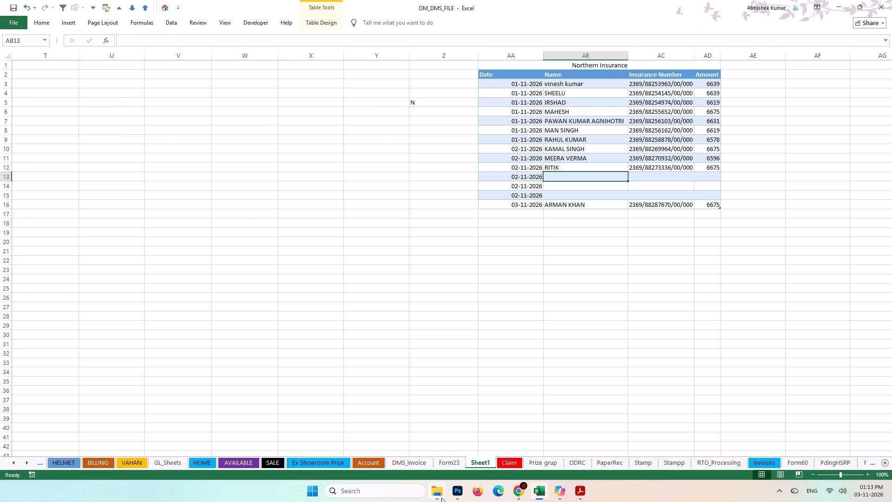
Copy the policy number from the HIBIPL-PolicyDetails PDF in Anuradha's folder under RTO Documents2, and close the PDF reader.
left_click(441, 498)
left_click(297, 25)
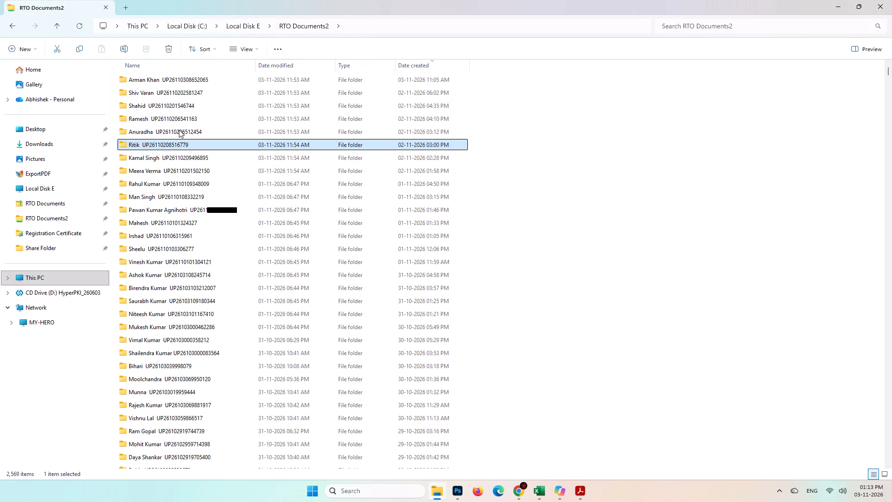
double_click(175, 133)
double_click(183, 213)
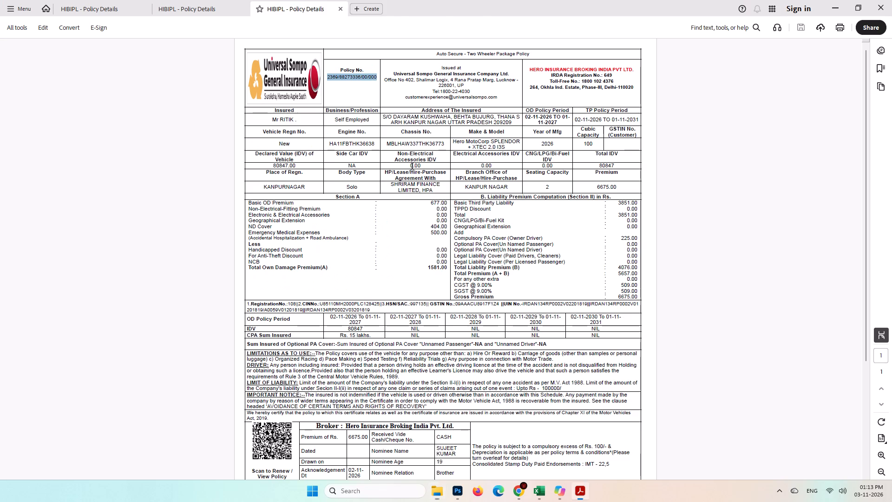
left_click_drag(328, 79, 375, 77)
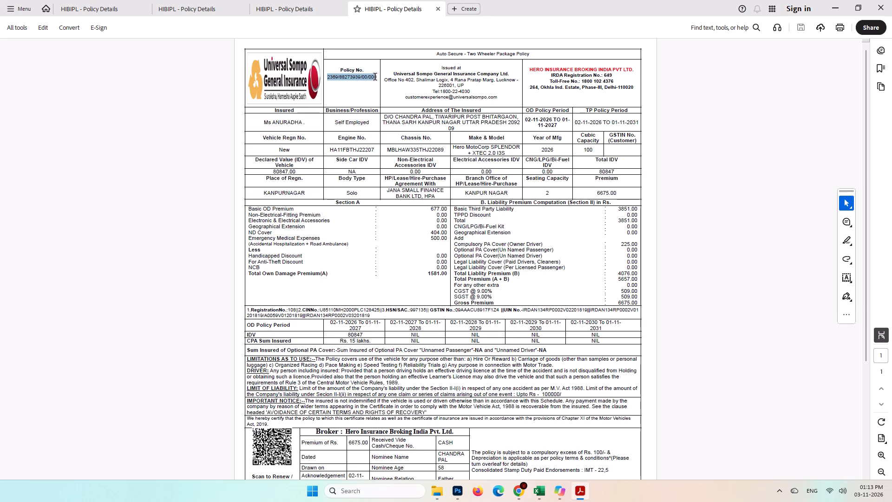
left_click_drag(375, 77, 376, 77)
key("ctrl+c")
left_click(891, 0)
Fill row 13 of Sheet1's Northern Insurance table with the name ANURADHA, the copied policy number and amount 6675.
left_click(546, 497)
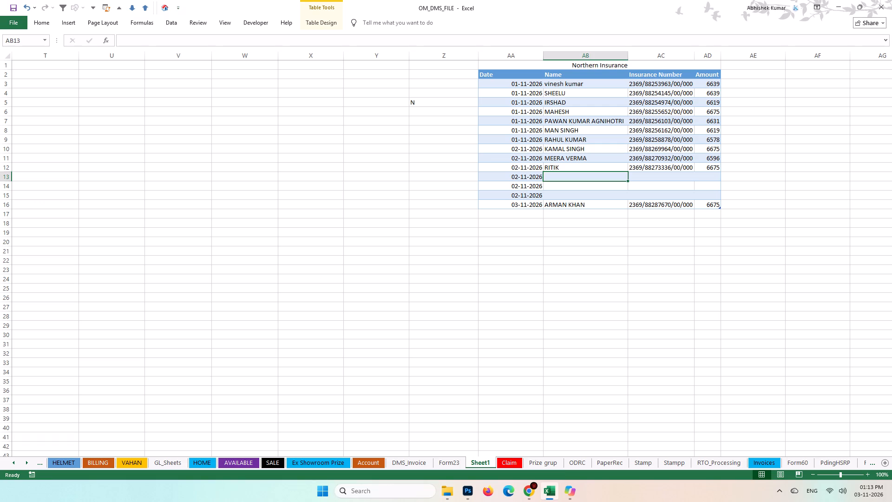
key("F2")
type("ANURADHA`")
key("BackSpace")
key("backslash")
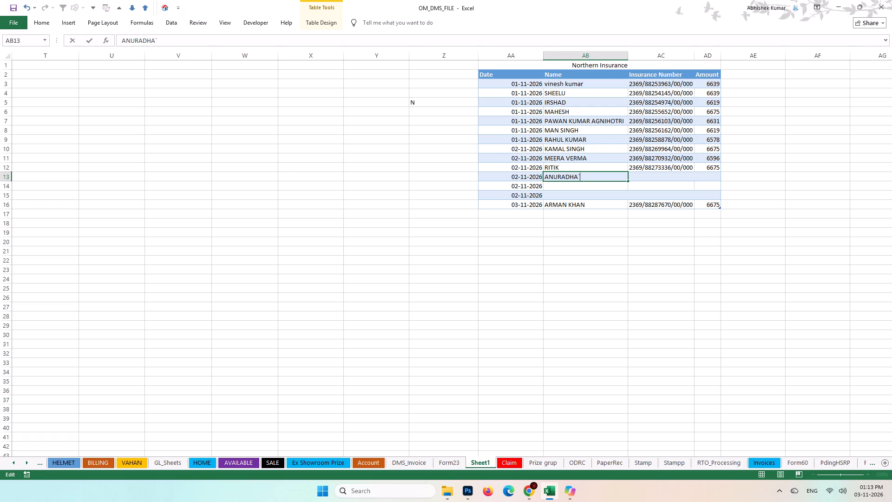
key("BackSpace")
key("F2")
left_click(655, 175)
key("F2")
key("ctrl+v")
key("Tab")
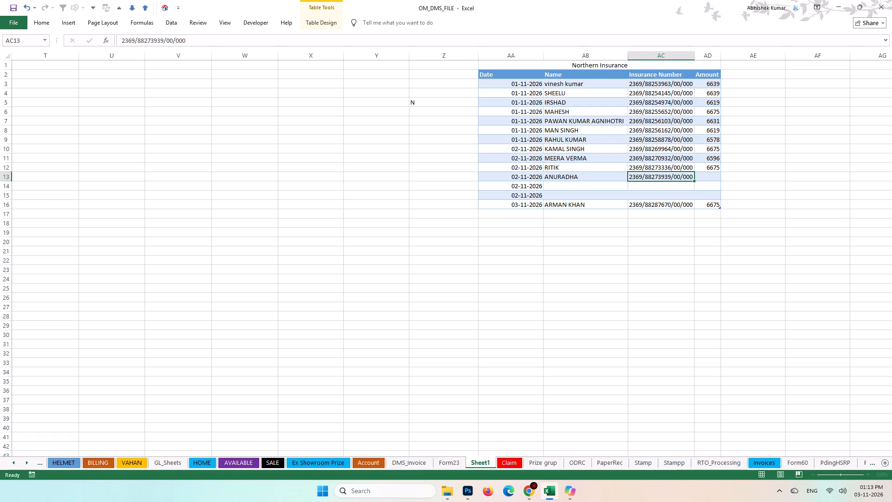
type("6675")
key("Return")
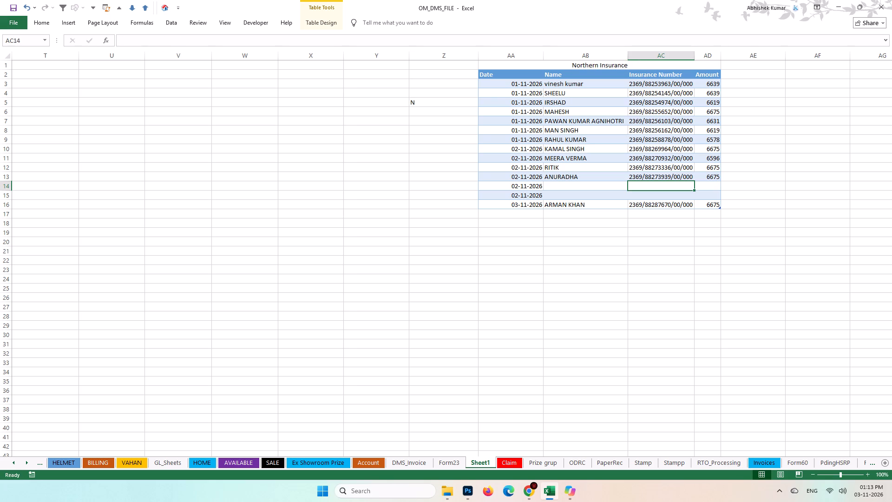
Copy the policy number from the HIBIPL-PolicyDetails PDF in Ramesh's folder under RTO Documents2, and close the PDF reader.
left_click(559, 188)
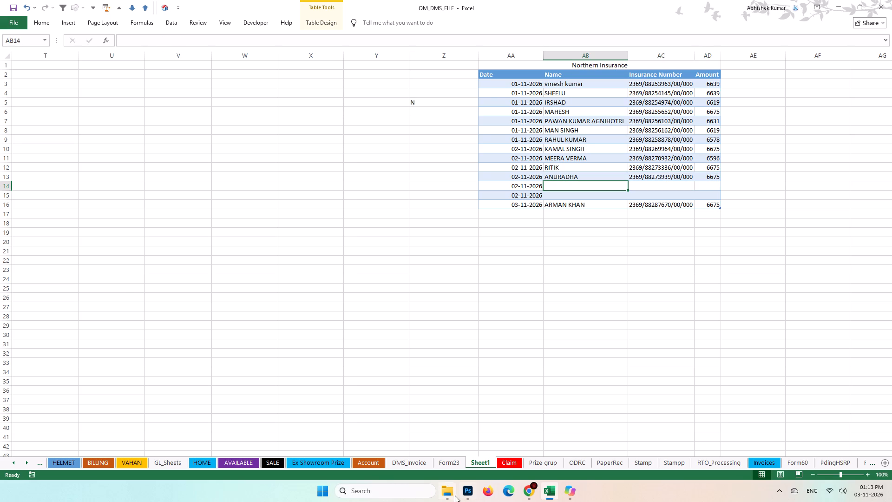
left_click(453, 493)
left_click(315, 25)
double_click(157, 117)
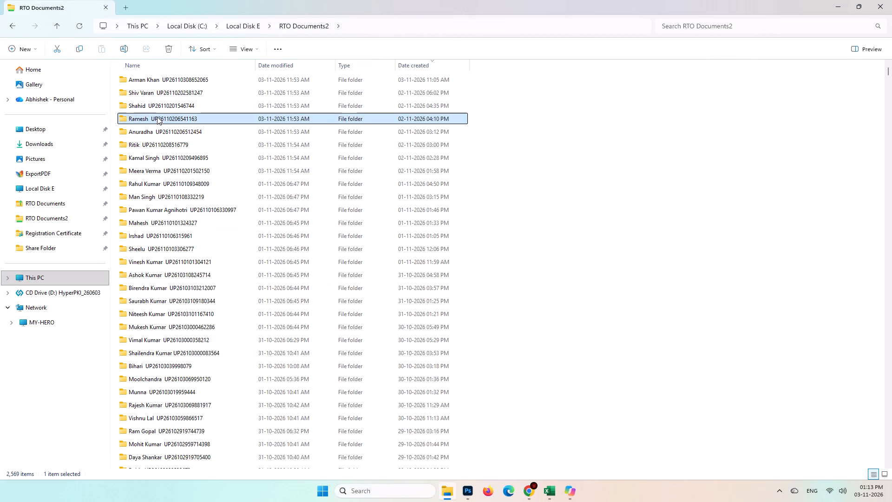
double_click(162, 181)
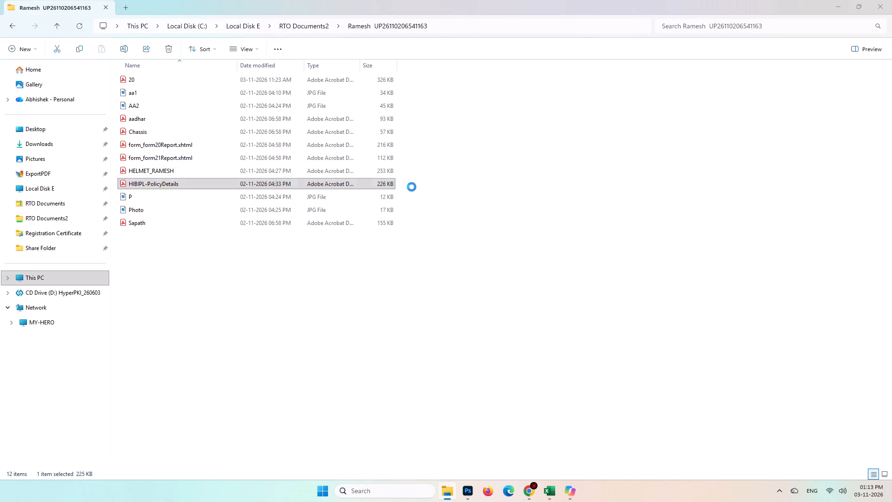
left_click_drag(328, 79, 367, 77)
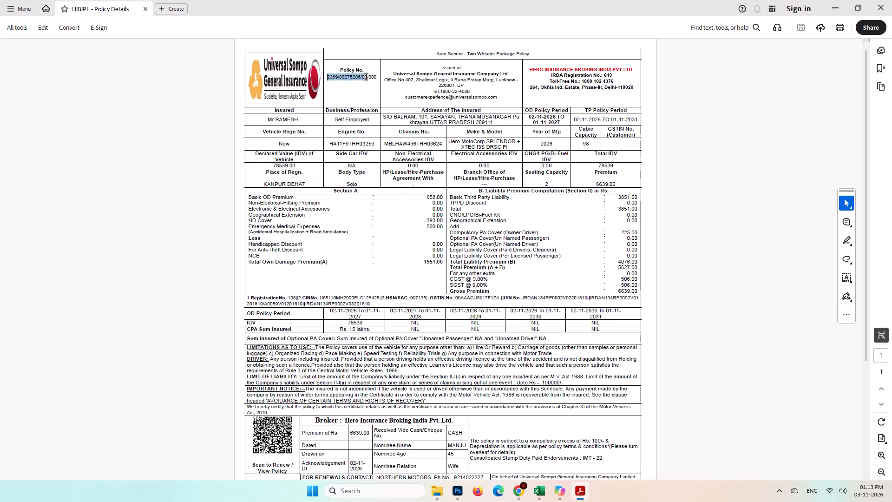
left_click_drag(367, 77, 375, 77)
key("ctrl+c")
left_click(891, 0)
Fill row 14 of Sheet1's Northern Insurance table with the name RAMESH, the copied policy number and amount 6639.
left_click(557, 496)
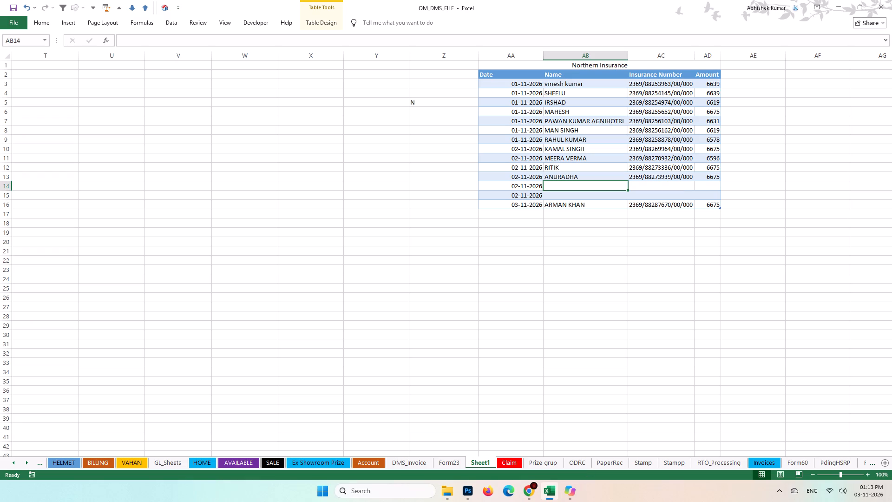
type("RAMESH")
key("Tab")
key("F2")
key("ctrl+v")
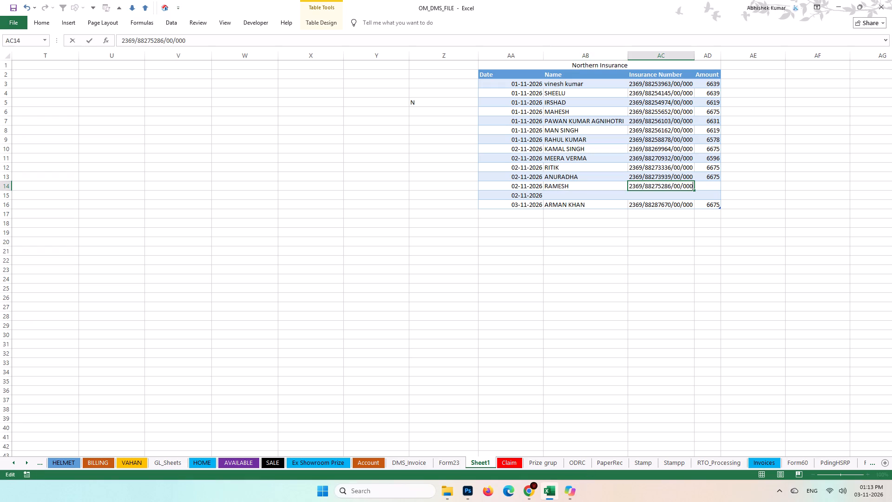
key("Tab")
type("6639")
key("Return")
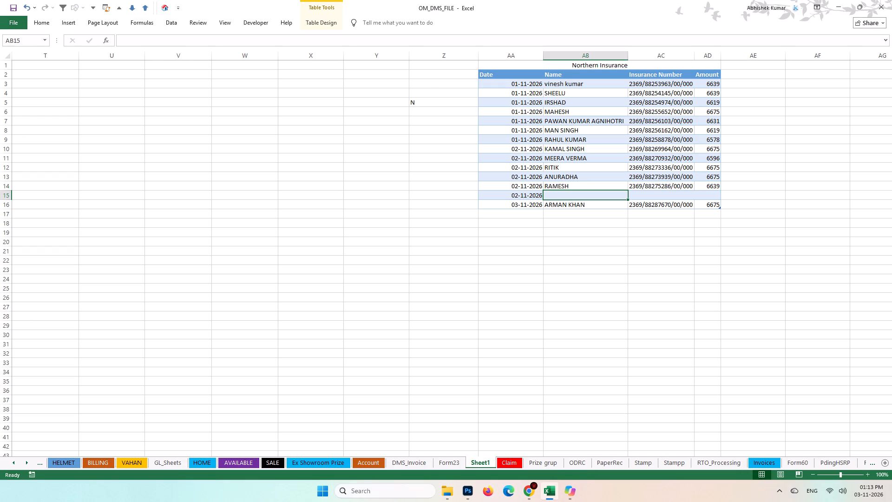
Copy the policy number from the HIBIPL-PolicyDetails PDF in Shahid's folder under RTO Documents2, and close the PDF reader.
left_click(444, 499)
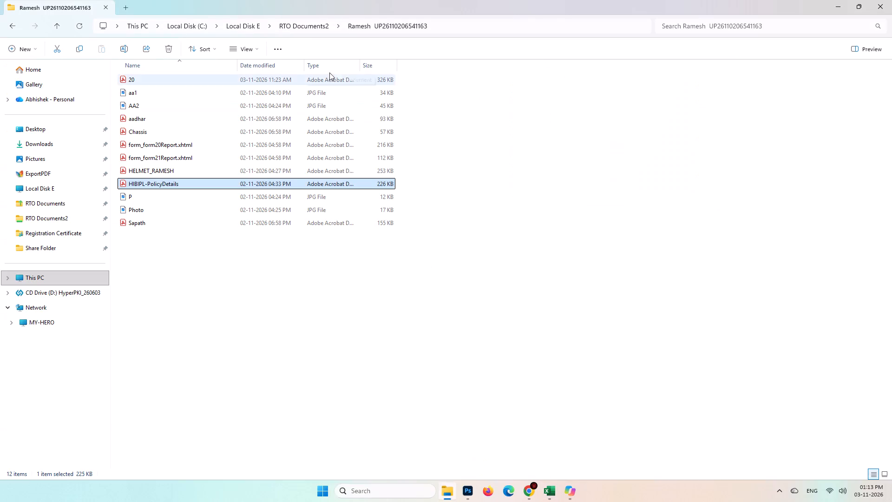
left_click(307, 24)
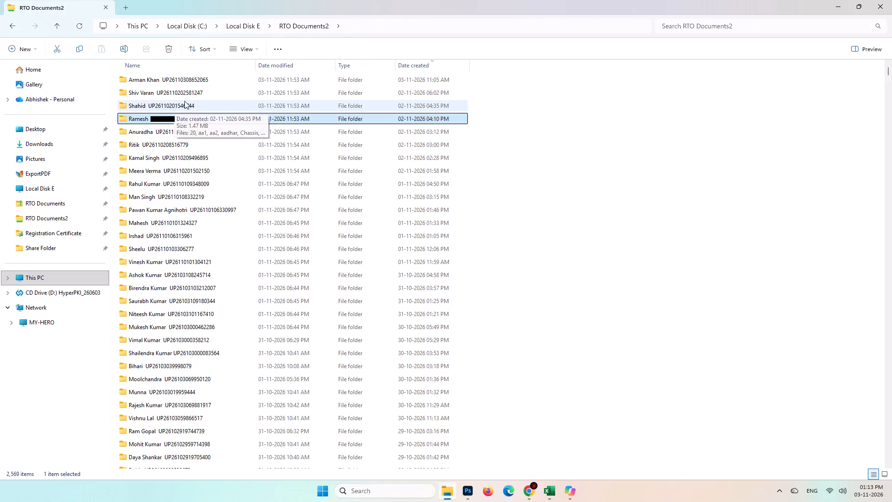
left_click(184, 101)
double_click(180, 101)
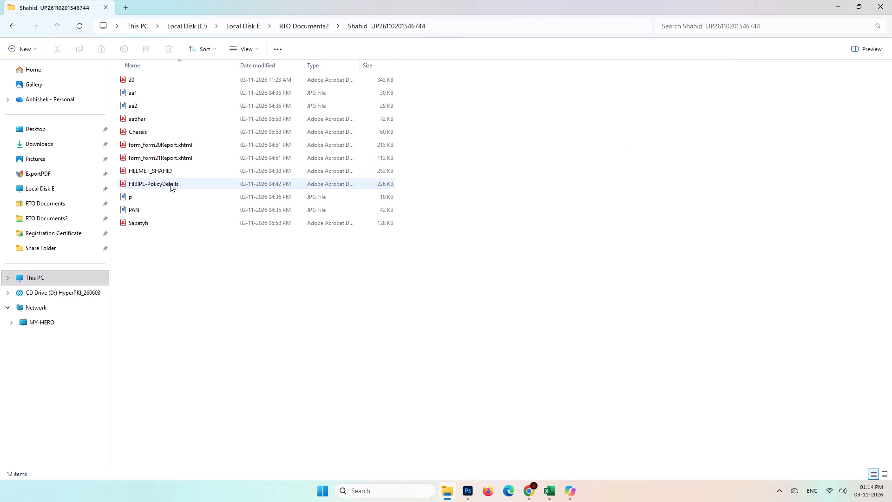
double_click(170, 184)
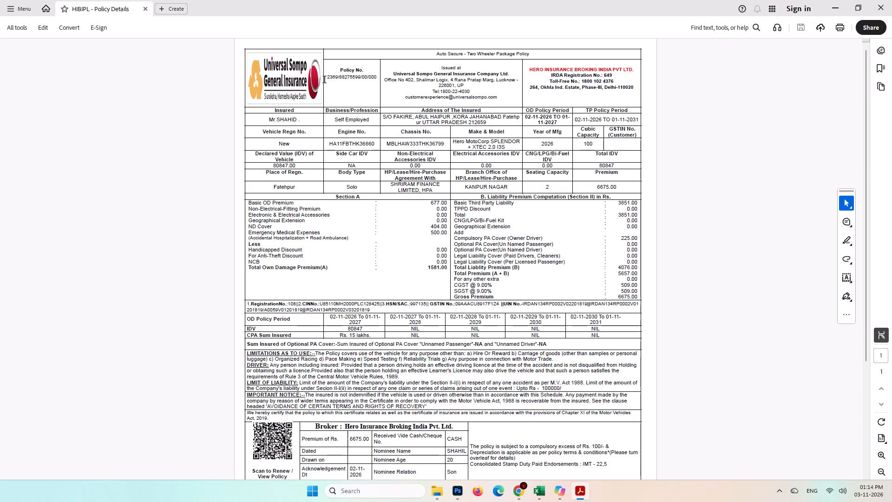
left_click_drag(328, 79, 377, 79)
key("ctrl+c")
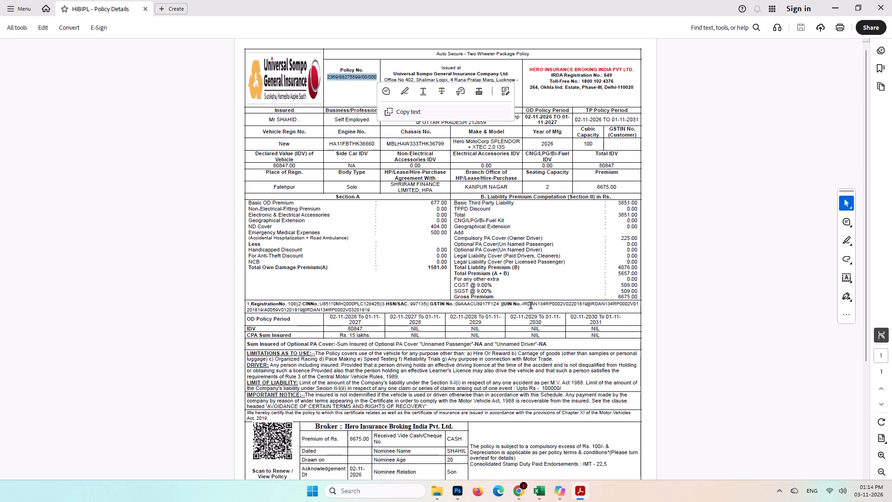
left_click(891, 0)
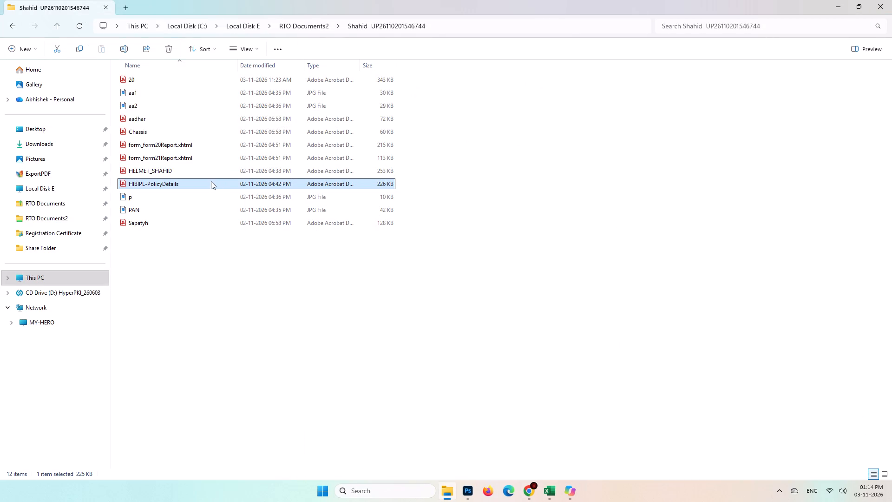
double_click(211, 181)
left_click(891, 0)
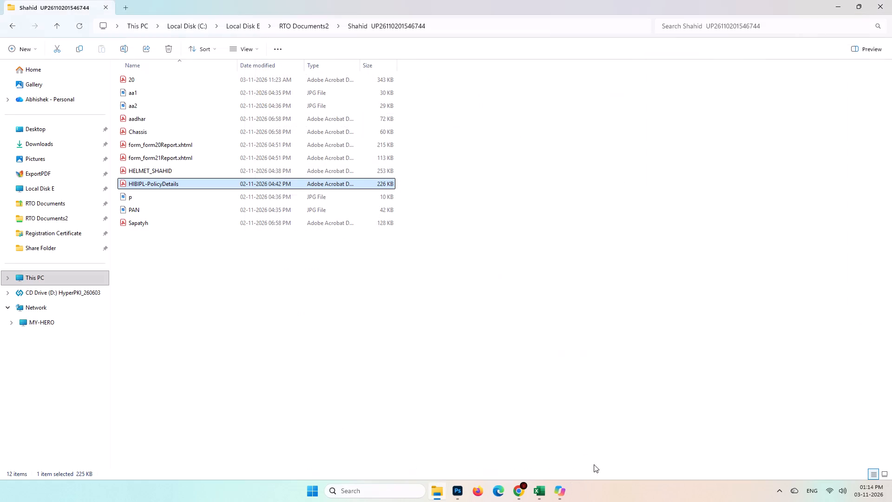
Fill row 15 of Sheet1's Northern Insurance table with the name SHAHID, the policy number from the clipboard and amount 6675.
left_click(549, 492)
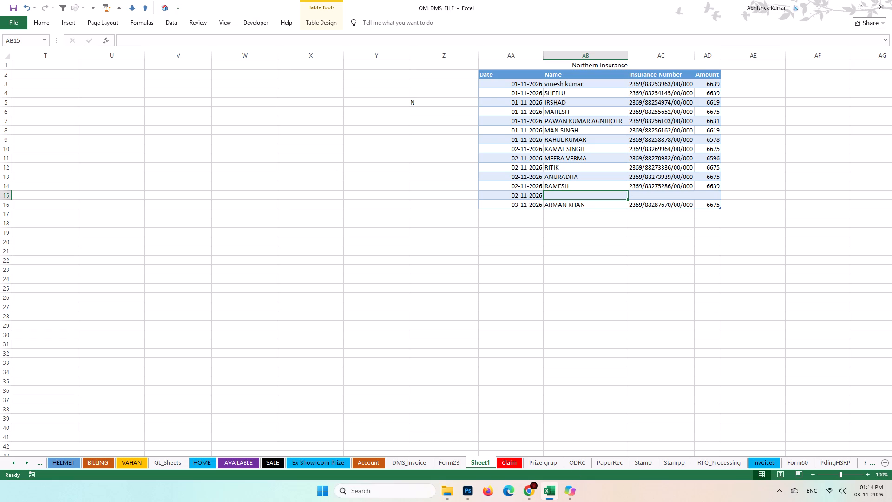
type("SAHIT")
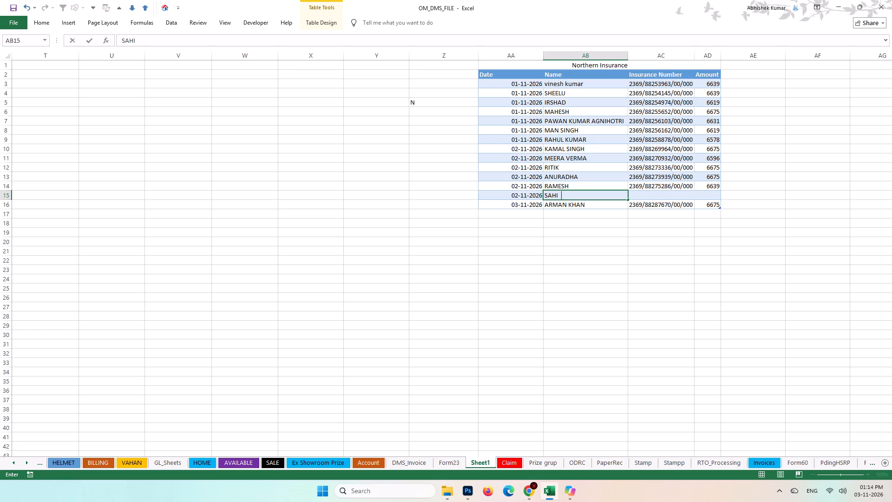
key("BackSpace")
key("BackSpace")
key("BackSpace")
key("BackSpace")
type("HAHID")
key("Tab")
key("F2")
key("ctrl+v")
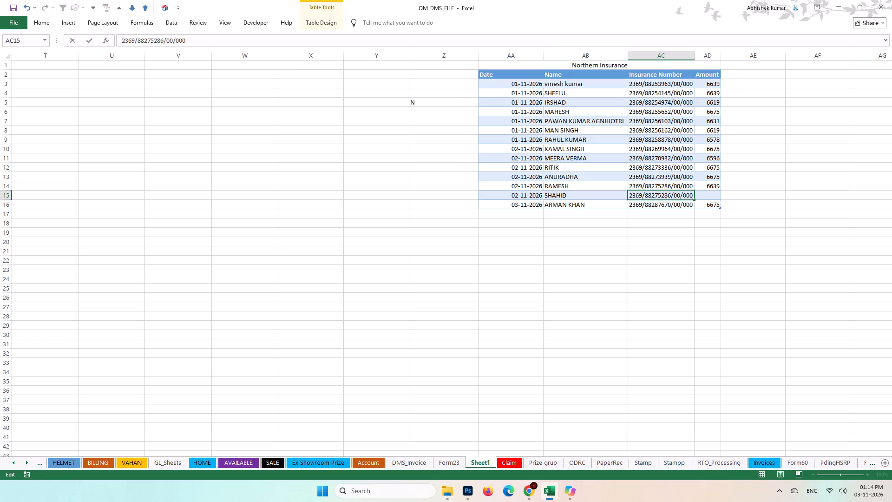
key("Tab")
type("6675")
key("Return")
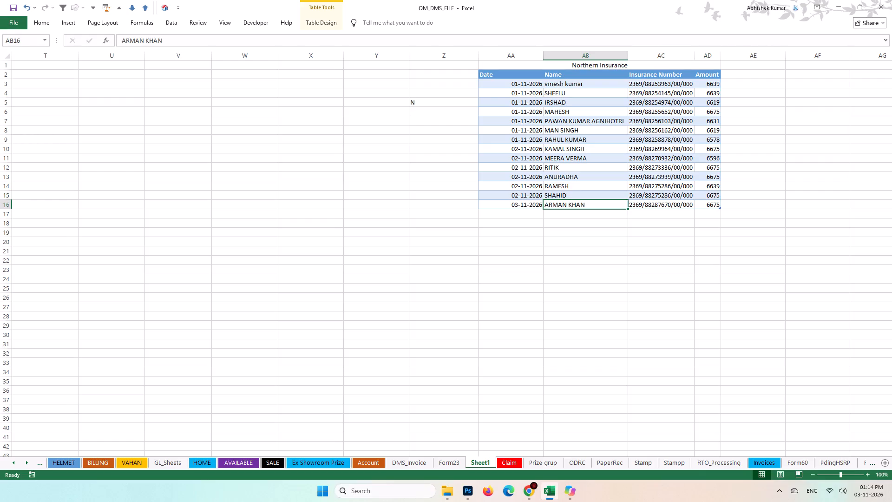
Add row 17 below the last record of the Northern Insurance table with the date 2/11/26.
left_click(515, 211)
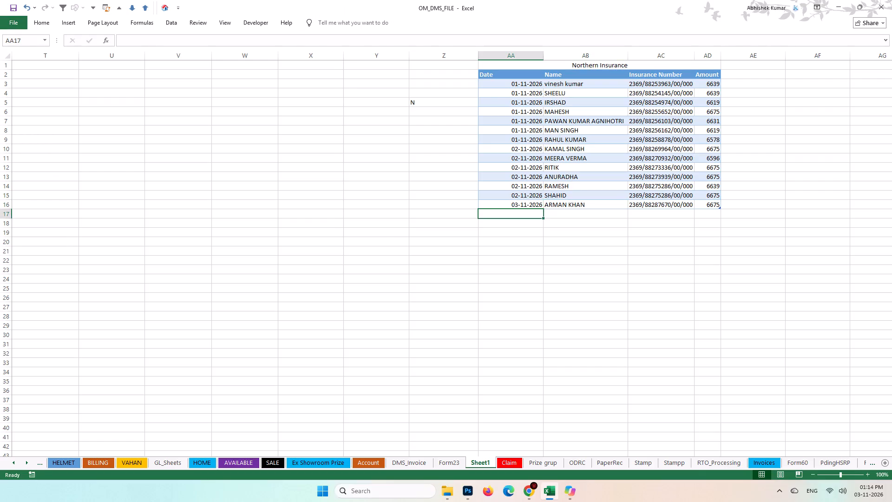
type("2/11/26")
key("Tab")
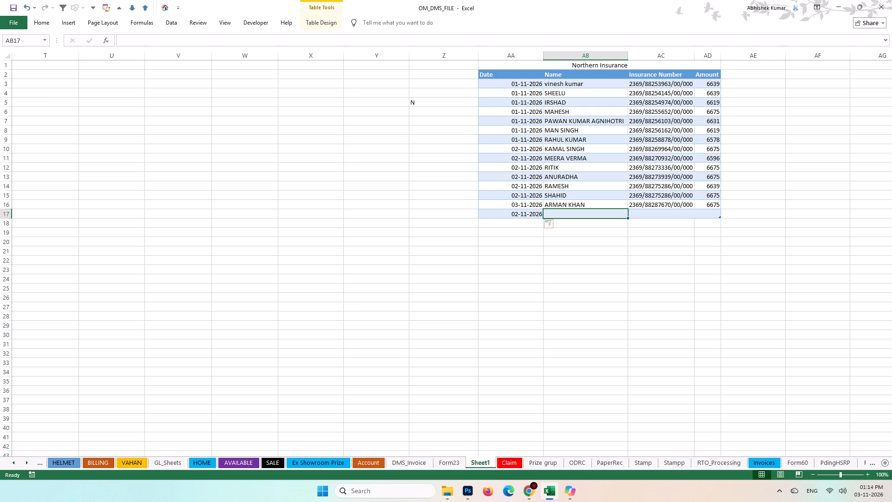
Copy the policy number from the HIBIPL-PolicyDetails PDF in Shiv's folder under RTO Documents2, and close the PDF reader.
left_click(446, 493)
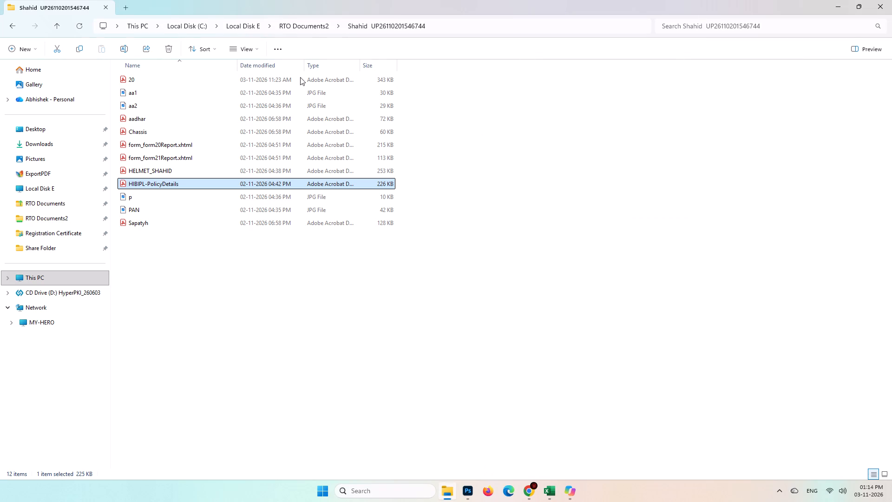
left_click(308, 26)
double_click(174, 89)
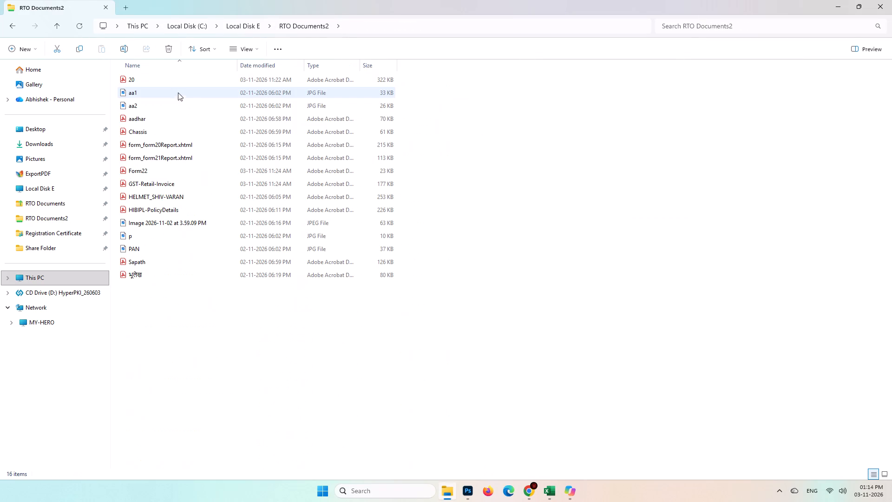
double_click(183, 212)
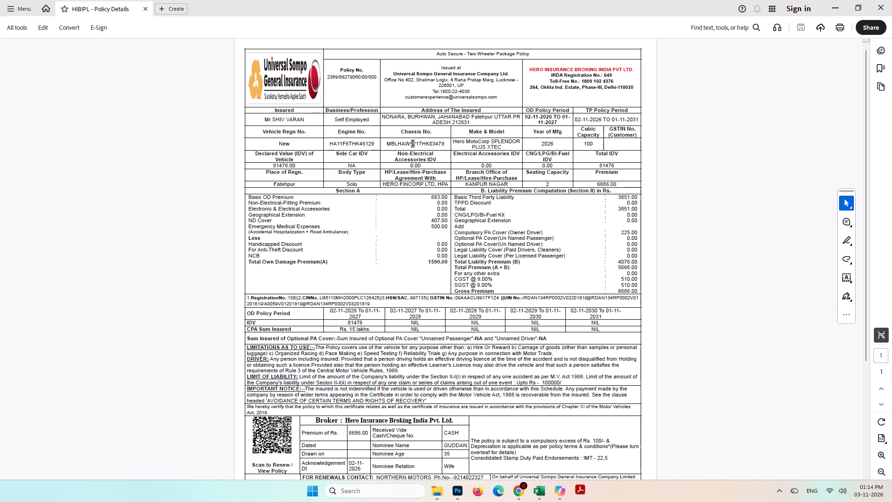
left_click_drag(328, 76, 377, 78)
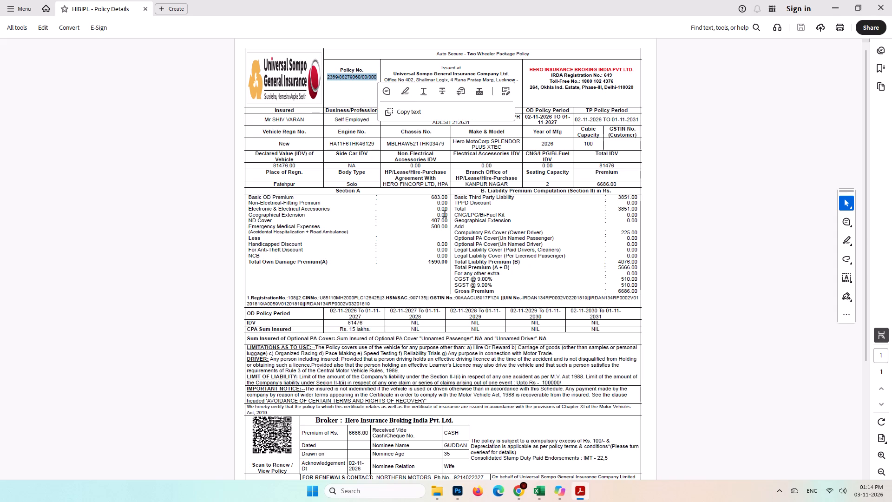
key("ctrl+c")
key("ctrl+c")
left_click(891, 0)
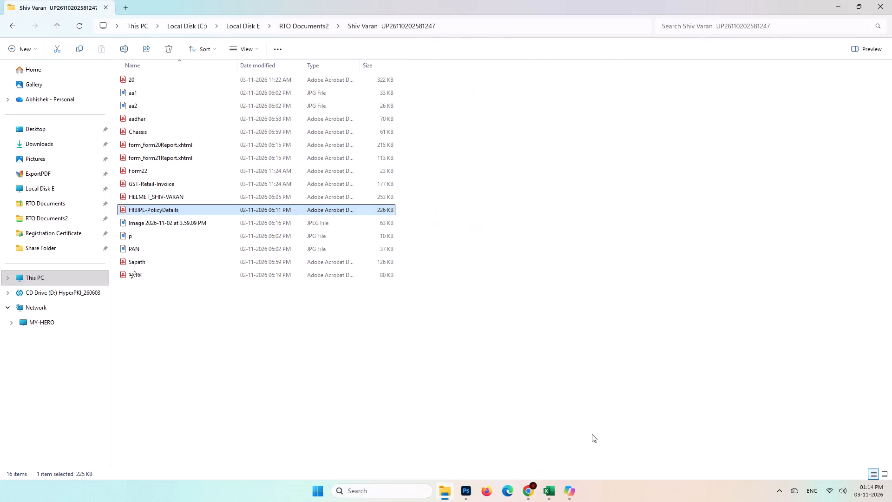
Complete row 17 of the Northern Insurance table with the insured's name, the copied policy number and amount 6686, and save the workbook.
left_click(550, 490)
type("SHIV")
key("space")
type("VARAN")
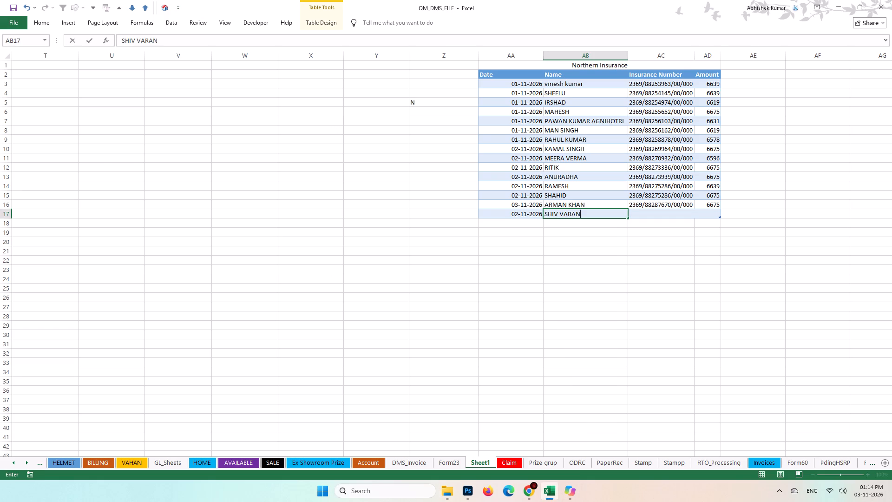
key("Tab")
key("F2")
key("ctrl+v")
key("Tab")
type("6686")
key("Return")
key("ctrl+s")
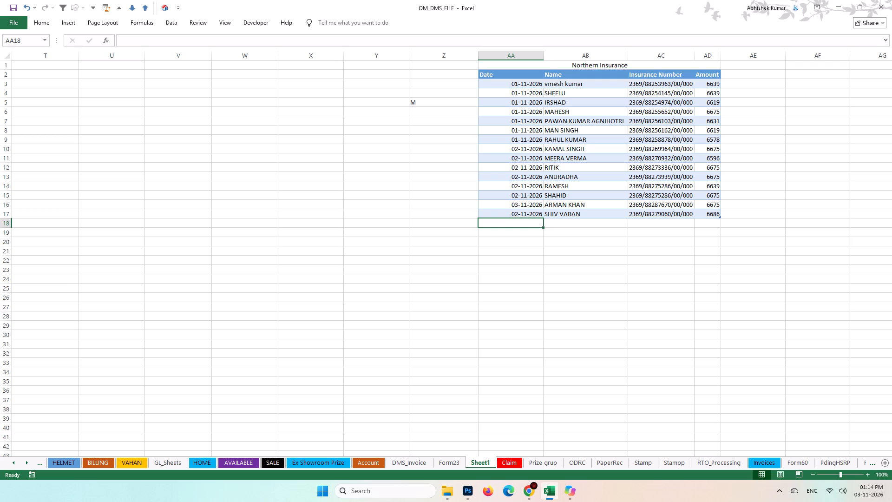
Delete row 16, the record dated 03-11-2026, from Sheet1's Northern Insurance table.
left_click_drag(511, 205, 515, 205)
left_click(481, 204)
right_click(481, 204)
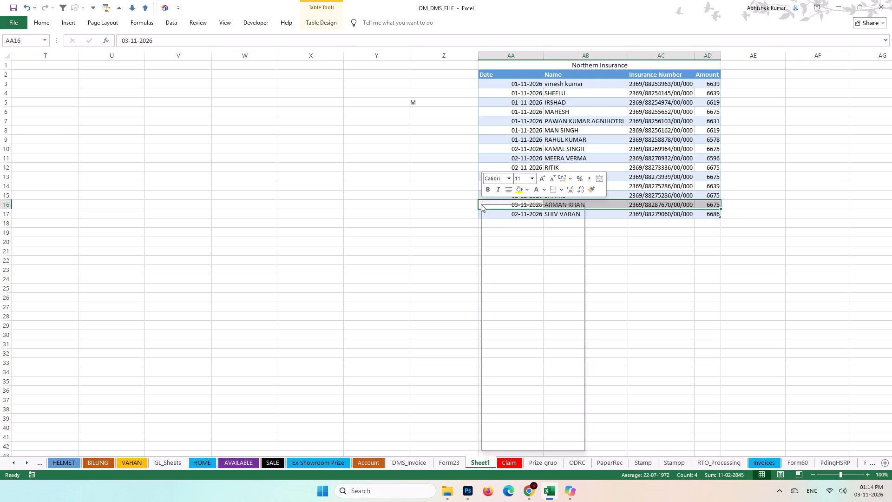
left_click(506, 307)
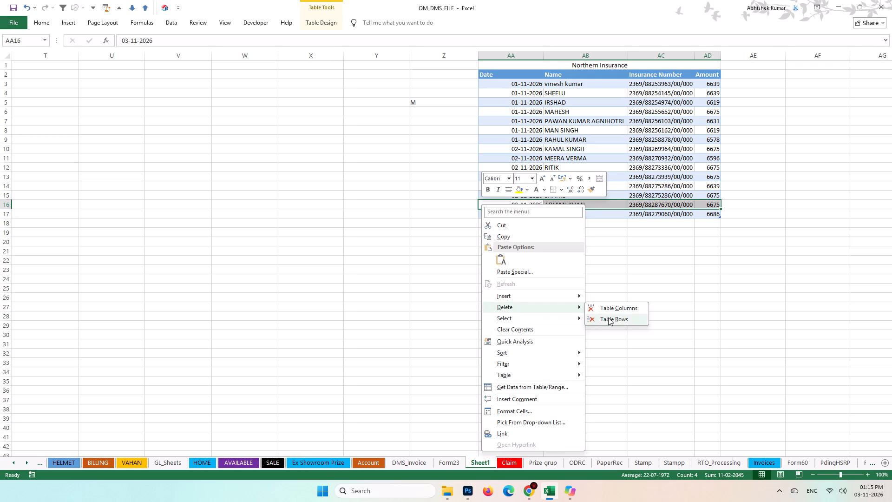
left_click(608, 317)
left_click(563, 264)
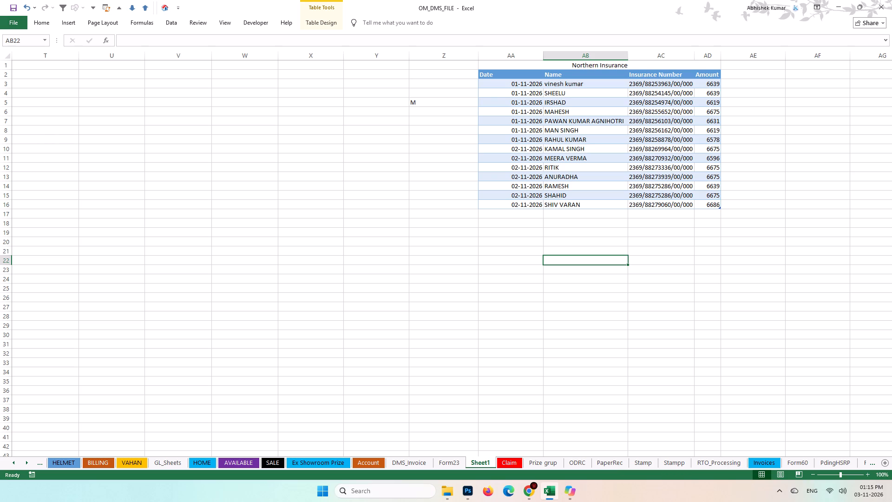
Return to the HOME dashboard, hide the sheet tabs and reset the DMS details to record 544.
left_click(165, 5)
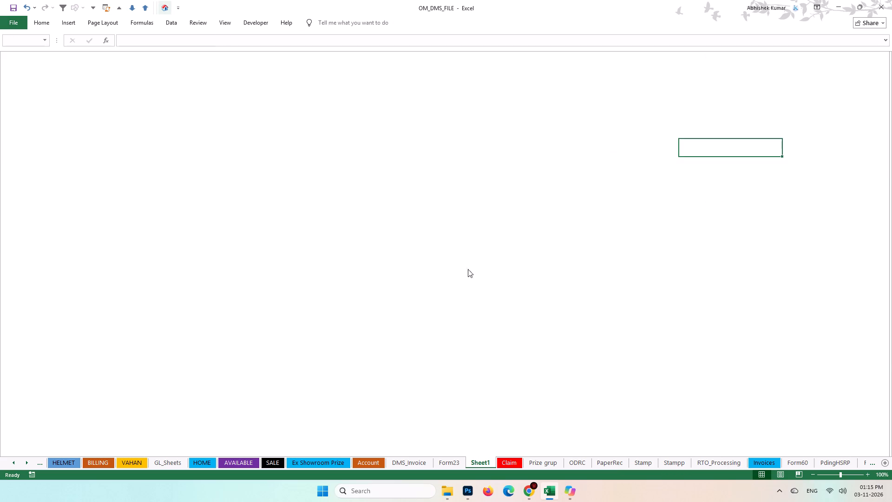
left_click(132, 6)
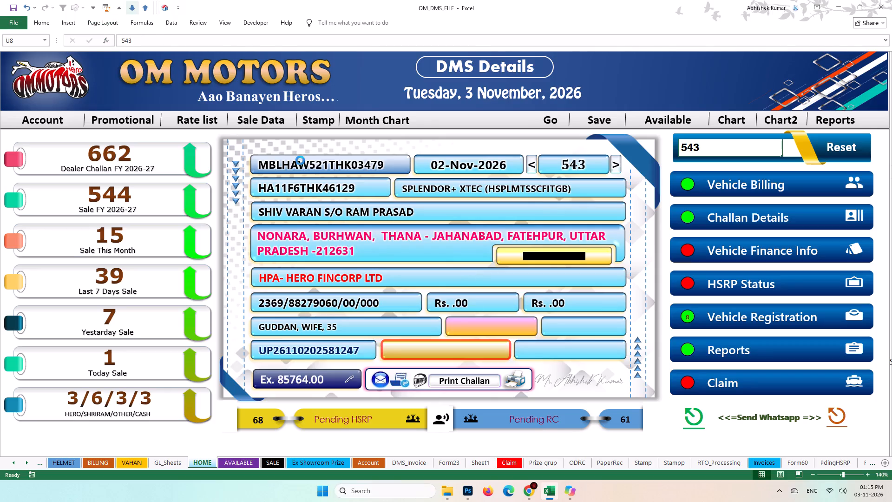
left_click(814, 142)
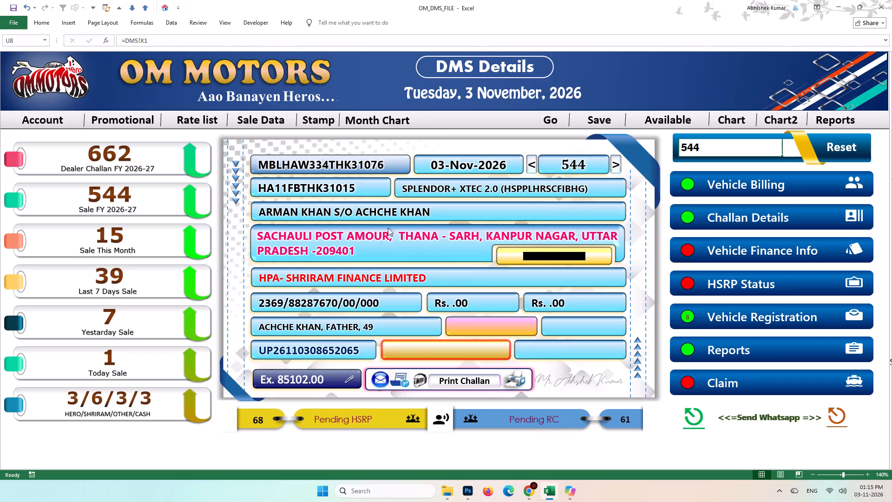
Check the premium in the HIBIPL - Policy Details PDF in Arman's folder under RTO Documents2, and close the PDF reader.
left_click(447, 497)
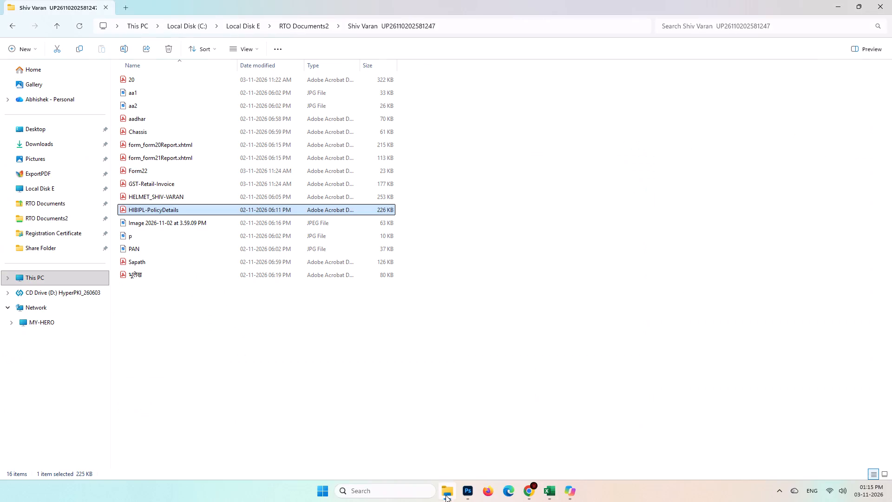
left_click(311, 29)
scroll(279, 101, "up", 5)
double_click(184, 72)
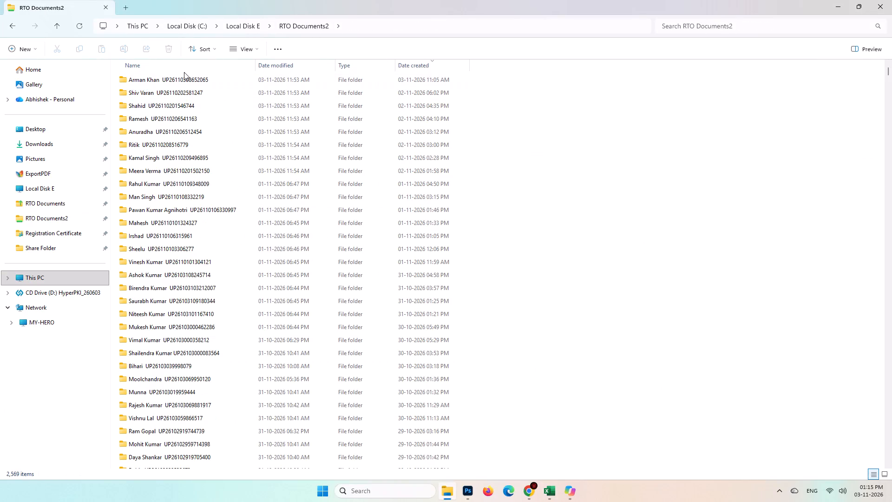
double_click(184, 75)
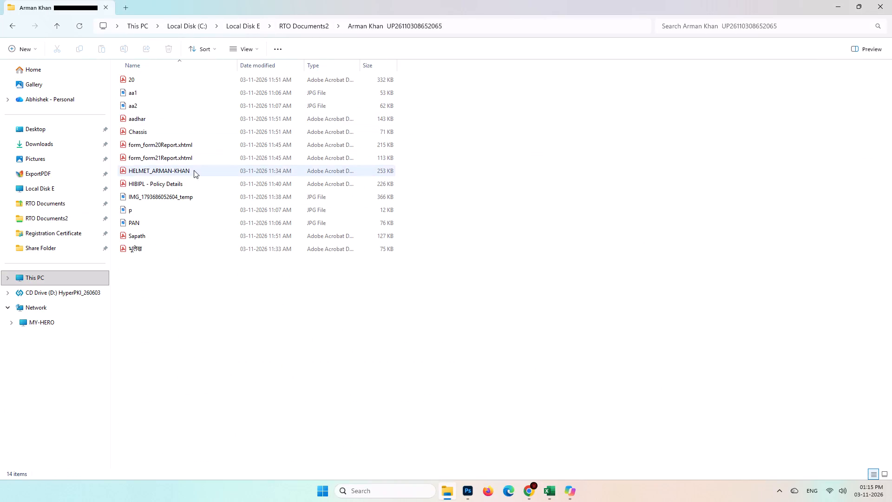
double_click(191, 181)
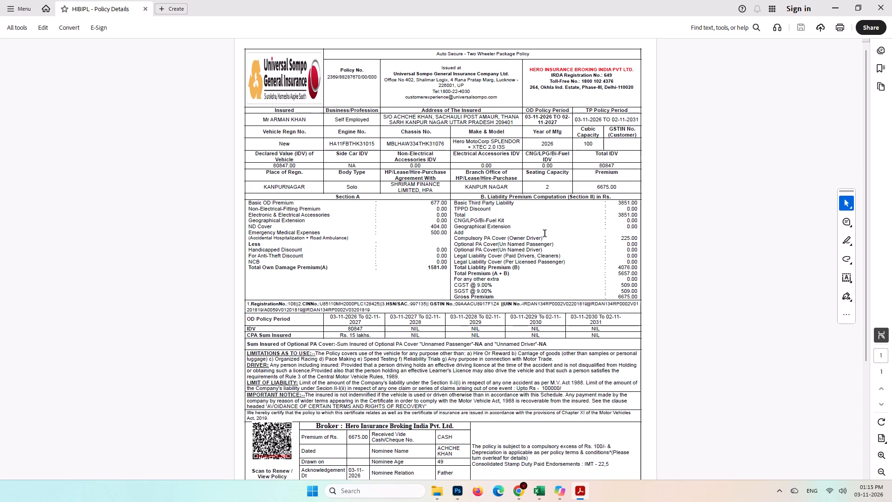
left_click(891, 0)
Submit the insurance amount 6675 for record 544 through the Insurance Amount form on the HOME dashboard.
left_click(548, 496)
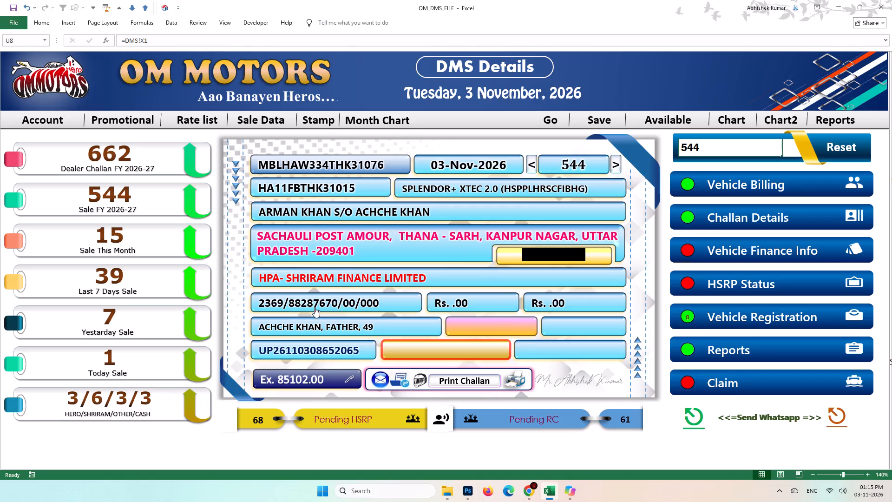
left_click(327, 304)
key("BackSpace")
key("BackSpace")
key("BackSpace")
key("BackSpace")
key("BackSpace")
key("BackSpace")
key("BackSpace")
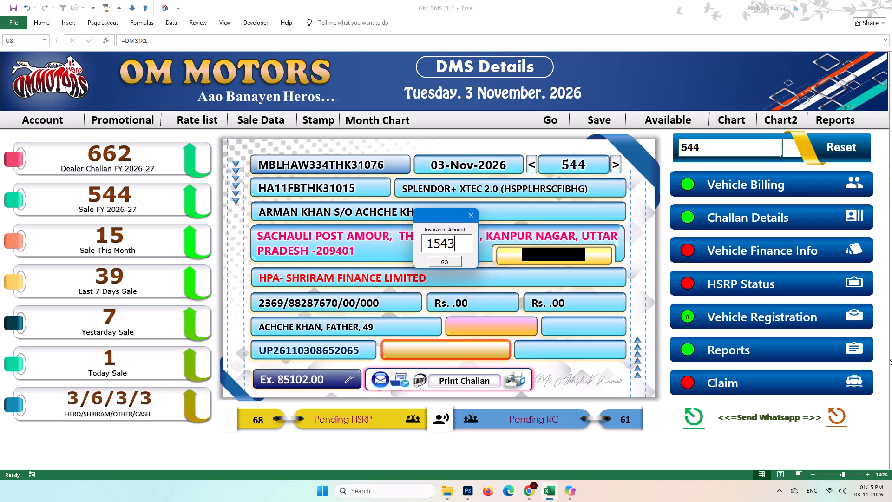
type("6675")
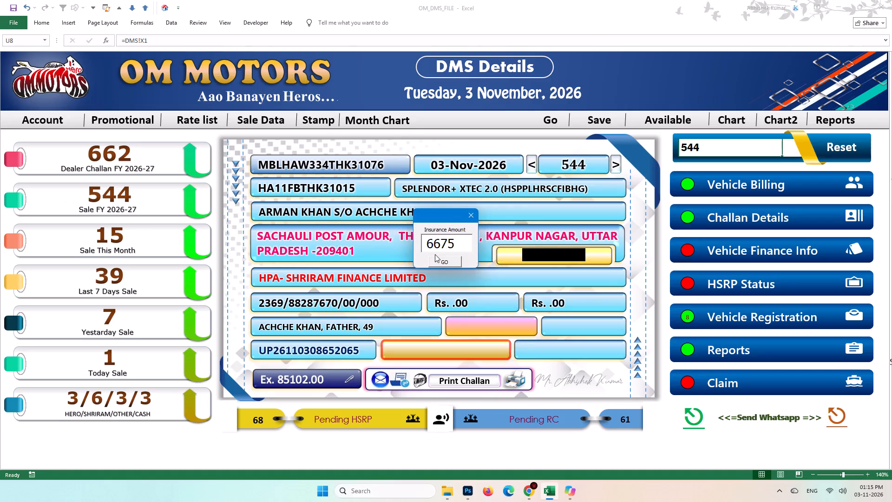
left_click(439, 260)
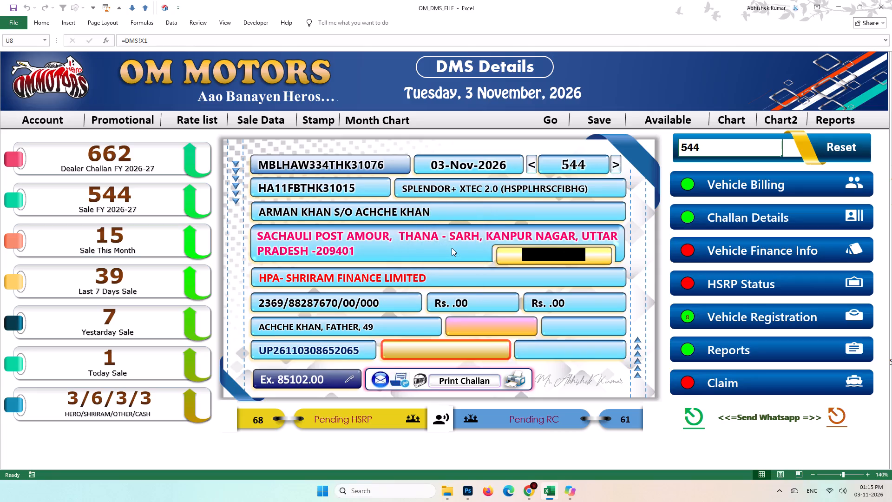
Show the sheet tabs again and check Sheet1's Northern Insurance table for the submitted record.
left_click(149, 7)
left_click(765, 462)
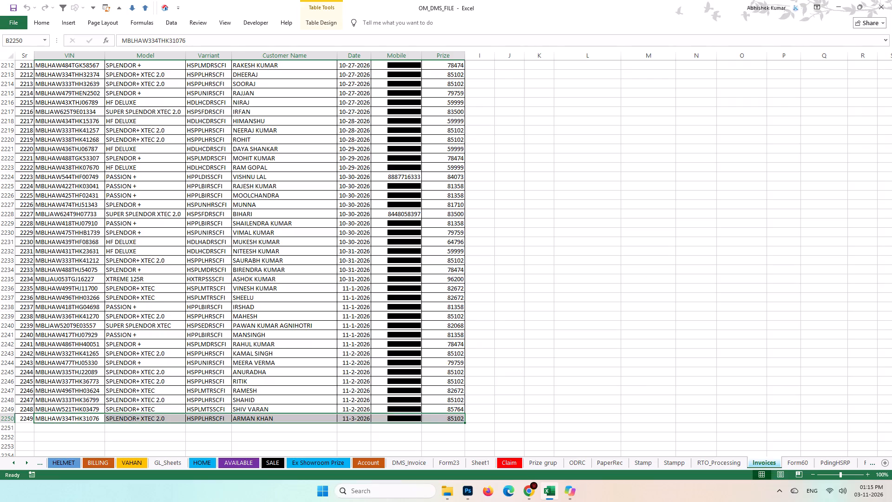
left_click(486, 461)
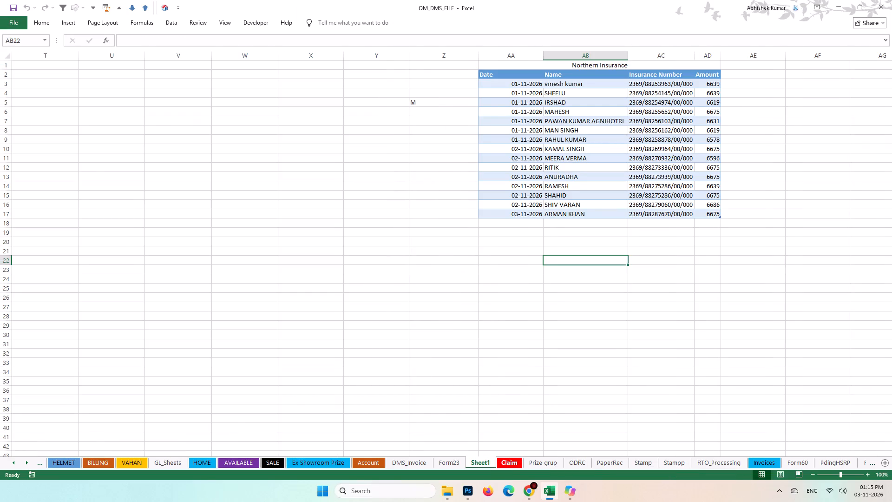
left_click(584, 227)
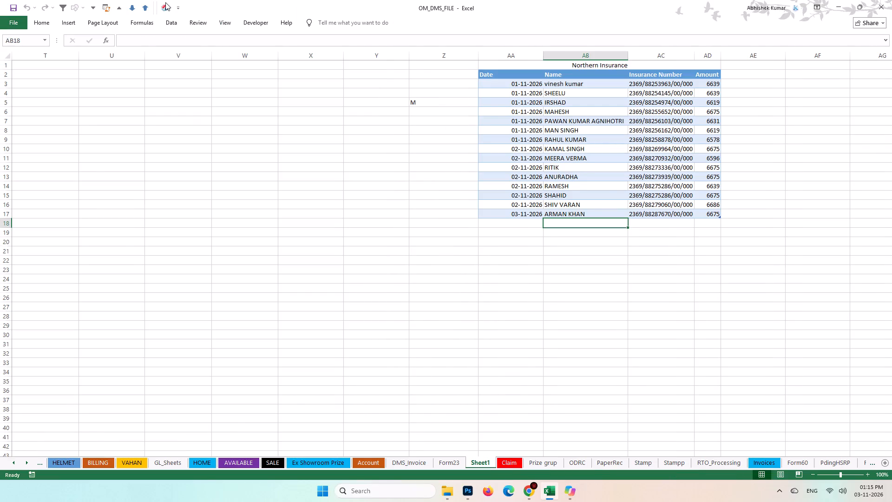
Test the already-updated check by requesting the insurance amount for record 544 again from the HOME dashboard.
left_click(163, 2)
left_click(306, 300)
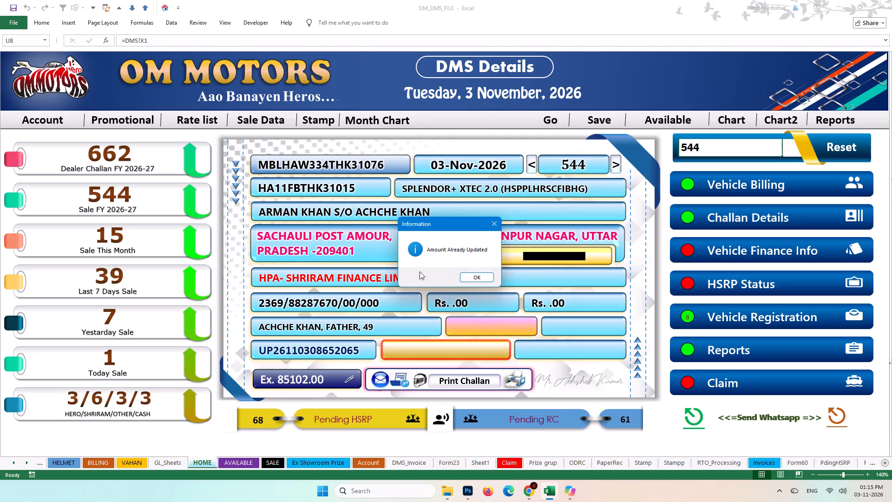
left_click(474, 278)
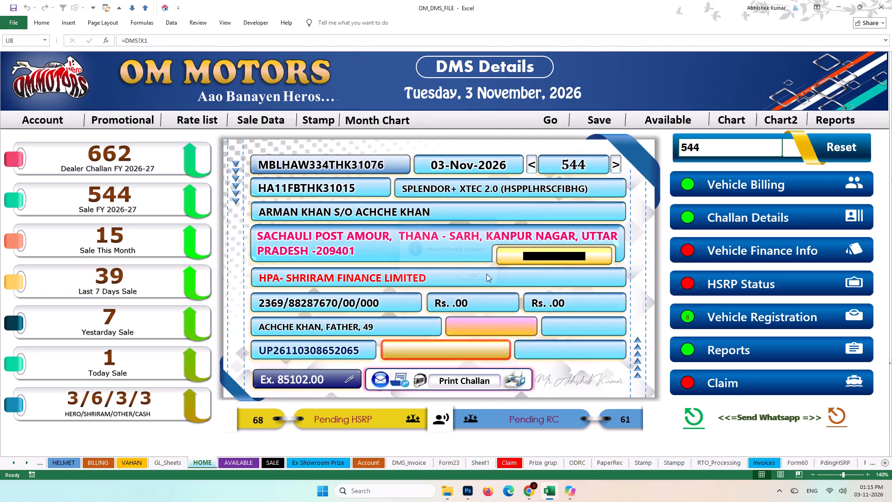
Hide the sheet tabs and save the workbook using the HOME dashboard's own save command.
left_click(136, 10)
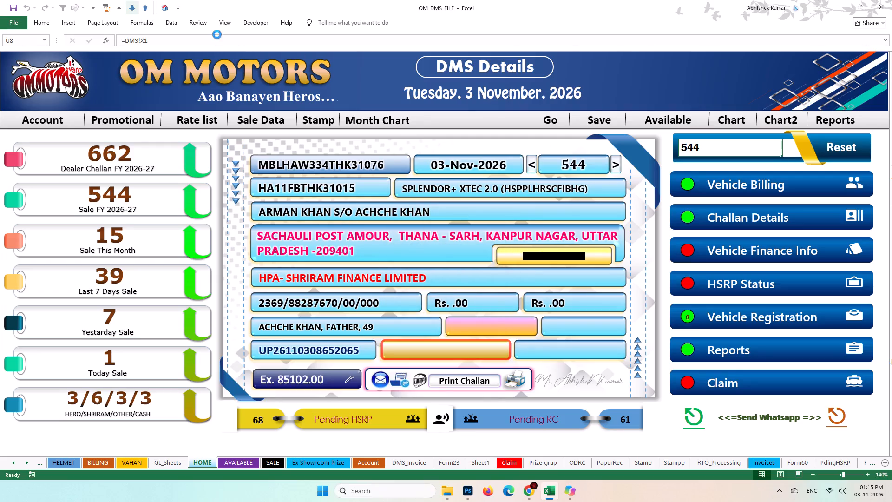
left_click(593, 118)
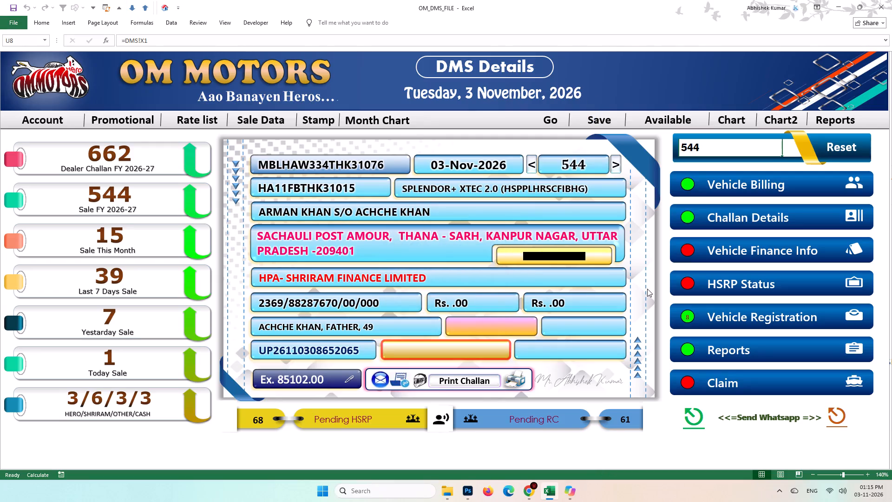